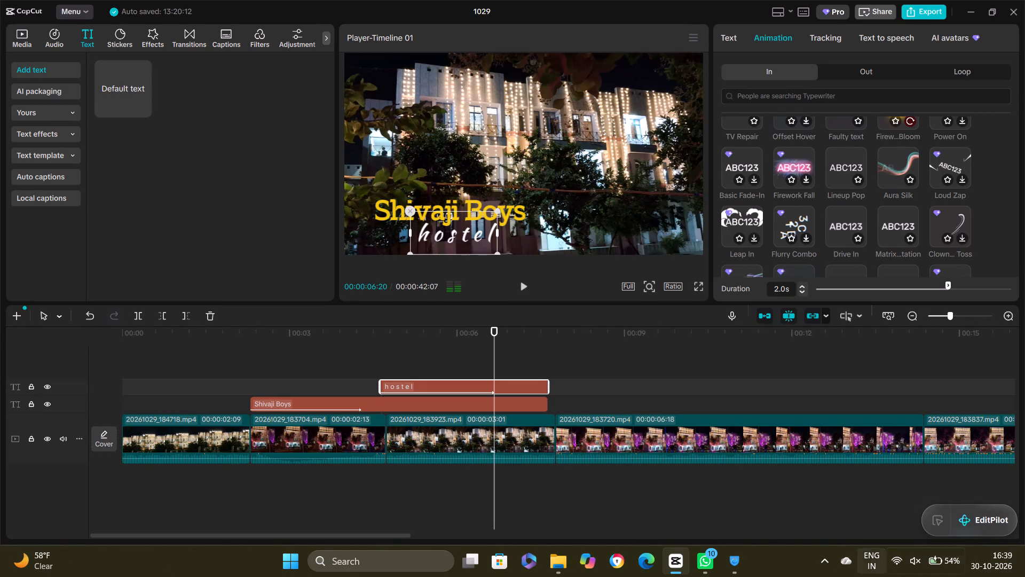
Turn on the computer's Bluetooth in the Windows quick settings and show the list of paired devices.
left_click(936, 567)
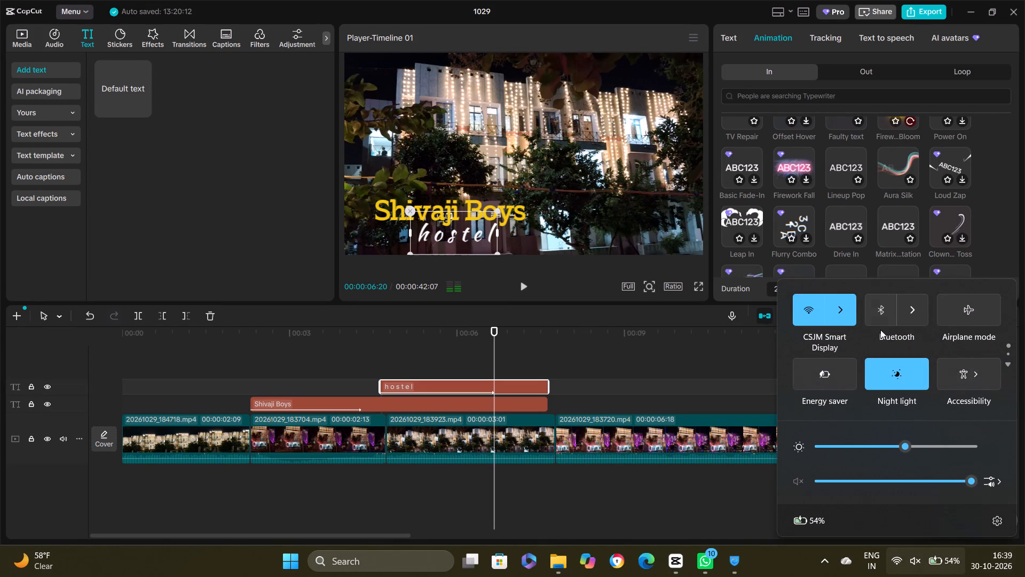
left_click(921, 321)
left_click(1001, 288)
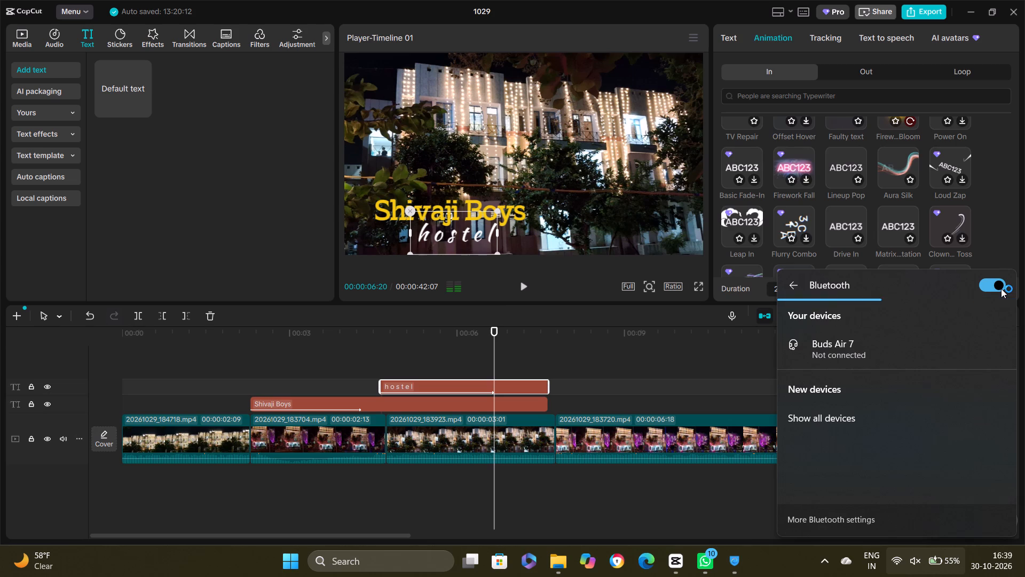
Connect the paired Buds Air 7 headset over Bluetooth and close the quick settings.
left_click(873, 354)
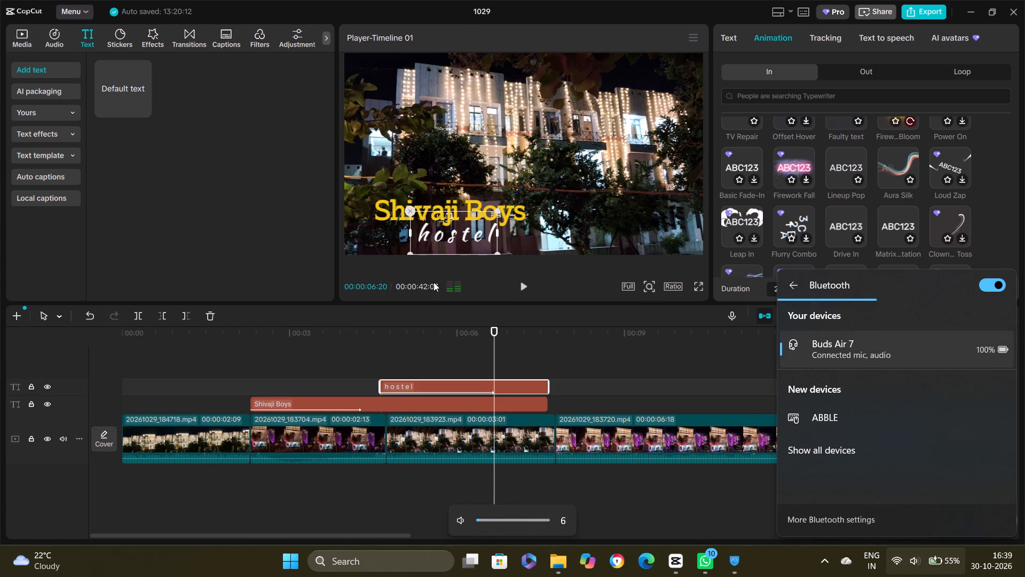
left_click(907, 576)
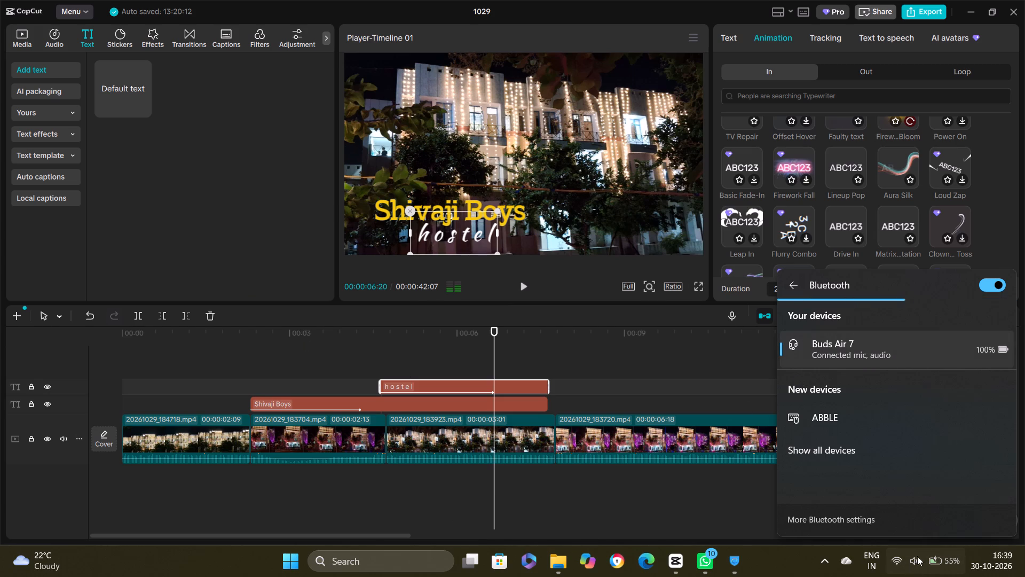
left_click(920, 553)
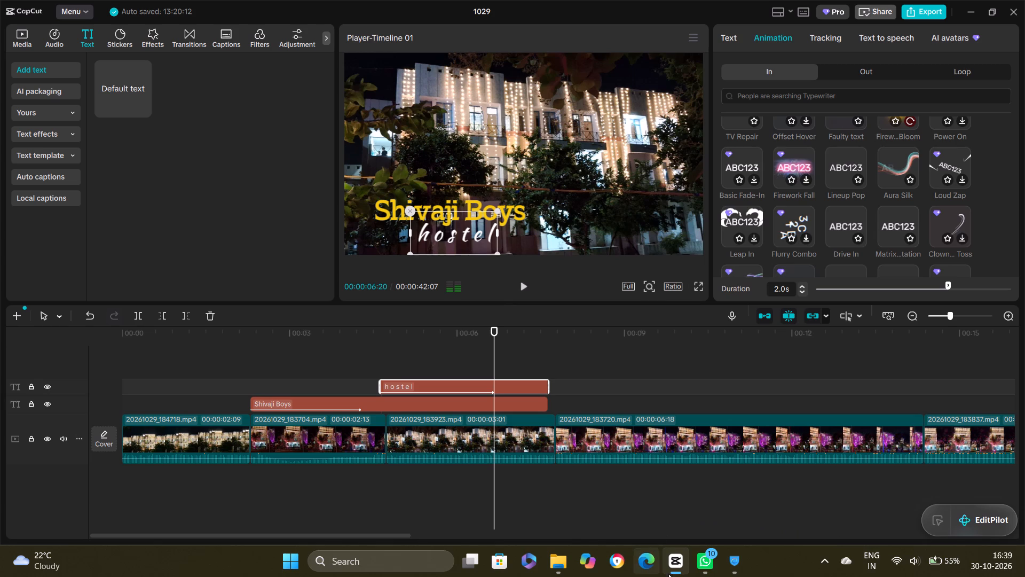
Switch to Hotspot Shield VPN, try toggling its connection, and close its window.
left_click(737, 560)
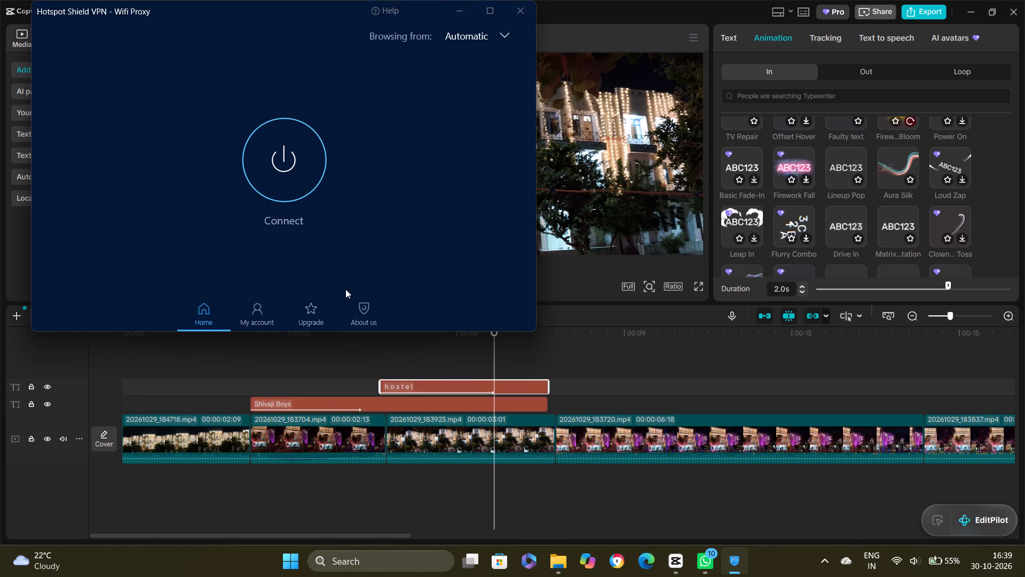
left_click(294, 186)
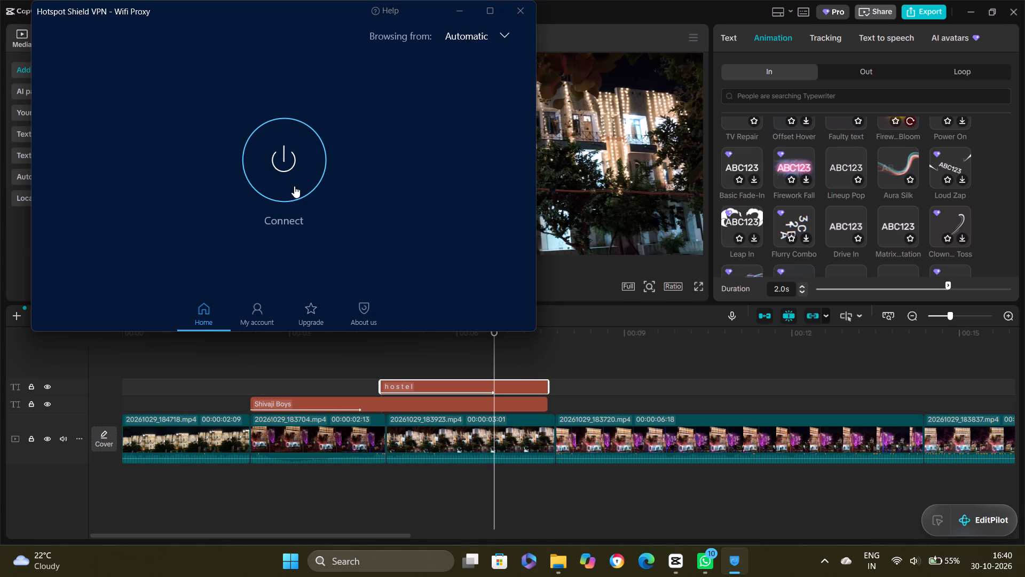
left_click(295, 176)
left_click(516, 13)
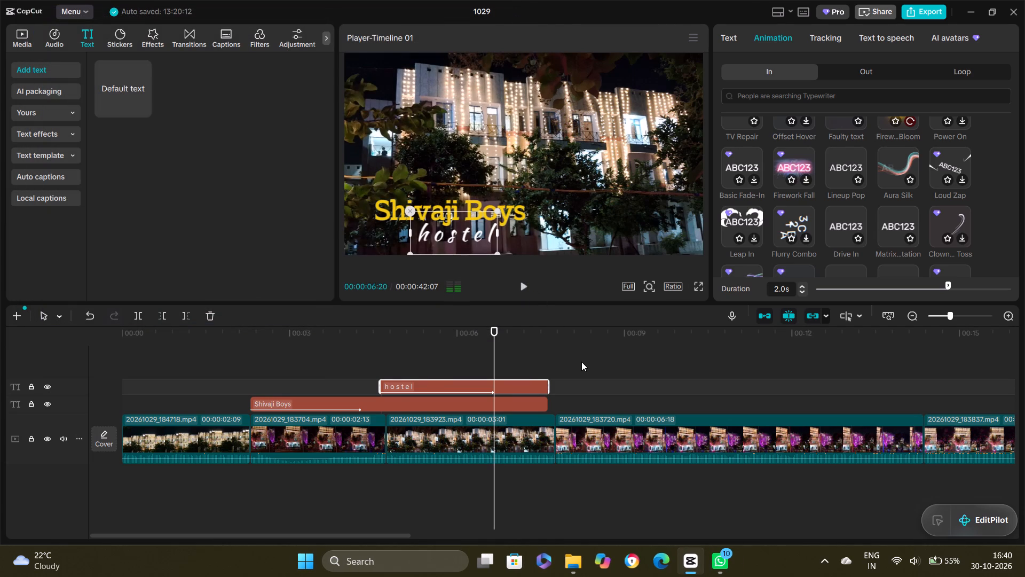
Play the timeline from the beginning to review the clips and titles, stopping at about 00:00:24:27.
scroll(581, 362, "right", 14)
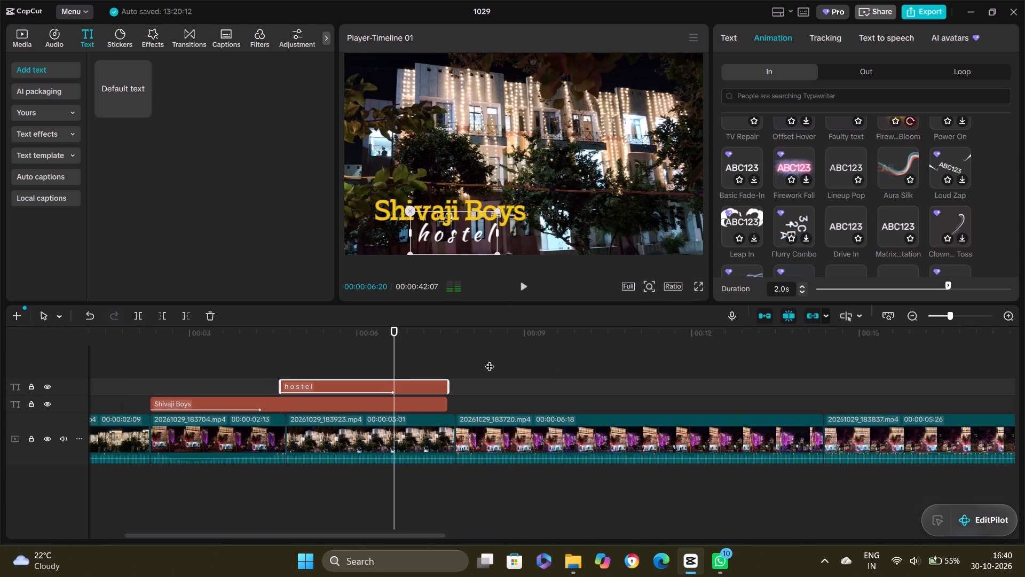
left_click_drag(495, 358, 60, 372)
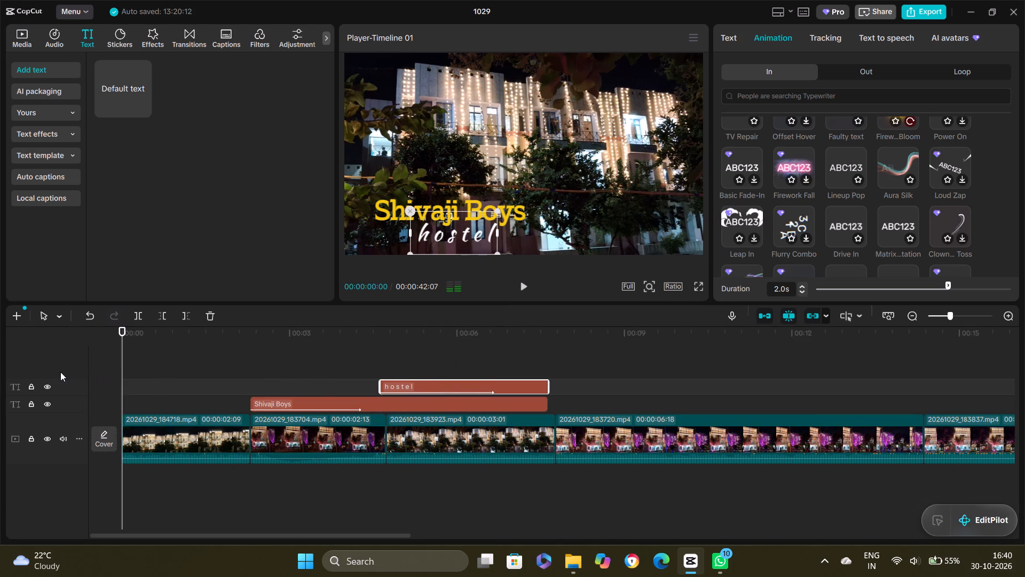
left_click(525, 285)
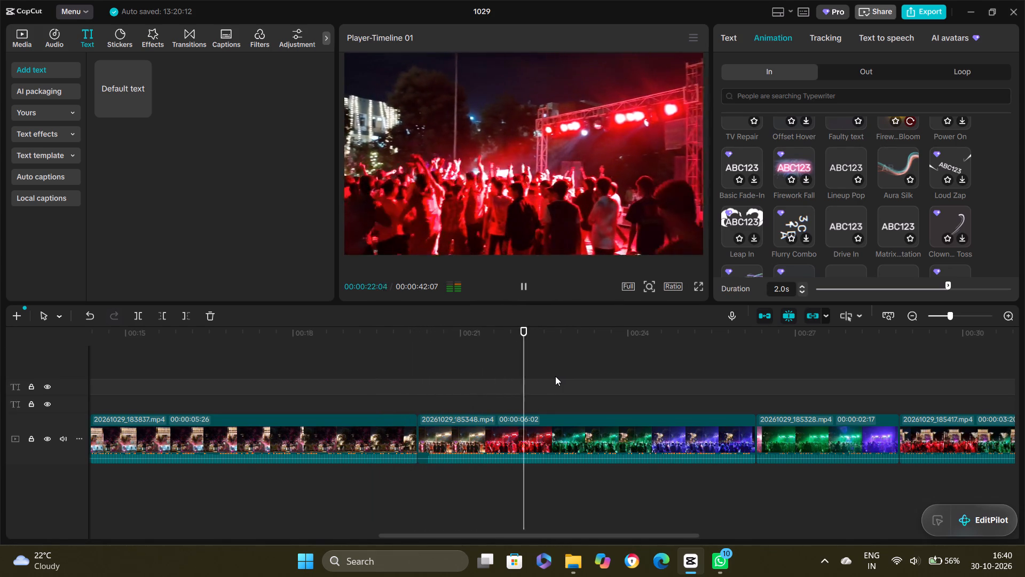
left_click(523, 284)
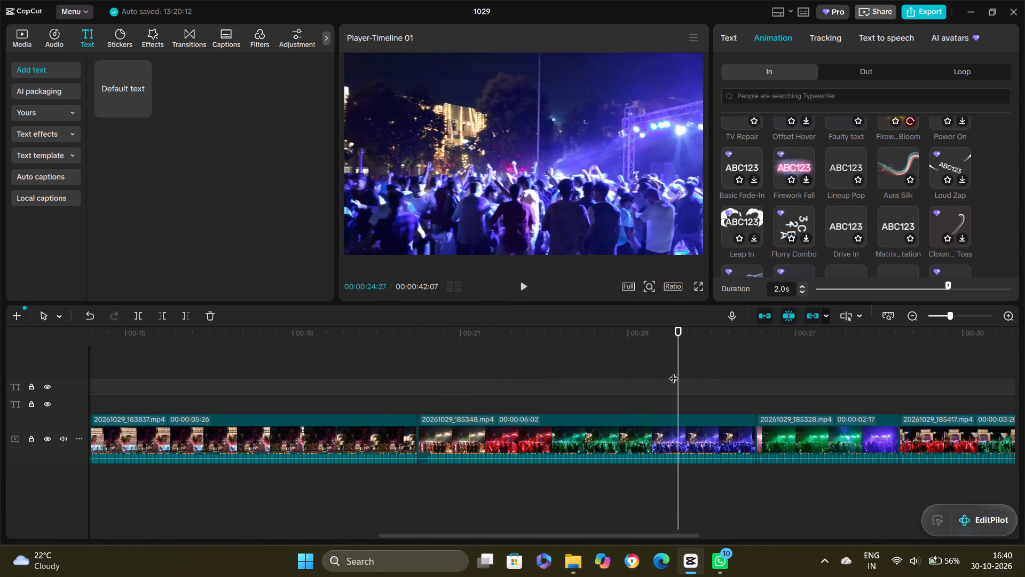
Place the playhead at 00:00:20:07, the start of clip 20261029_185348.mp4, select the default text preset and browse the In text animations.
left_click_drag(681, 368, 289, 389)
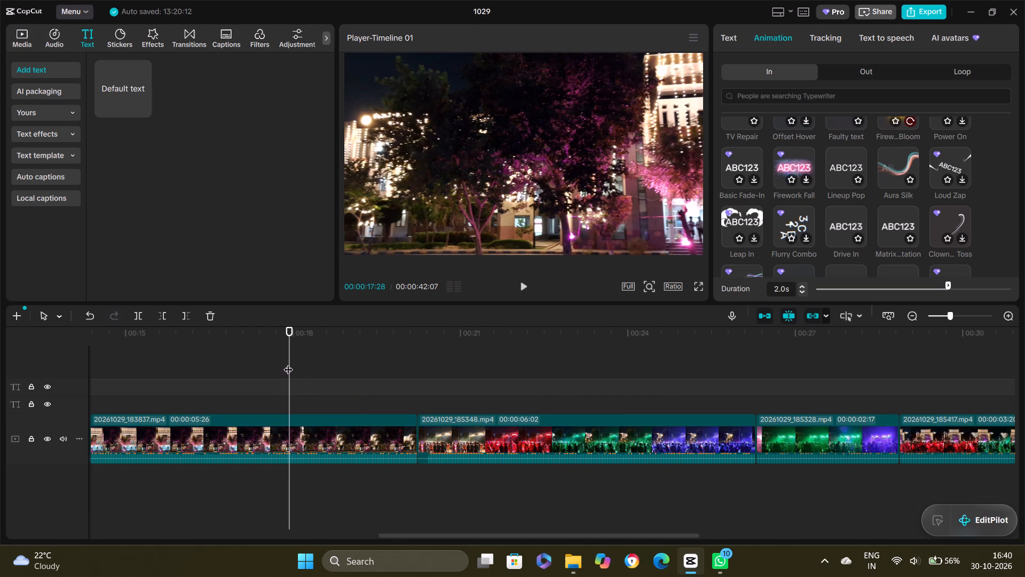
left_click_drag(288, 363, 415, 367)
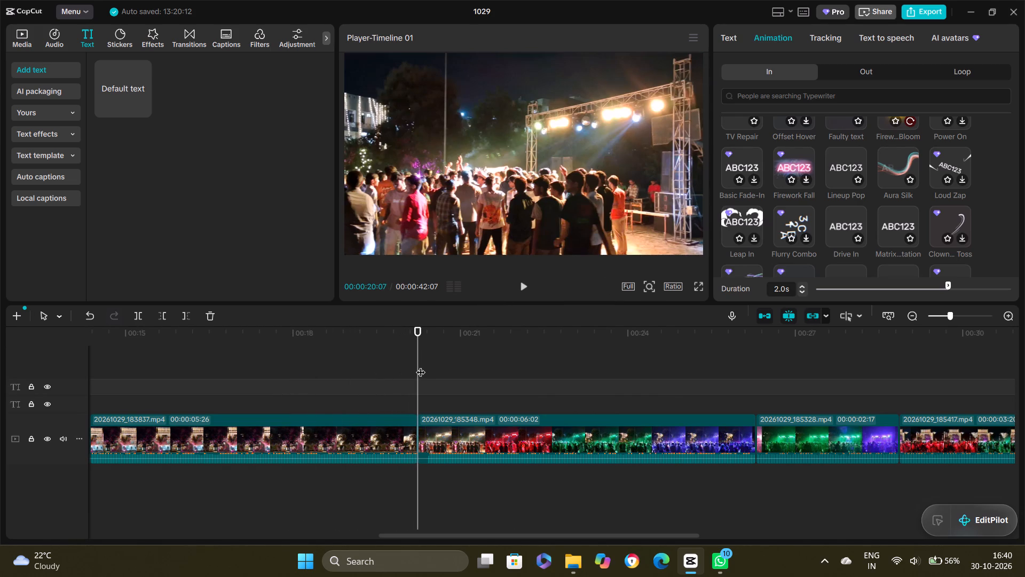
left_click(114, 93)
scroll(845, 169, "down", 1)
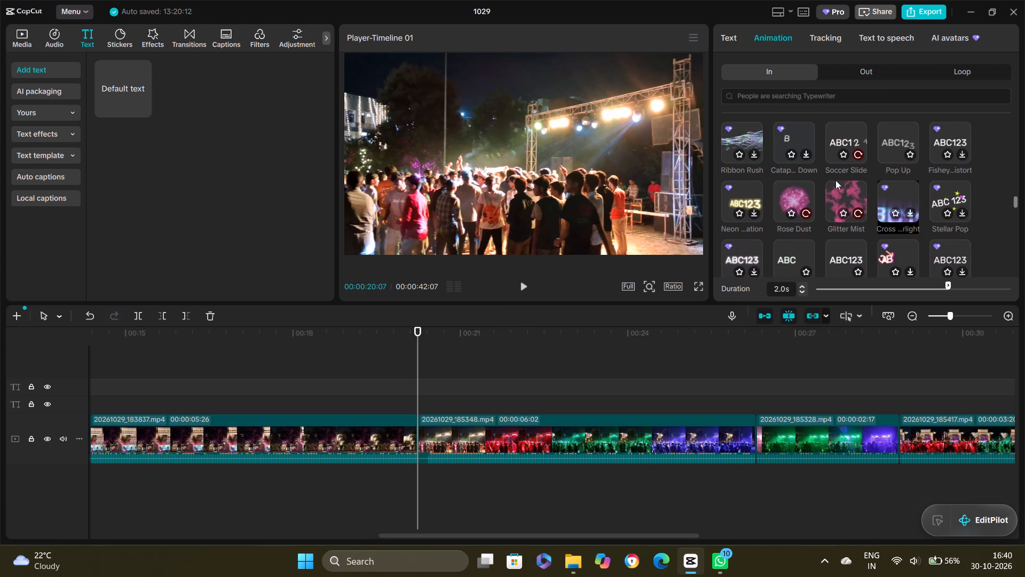
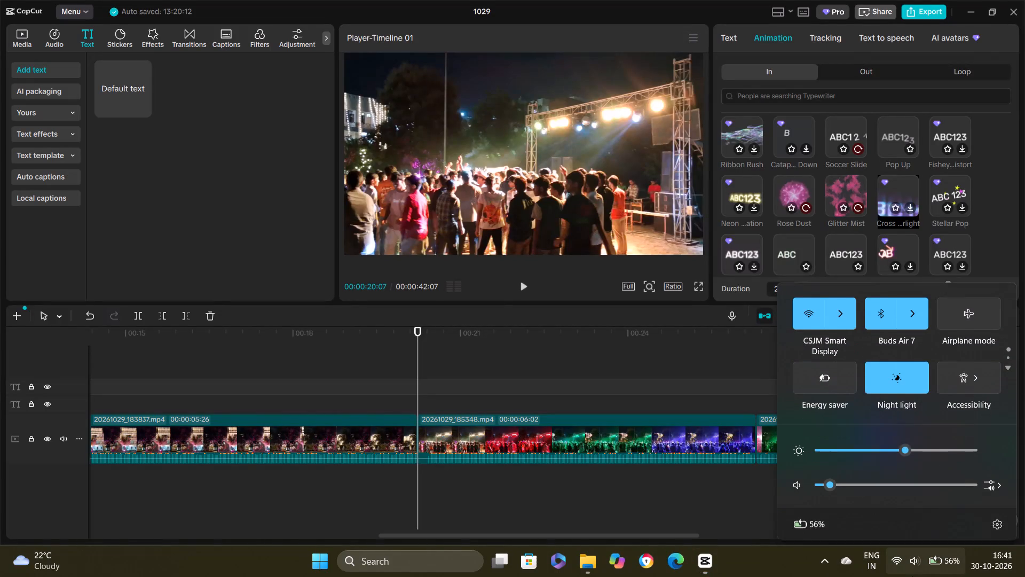
Disconnect from the CSJM Smart Display Wi-Fi network and reconnect to it with automatic connection enabled.
left_click(841, 308)
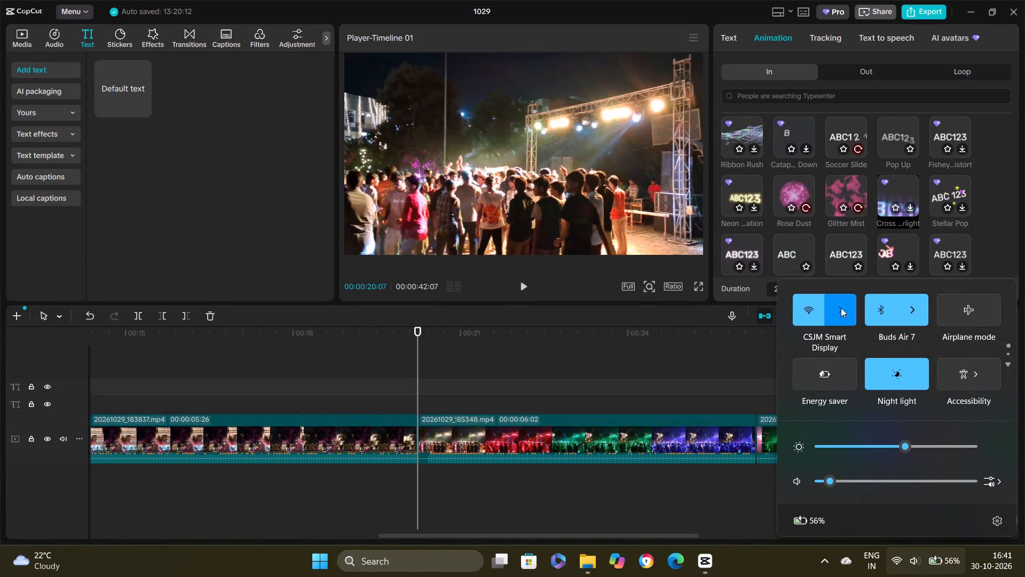
left_click(944, 360)
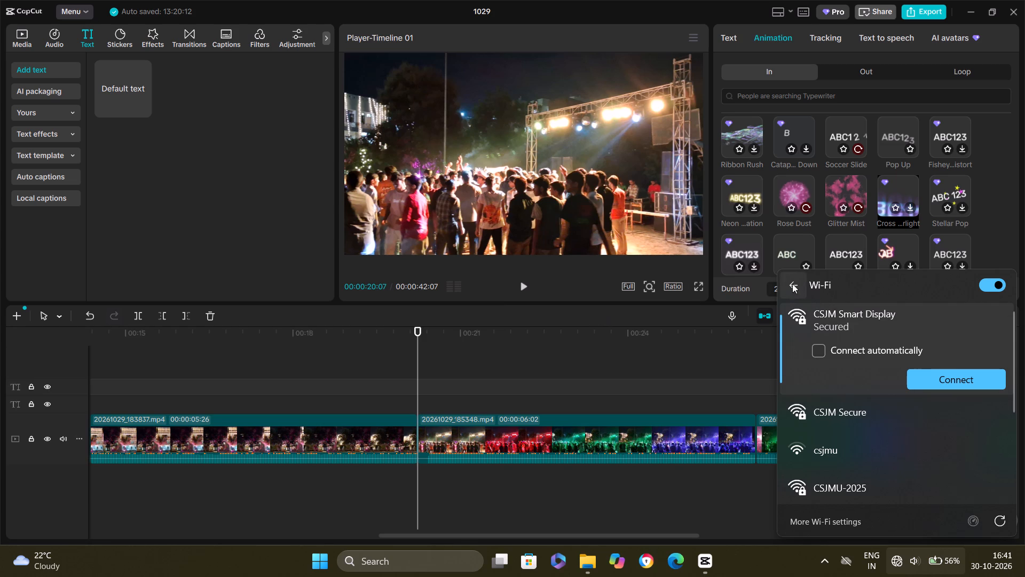
left_click(818, 351)
left_click(927, 371)
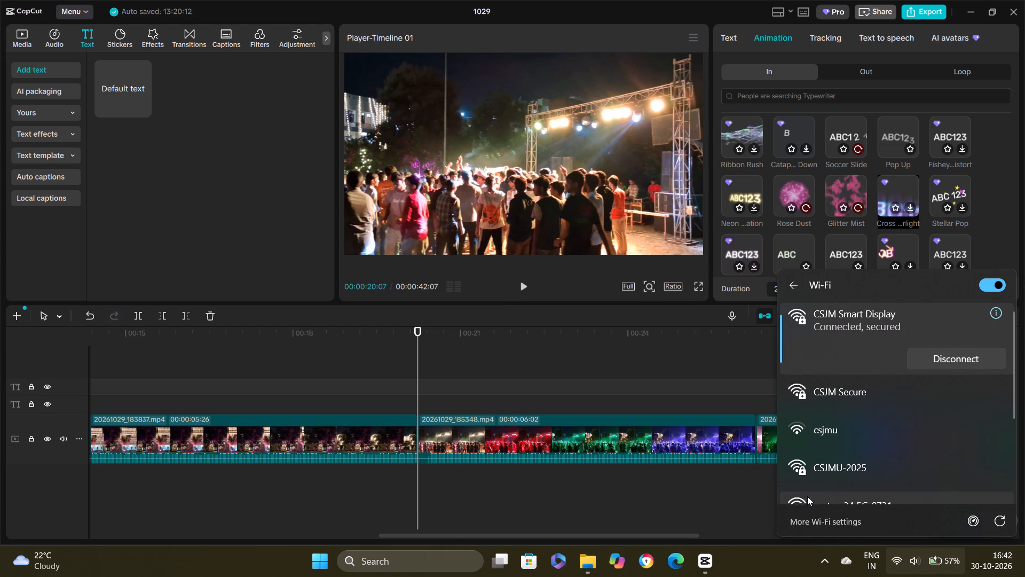
Minimise CapCut, launch Hotspot Shield VPN, dismiss its Premium upgrade offer, and leave the VPN running in the background.
left_click(703, 553)
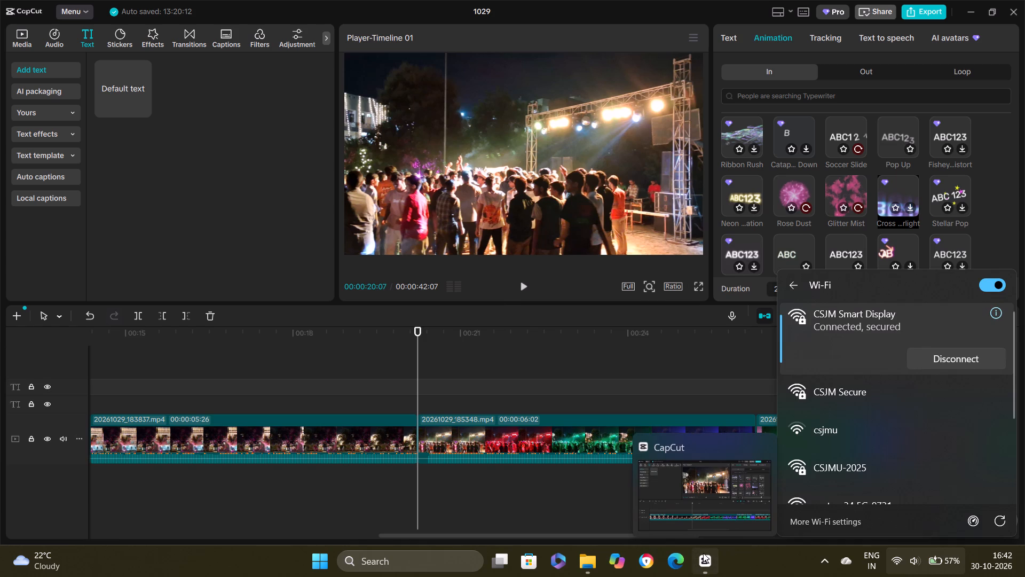
left_click(703, 553)
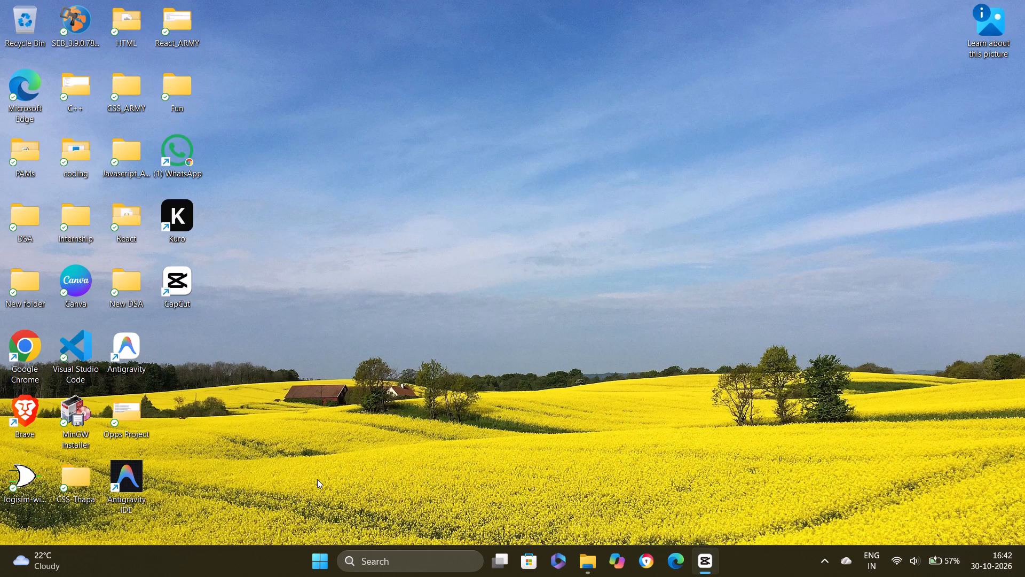
left_click(358, 561)
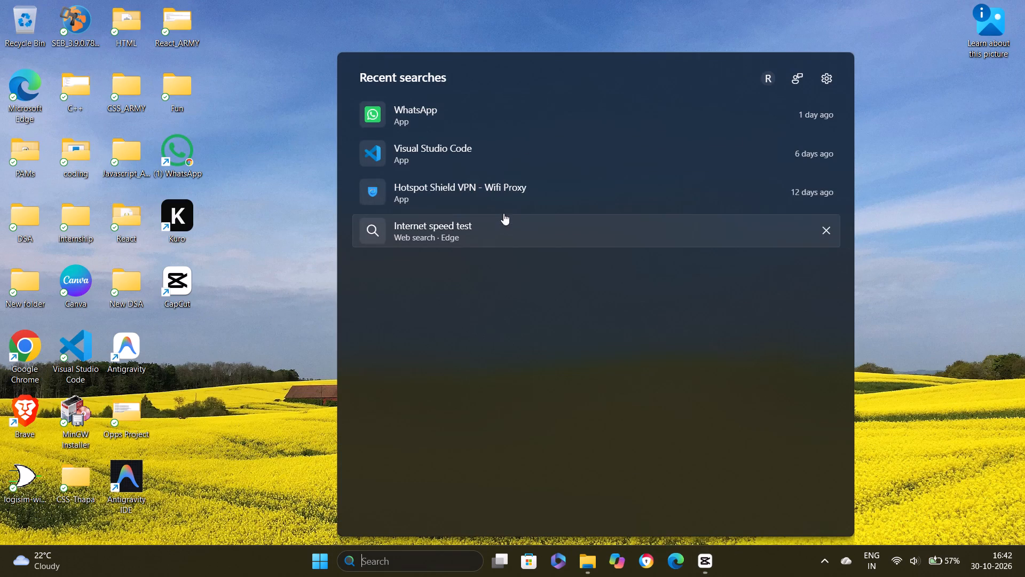
left_click(505, 179)
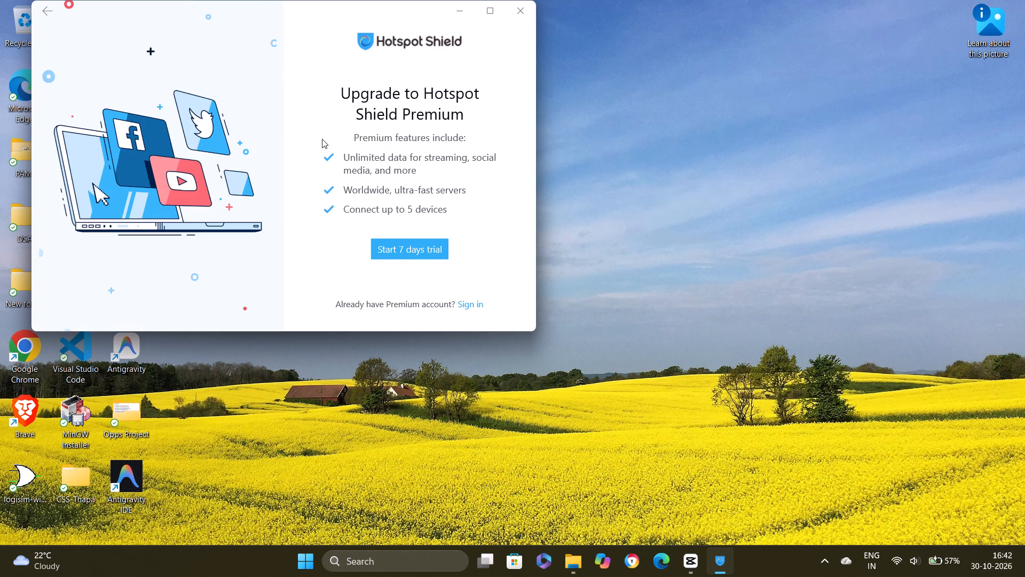
left_click(48, 9)
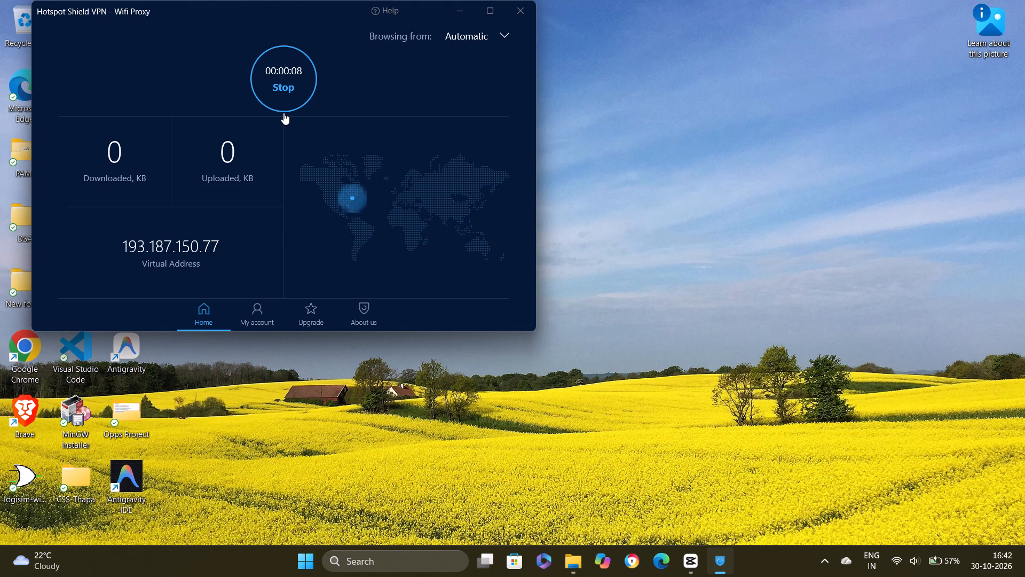
left_click(458, 7)
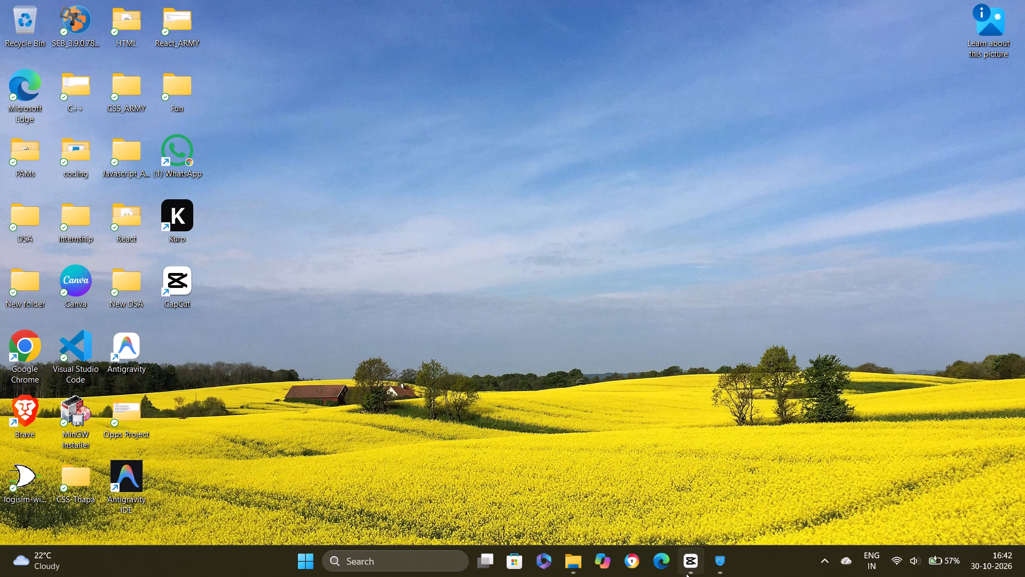
Switch back to CapCut and browse the Trending stickers library.
left_click(688, 576)
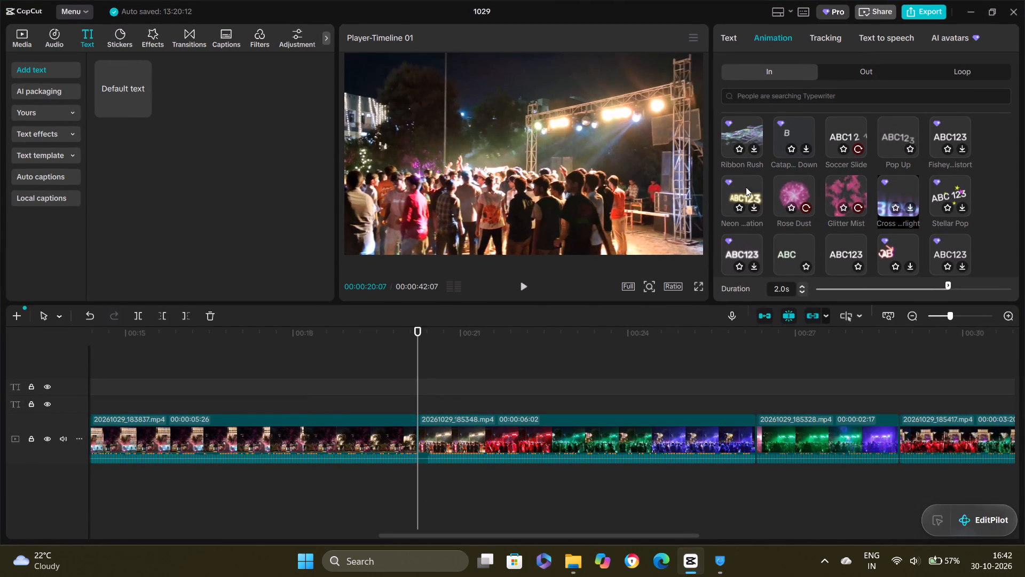
left_click(121, 30)
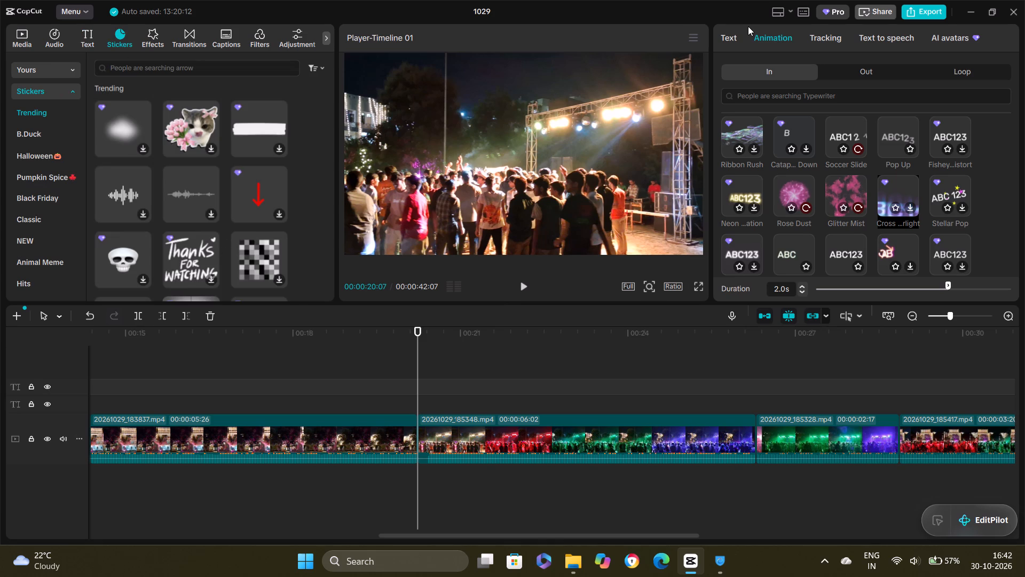
Try to load the Rose Dust text entrance animation.
left_click(801, 194)
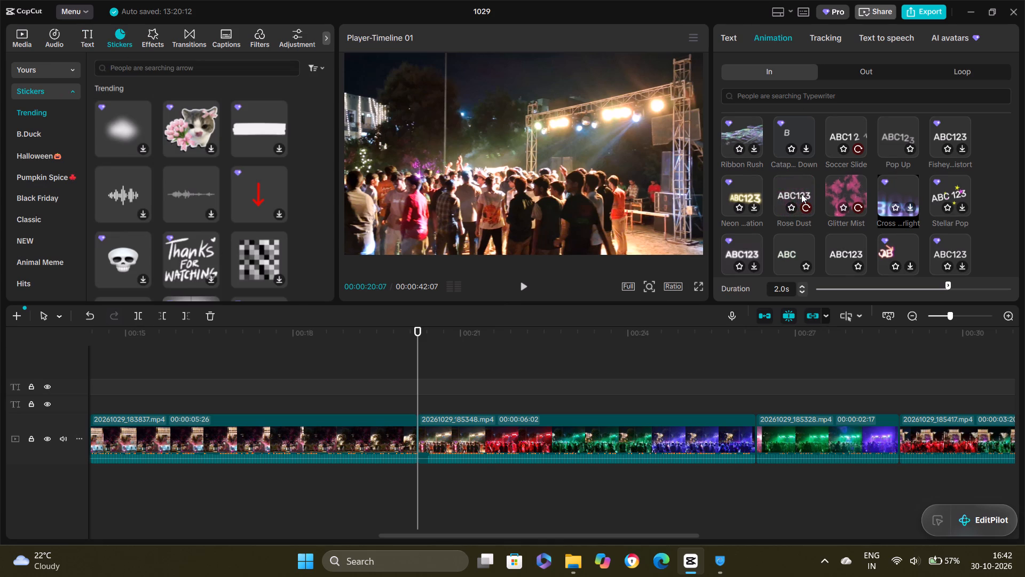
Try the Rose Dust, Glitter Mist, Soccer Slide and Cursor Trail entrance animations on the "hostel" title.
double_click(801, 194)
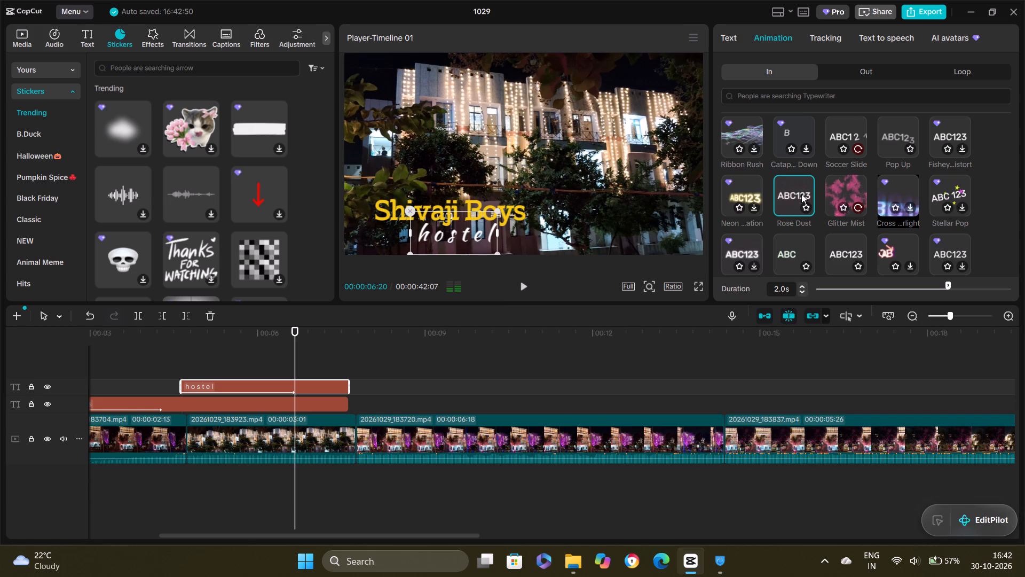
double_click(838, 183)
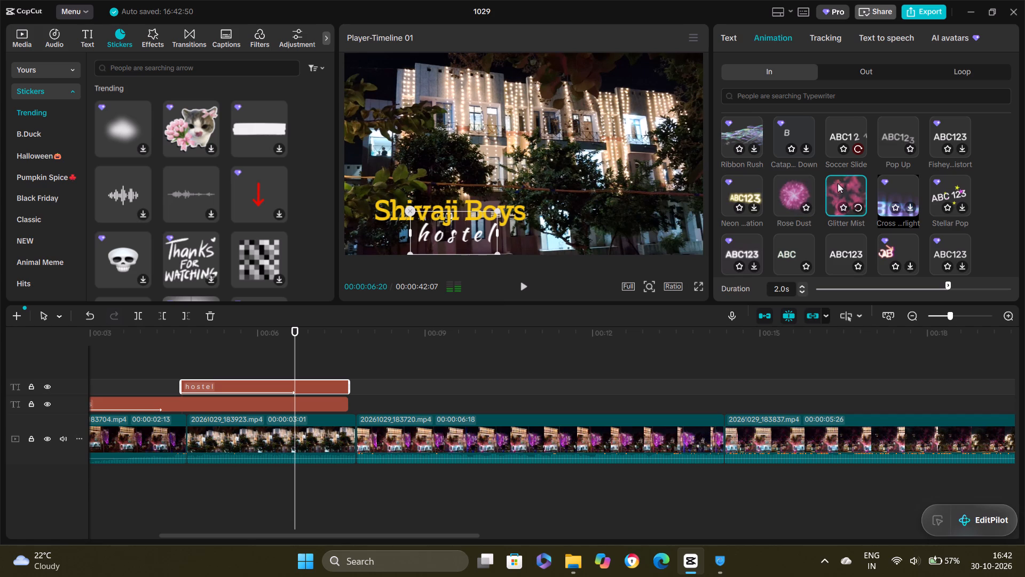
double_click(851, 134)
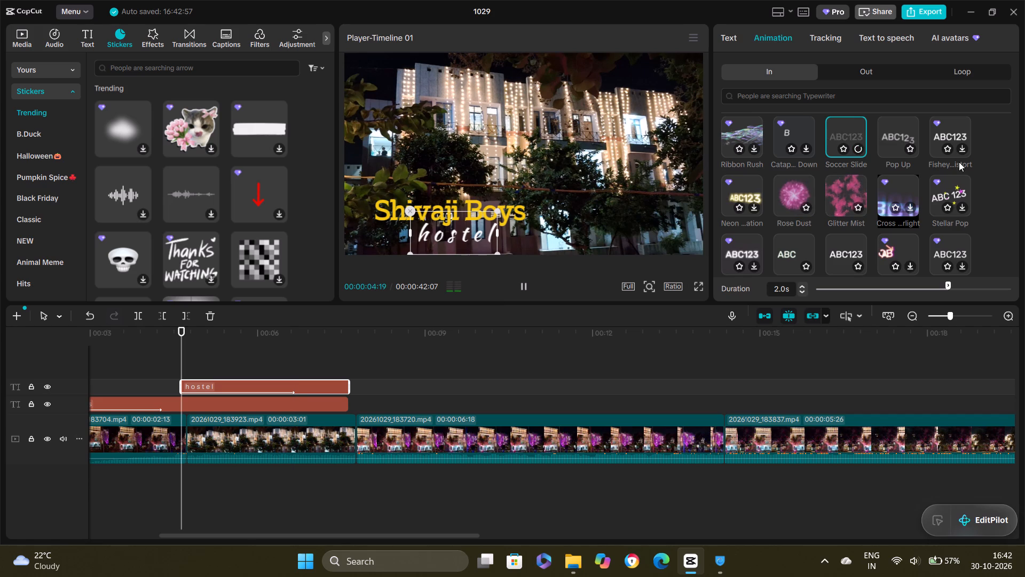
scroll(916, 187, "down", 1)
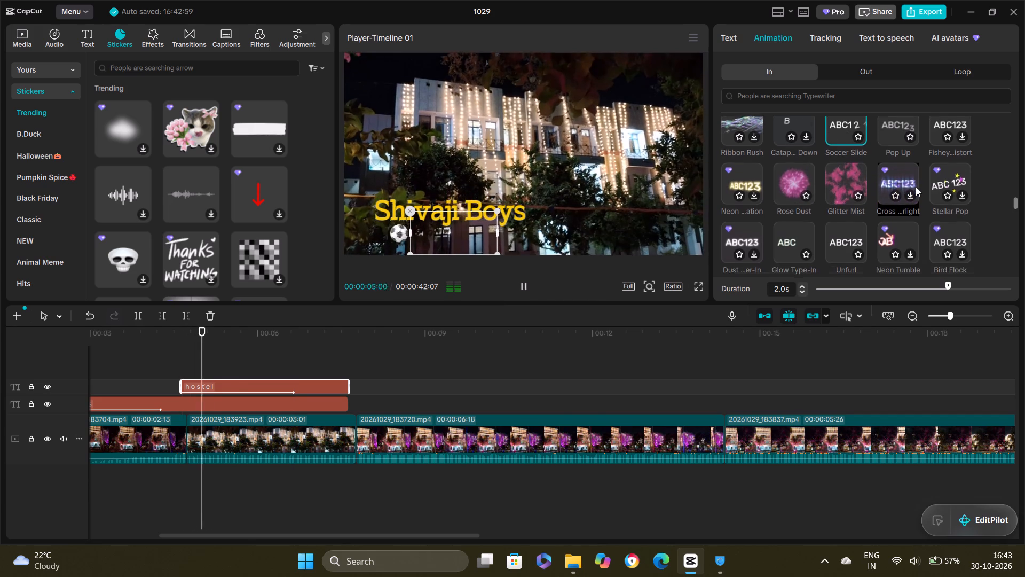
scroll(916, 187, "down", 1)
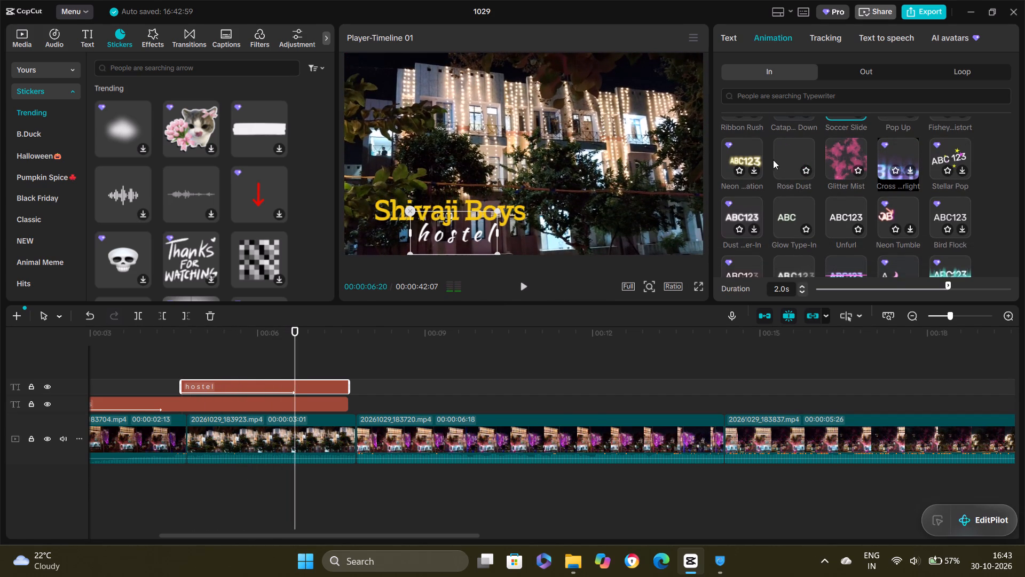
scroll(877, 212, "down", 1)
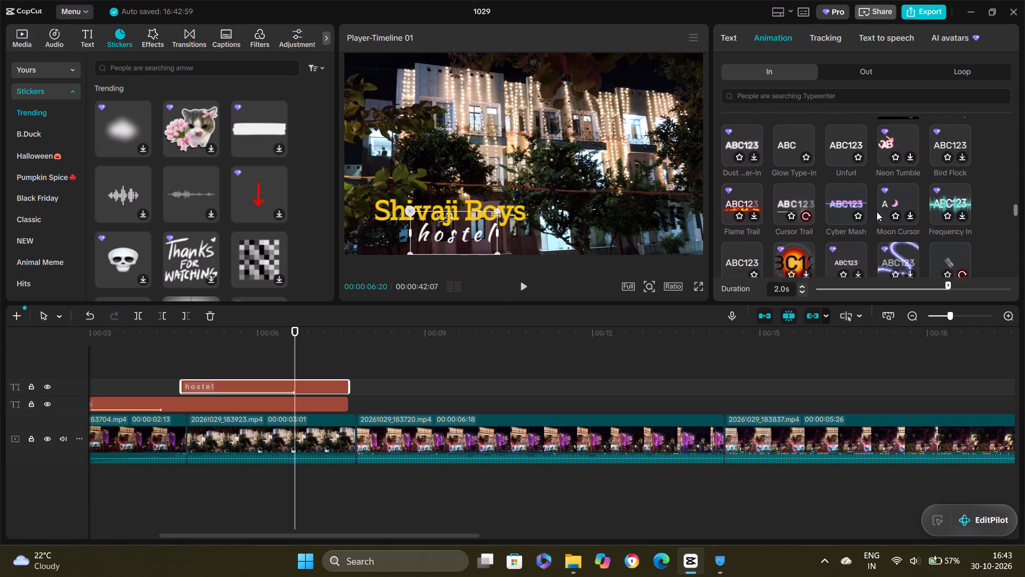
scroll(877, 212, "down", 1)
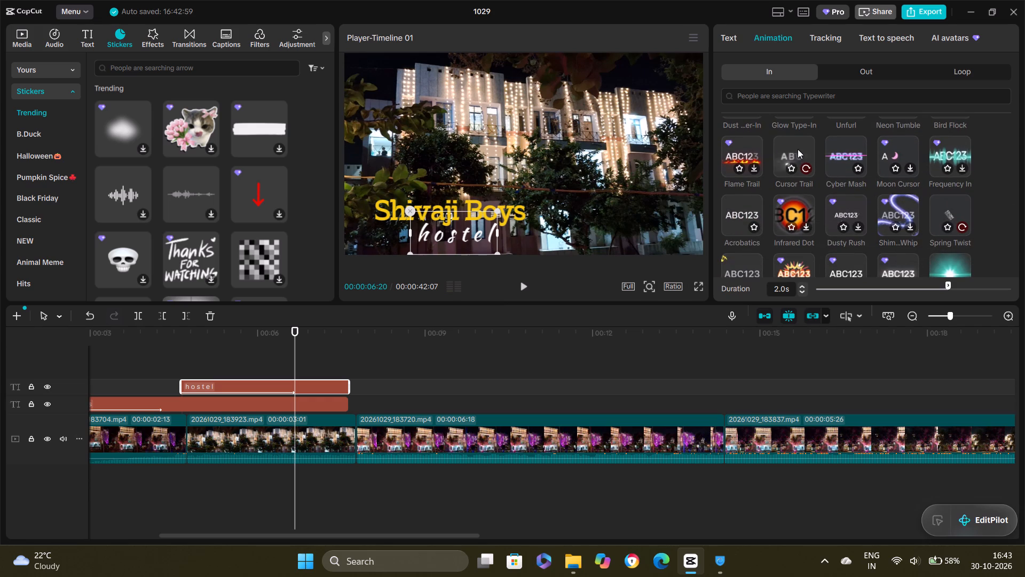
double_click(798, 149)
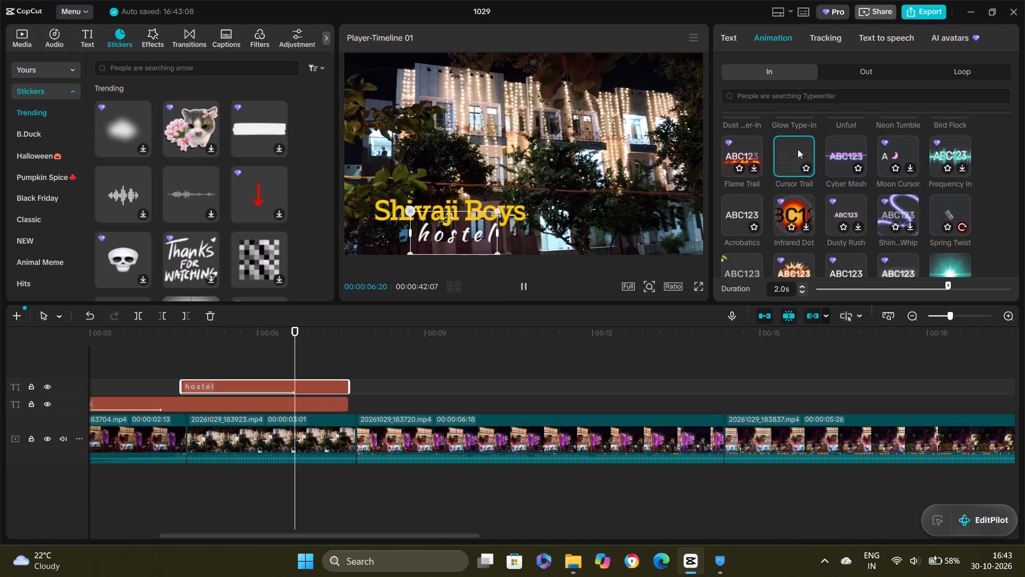
Apply the Spring Twist entrance animation to the "hostel" title and browse further entrance animations.
scroll(798, 149, "down", 1)
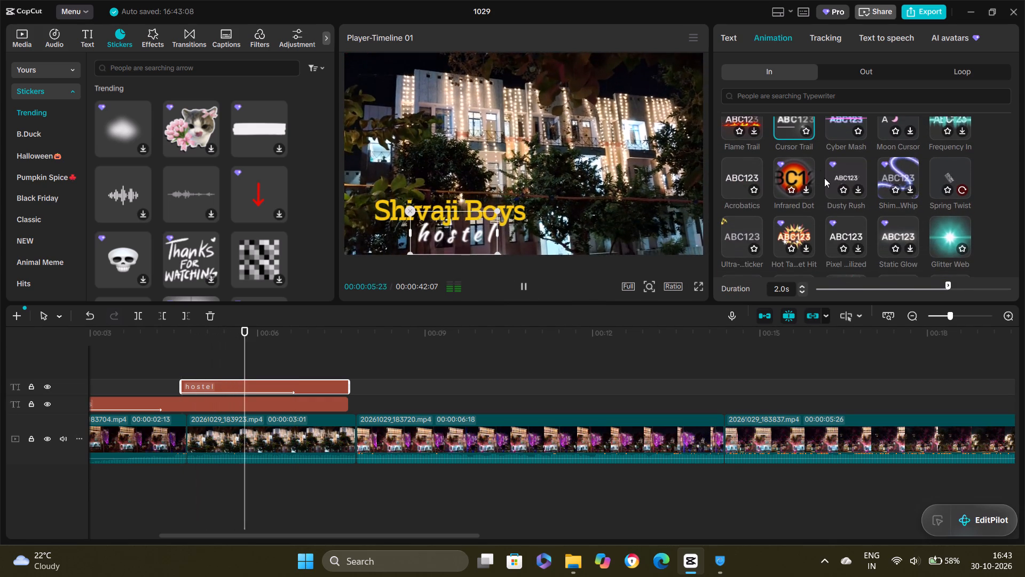
scroll(828, 181, "down", 1)
double_click(950, 125)
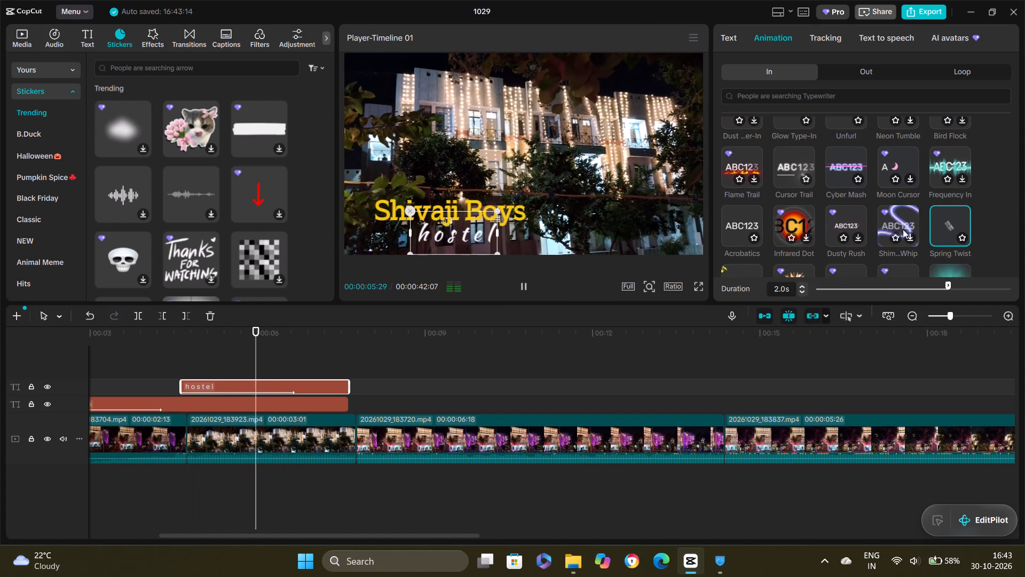
scroll(934, 218, "down", 2)
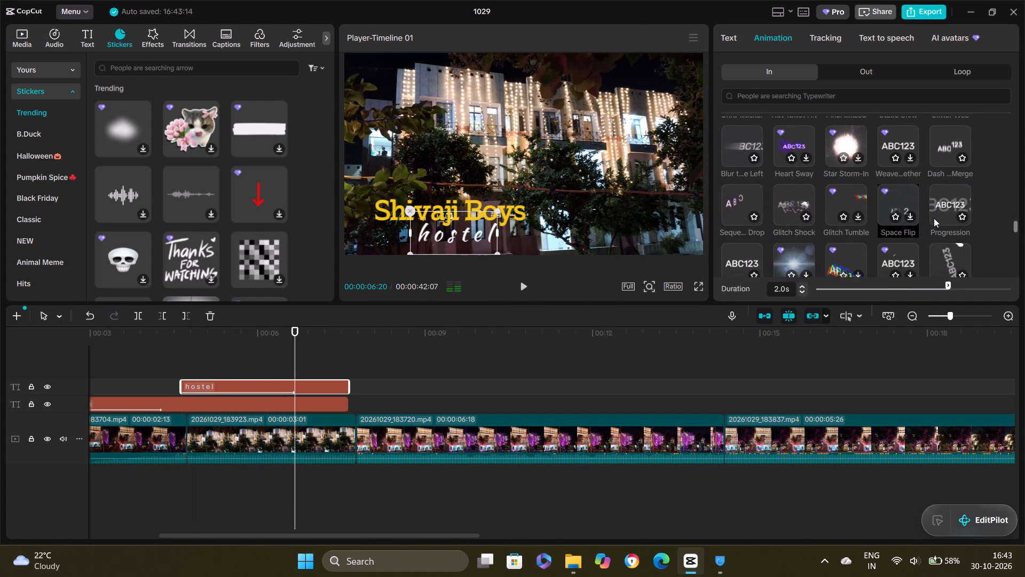
scroll(934, 218, "down", 1)
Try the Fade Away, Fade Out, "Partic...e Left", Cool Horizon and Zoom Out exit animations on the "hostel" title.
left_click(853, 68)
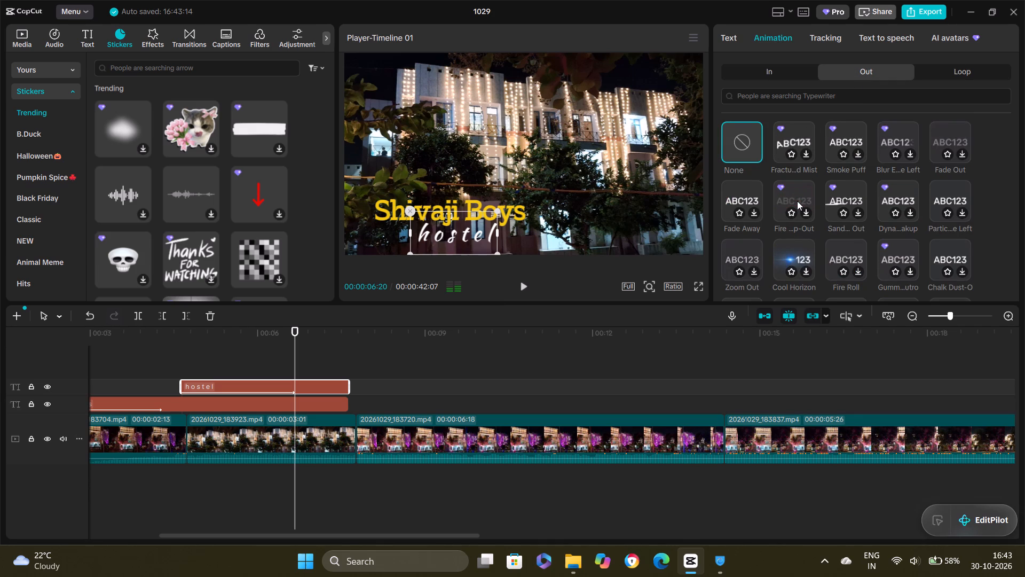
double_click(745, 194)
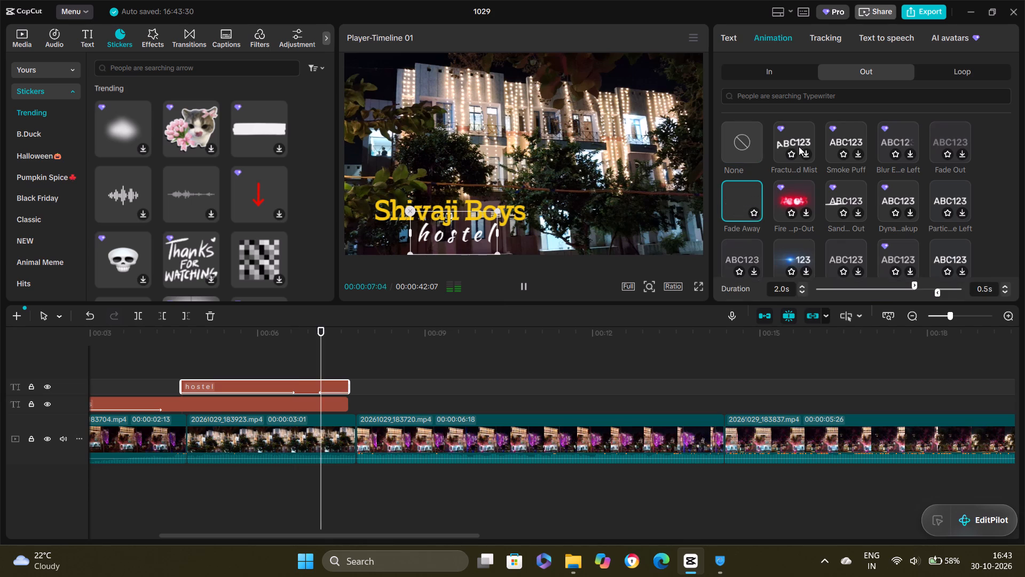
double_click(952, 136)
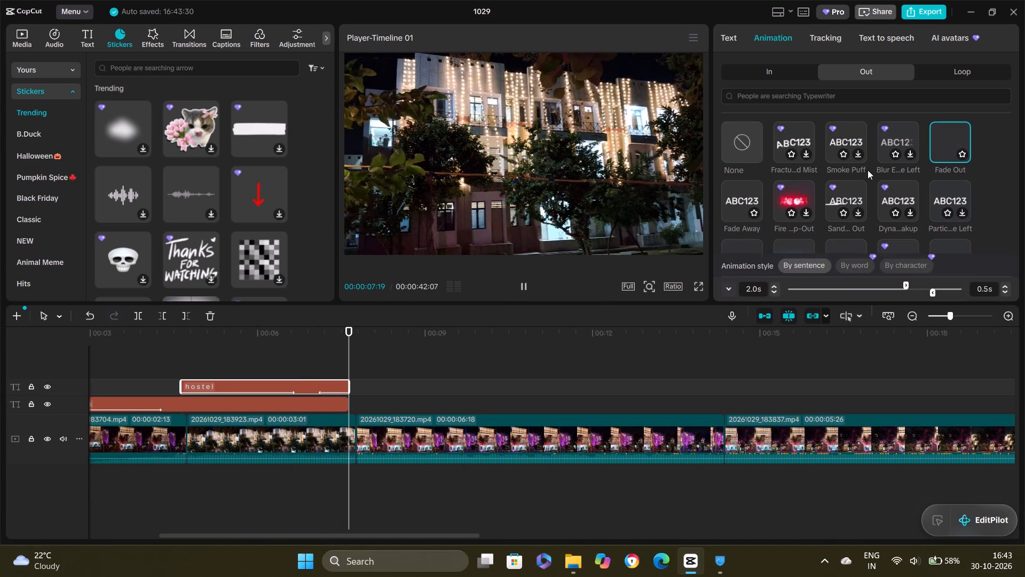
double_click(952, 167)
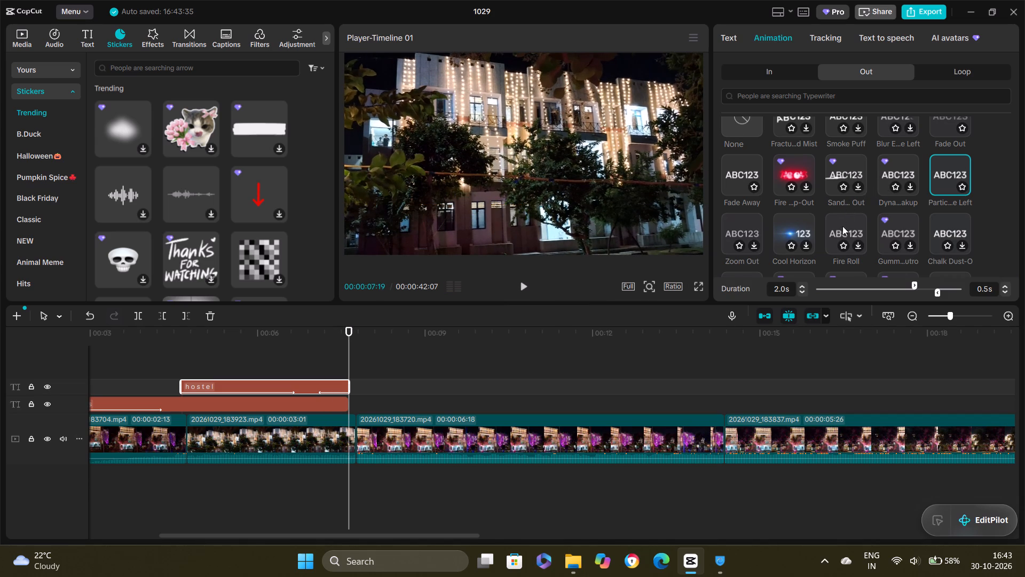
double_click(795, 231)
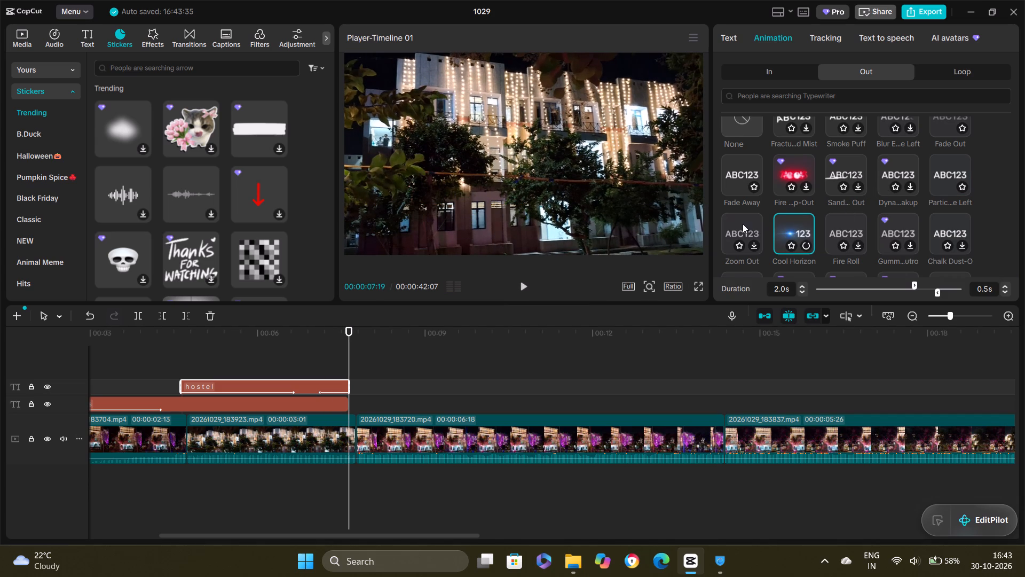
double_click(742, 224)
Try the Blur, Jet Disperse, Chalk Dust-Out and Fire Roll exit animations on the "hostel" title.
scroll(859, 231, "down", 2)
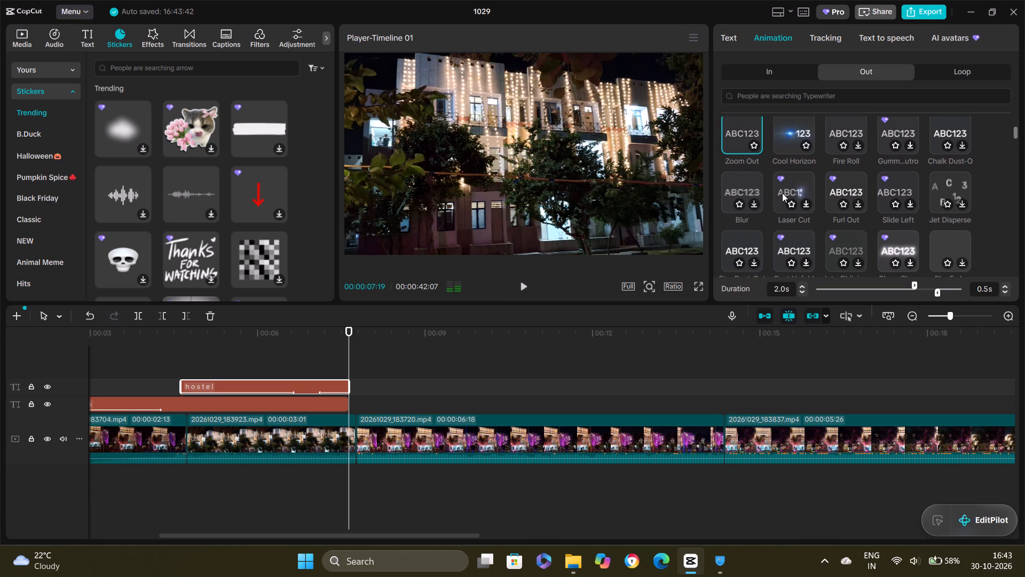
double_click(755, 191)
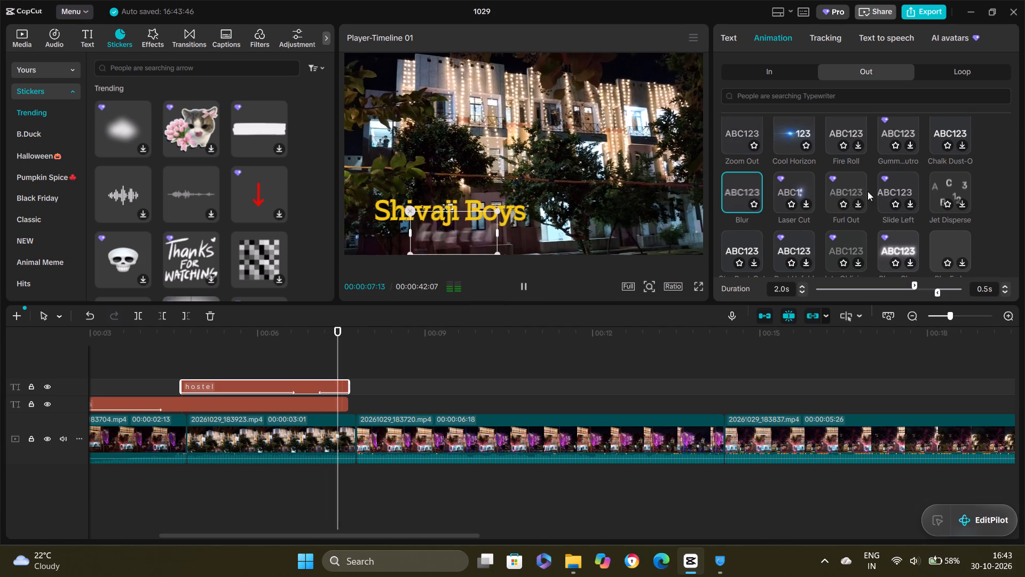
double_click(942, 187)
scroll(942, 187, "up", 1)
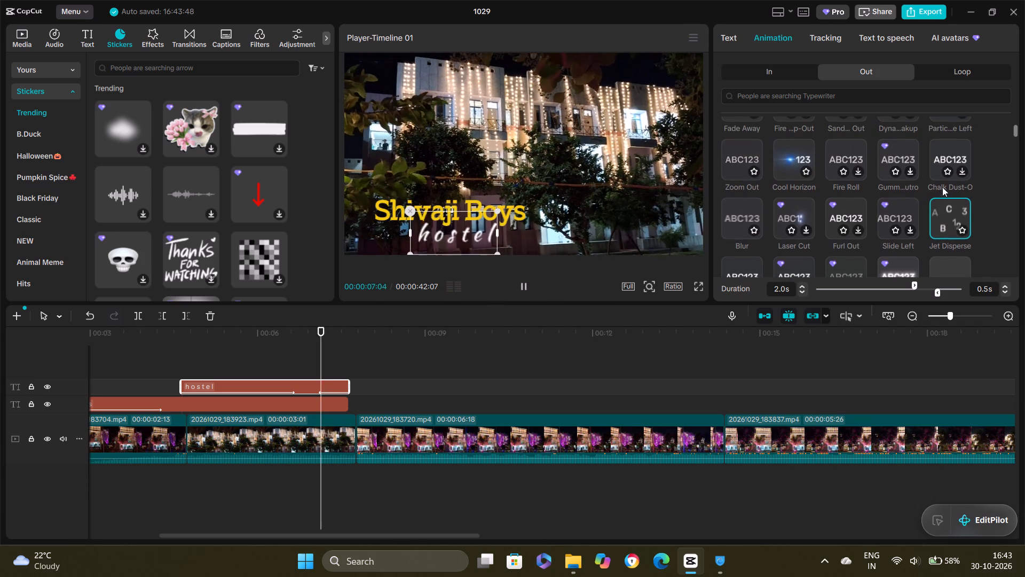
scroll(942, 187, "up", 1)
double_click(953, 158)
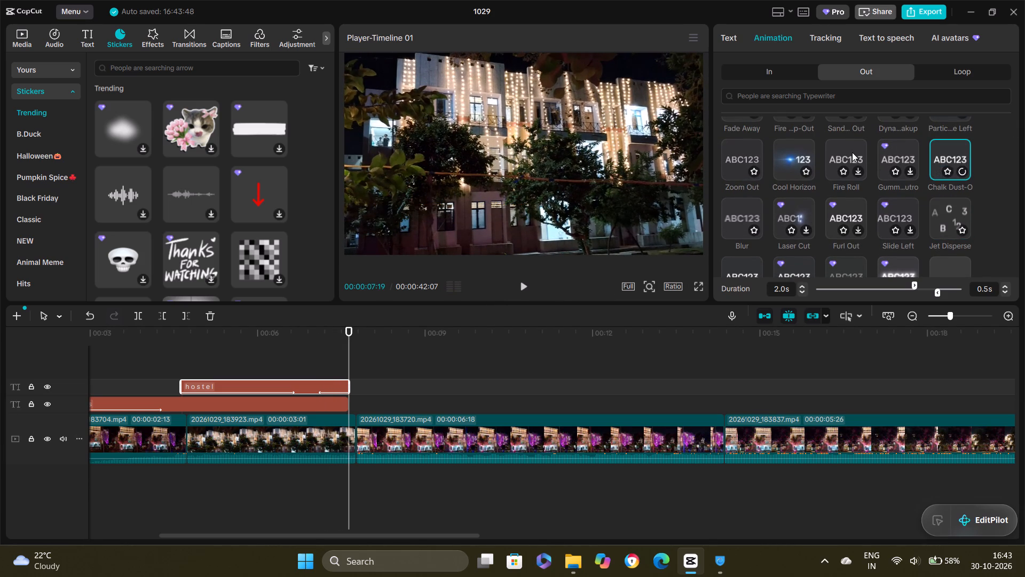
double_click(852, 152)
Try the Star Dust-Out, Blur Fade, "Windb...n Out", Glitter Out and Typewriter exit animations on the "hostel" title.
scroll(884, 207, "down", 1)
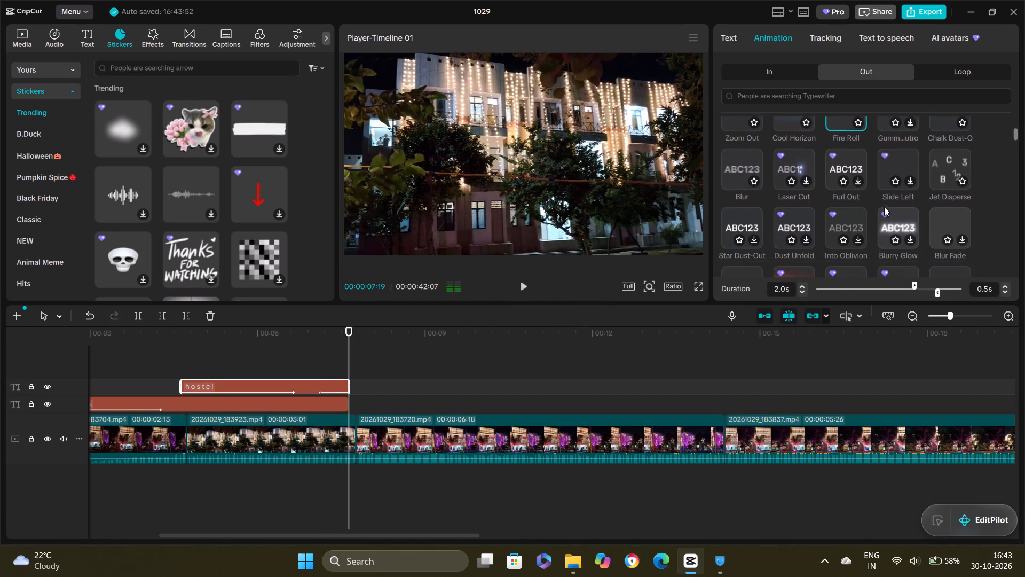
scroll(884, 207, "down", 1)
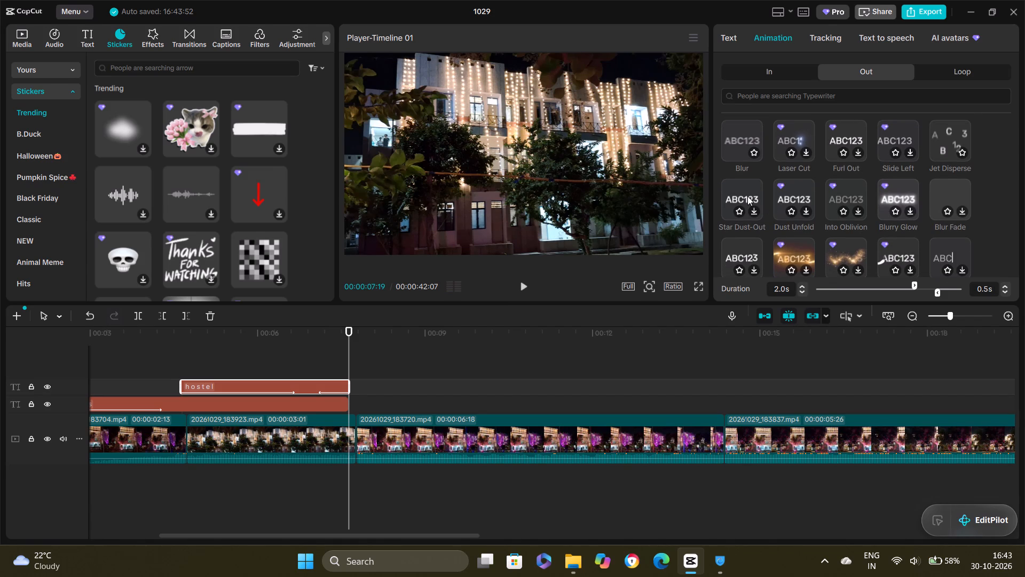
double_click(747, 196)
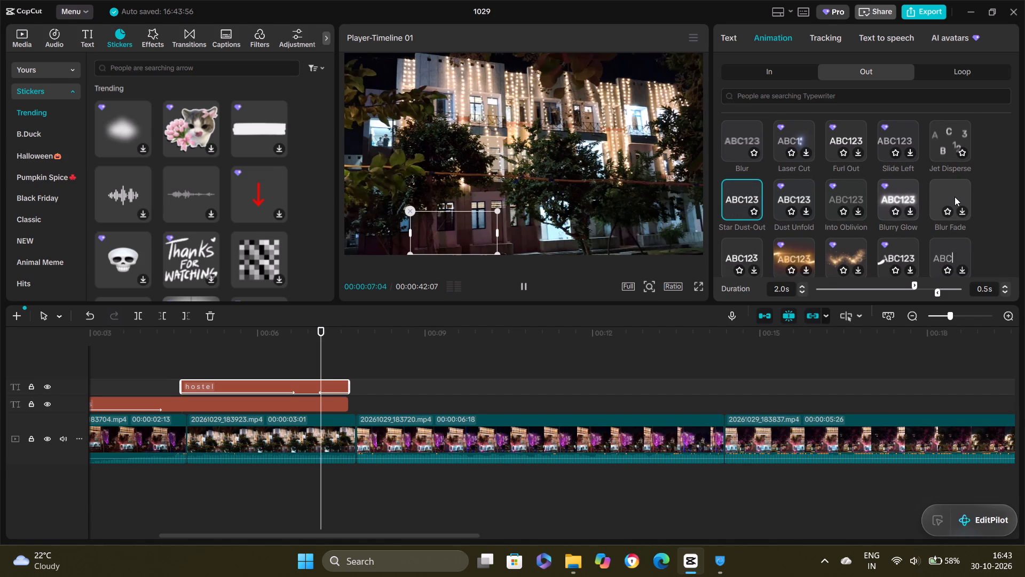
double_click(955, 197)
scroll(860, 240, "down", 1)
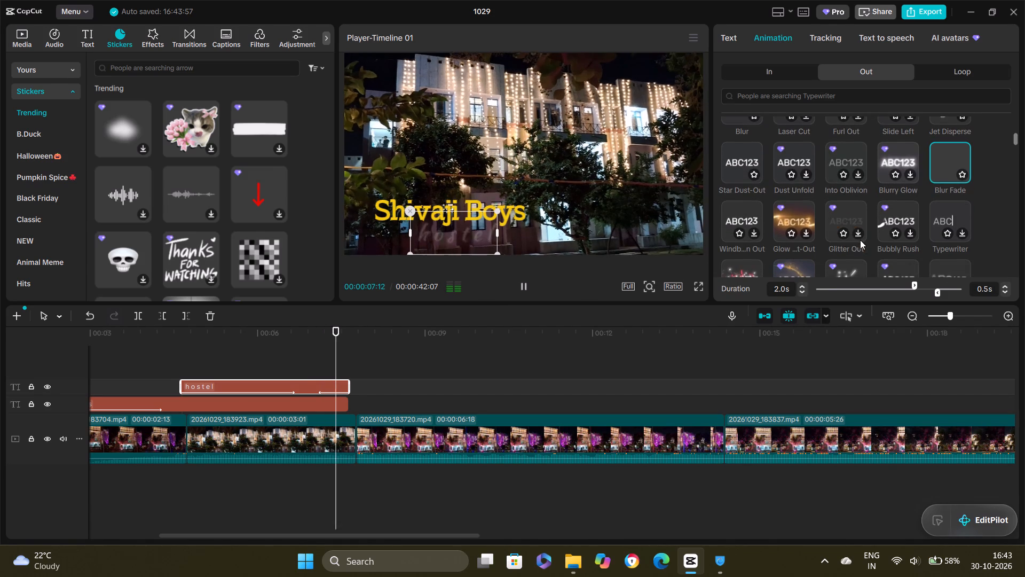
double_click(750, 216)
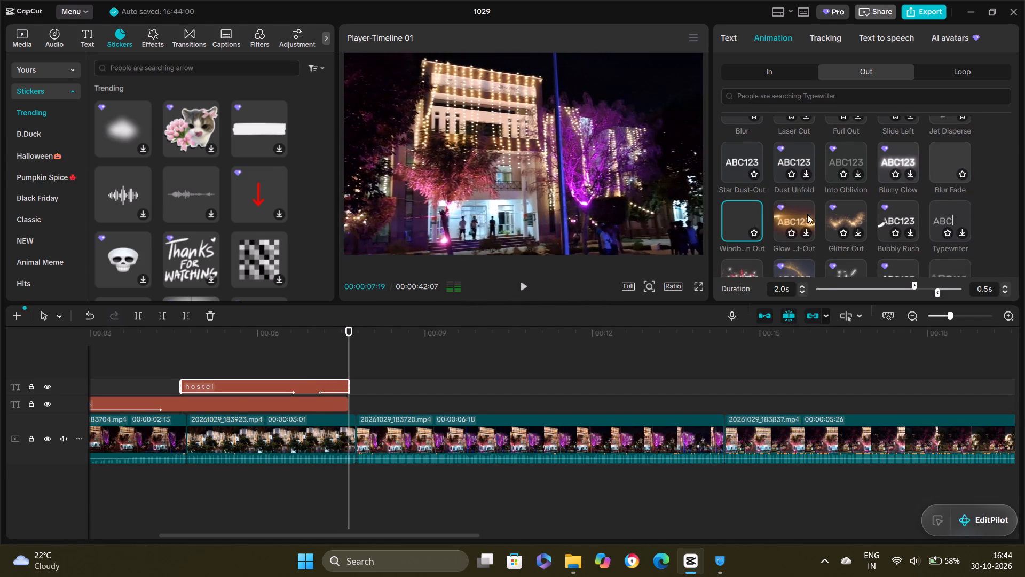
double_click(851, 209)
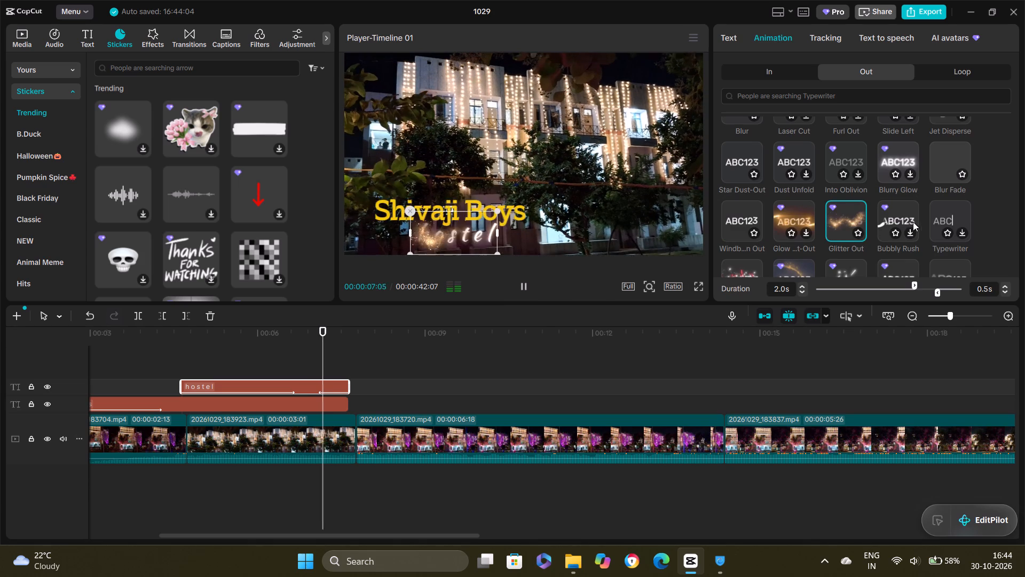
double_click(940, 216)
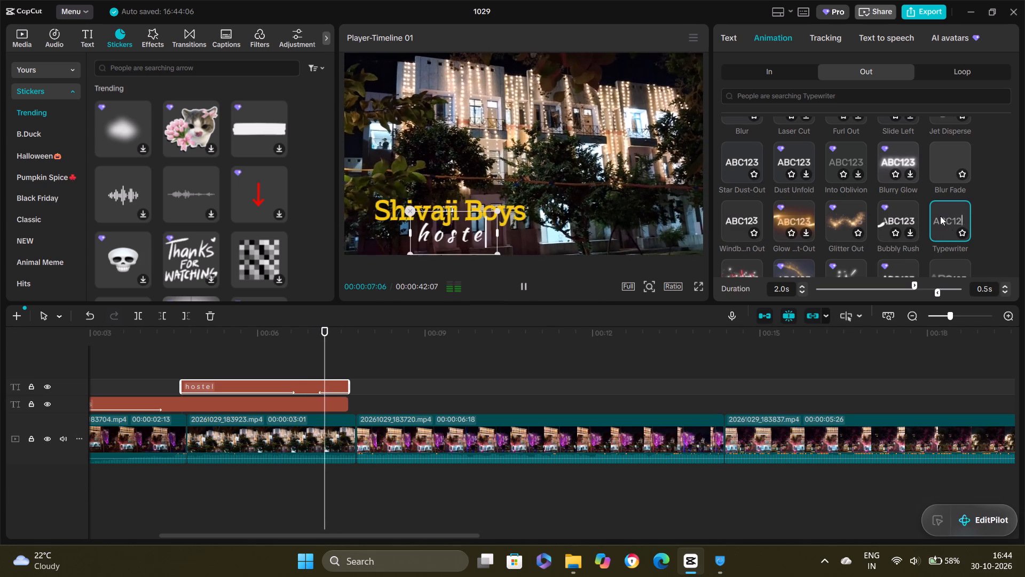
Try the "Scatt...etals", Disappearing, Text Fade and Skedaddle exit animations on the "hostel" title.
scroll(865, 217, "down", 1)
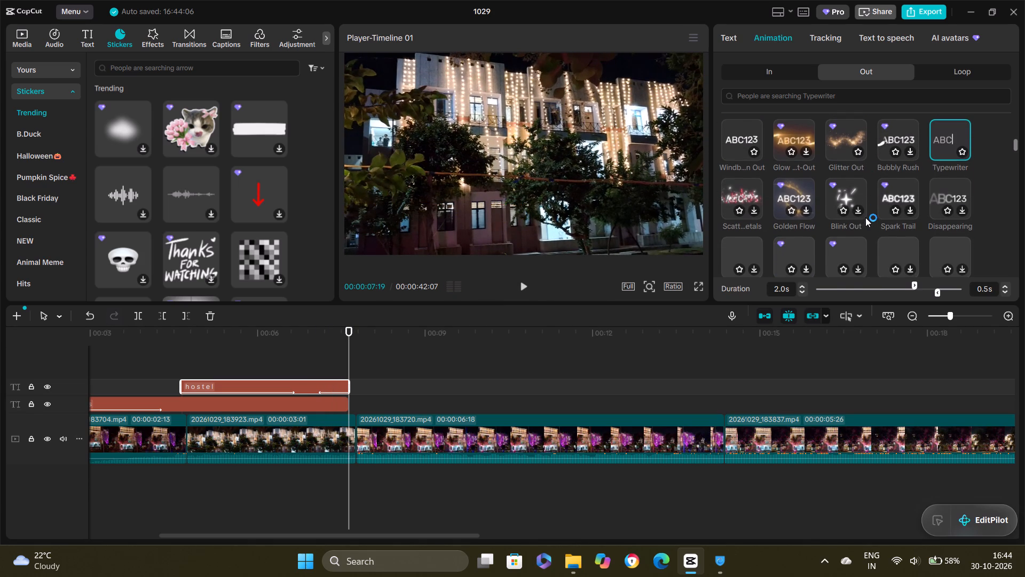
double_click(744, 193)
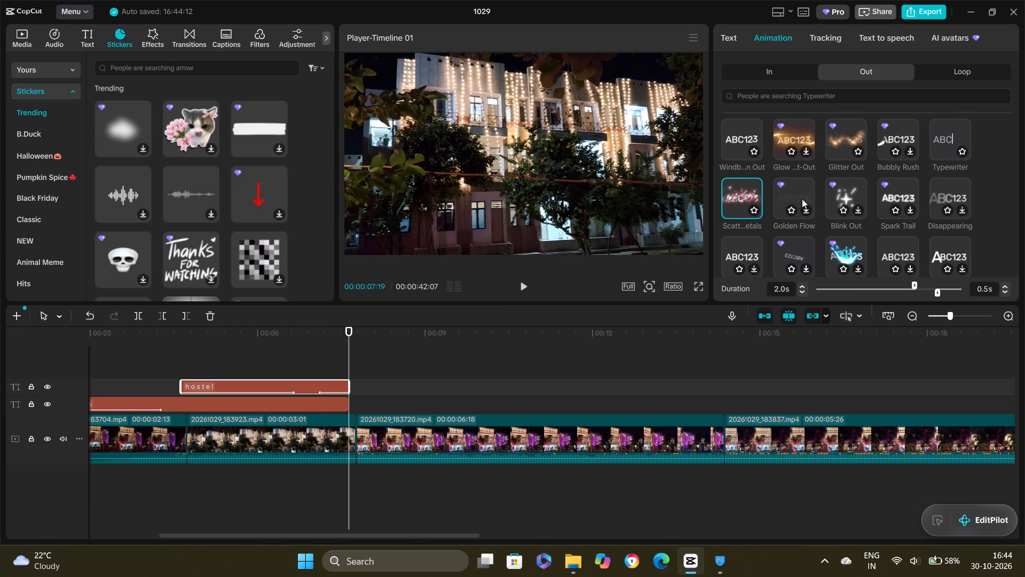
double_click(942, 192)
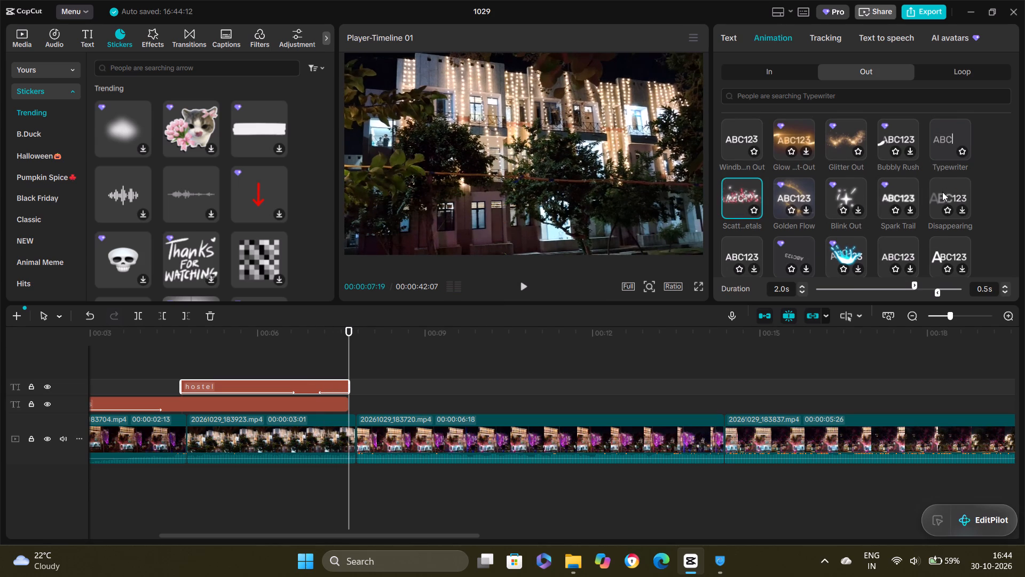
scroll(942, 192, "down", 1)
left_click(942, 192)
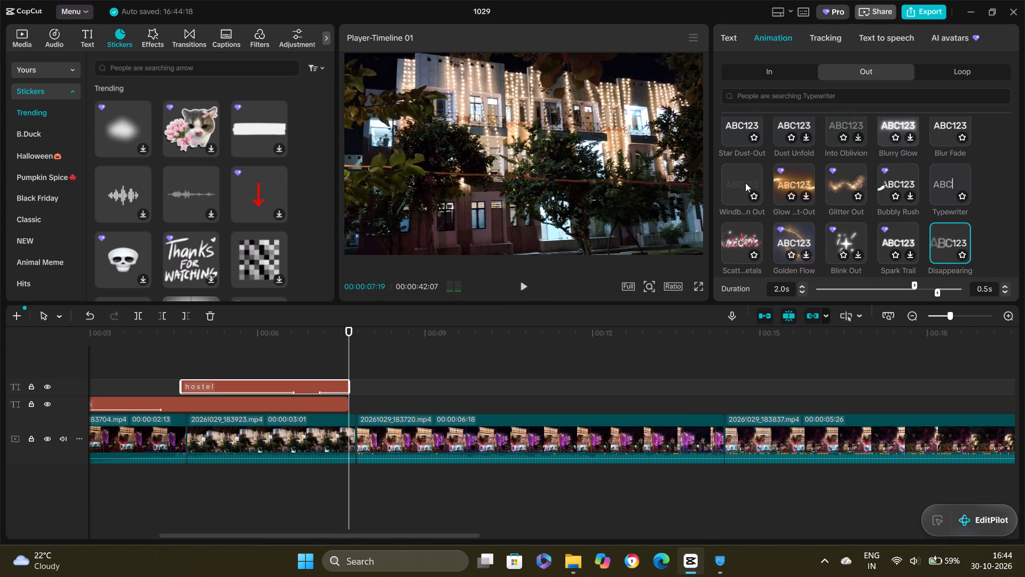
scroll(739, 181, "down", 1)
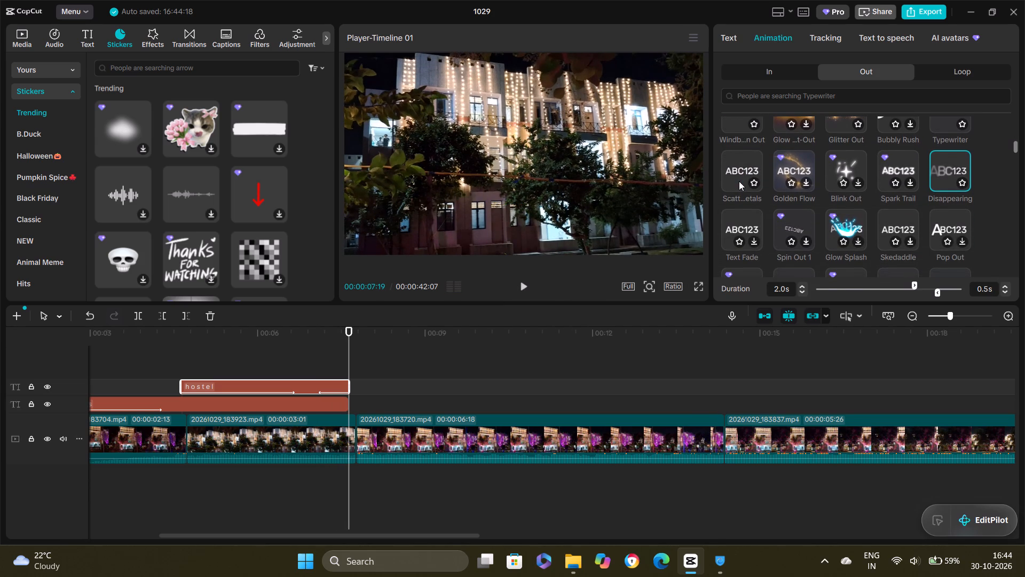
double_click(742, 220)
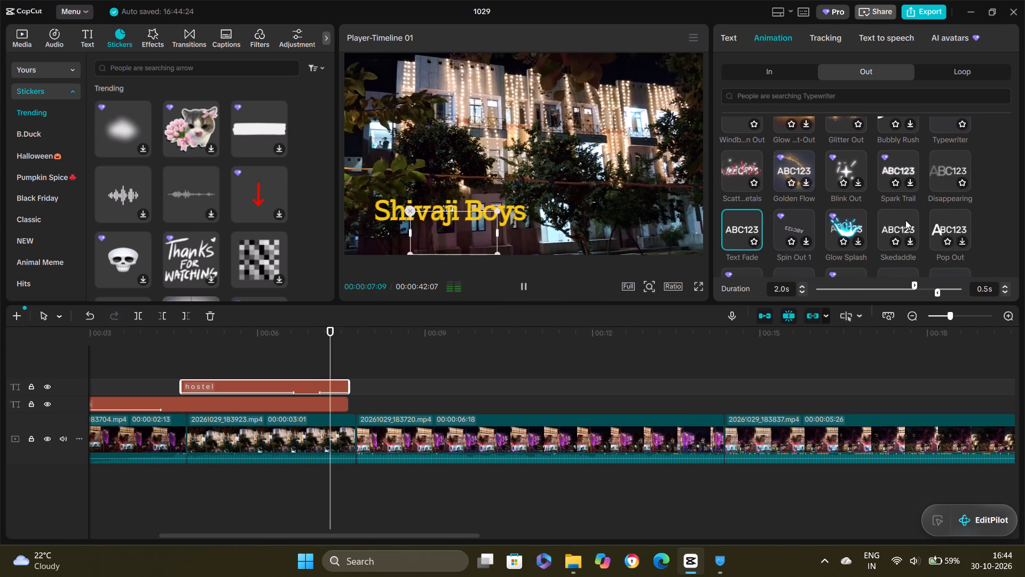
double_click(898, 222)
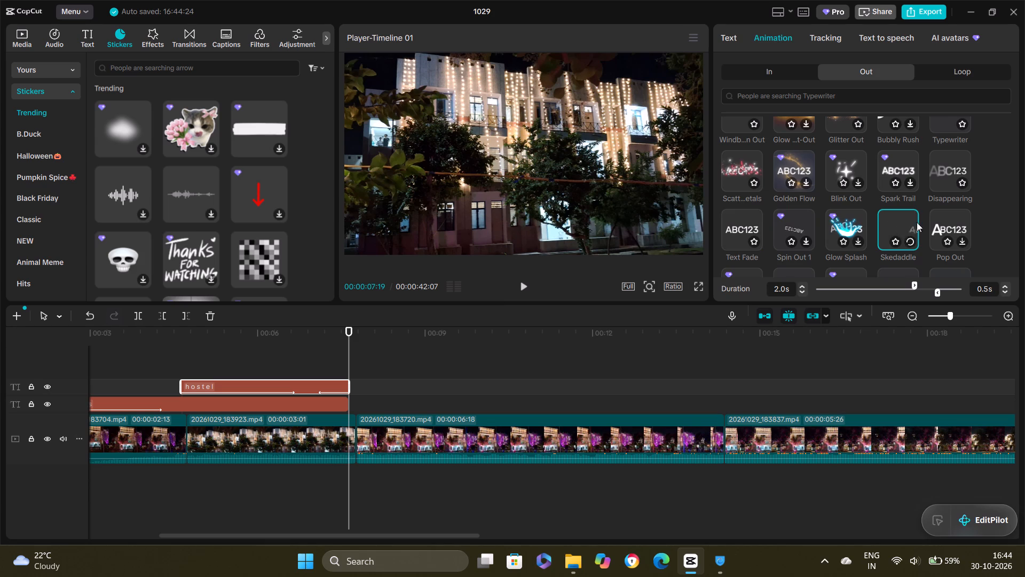
Apply the Pop Out exit animation to the "hostel" title.
double_click(943, 222)
scroll(943, 222, "down", 1)
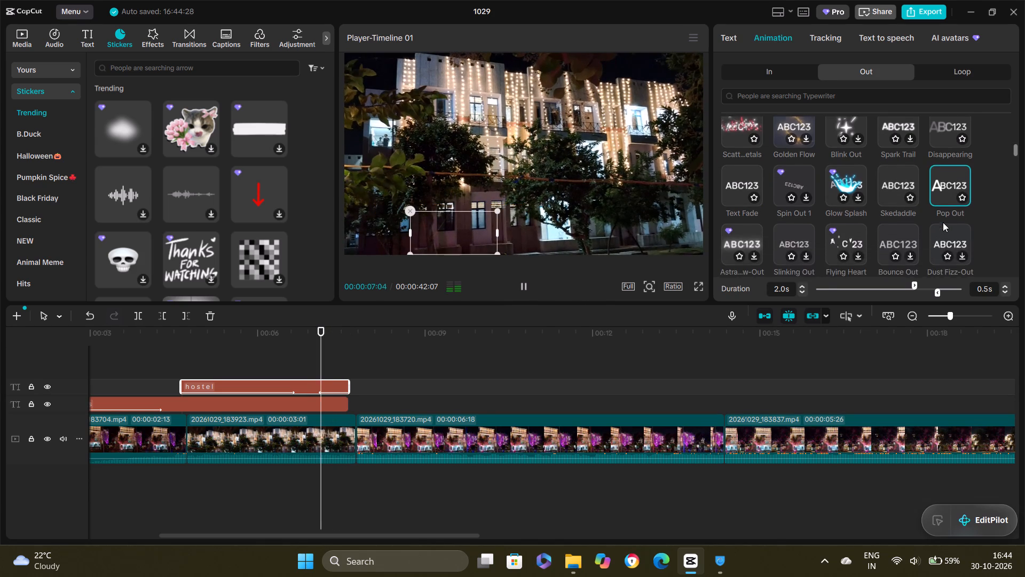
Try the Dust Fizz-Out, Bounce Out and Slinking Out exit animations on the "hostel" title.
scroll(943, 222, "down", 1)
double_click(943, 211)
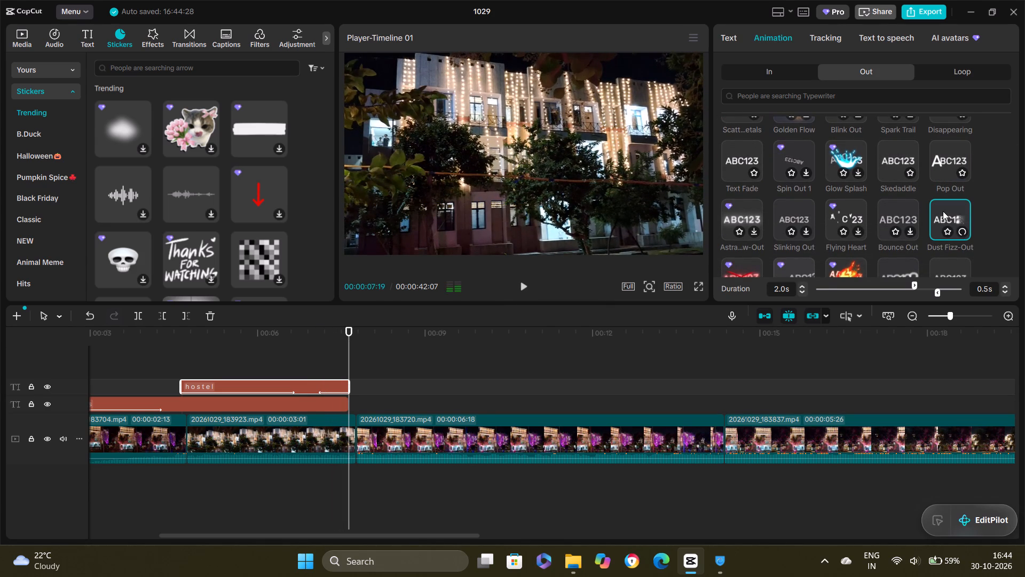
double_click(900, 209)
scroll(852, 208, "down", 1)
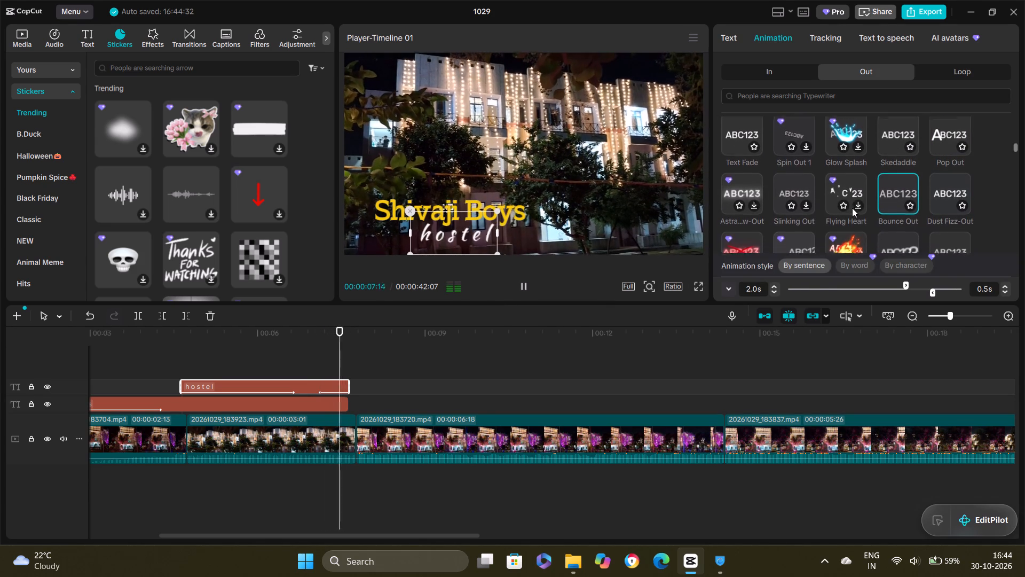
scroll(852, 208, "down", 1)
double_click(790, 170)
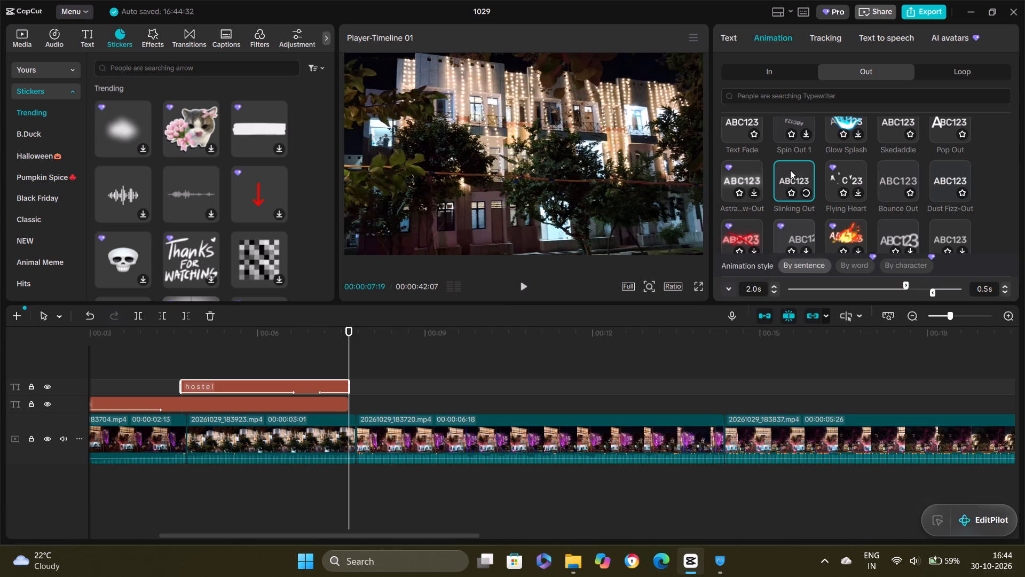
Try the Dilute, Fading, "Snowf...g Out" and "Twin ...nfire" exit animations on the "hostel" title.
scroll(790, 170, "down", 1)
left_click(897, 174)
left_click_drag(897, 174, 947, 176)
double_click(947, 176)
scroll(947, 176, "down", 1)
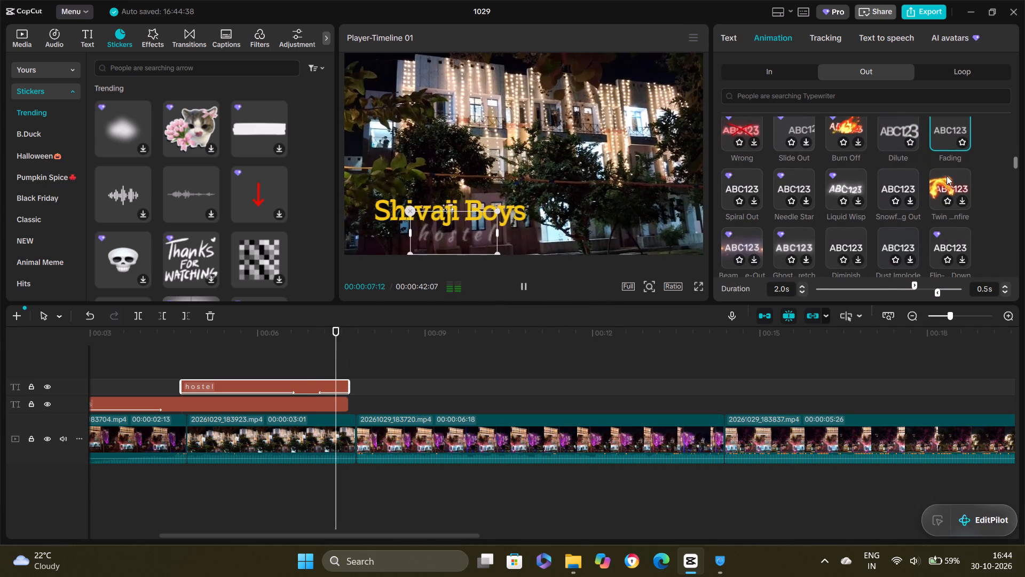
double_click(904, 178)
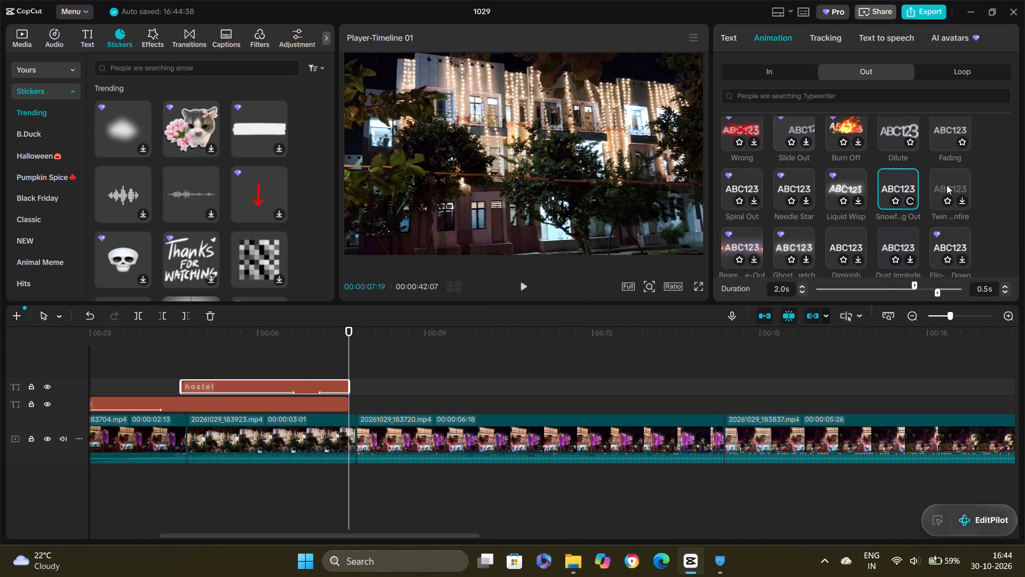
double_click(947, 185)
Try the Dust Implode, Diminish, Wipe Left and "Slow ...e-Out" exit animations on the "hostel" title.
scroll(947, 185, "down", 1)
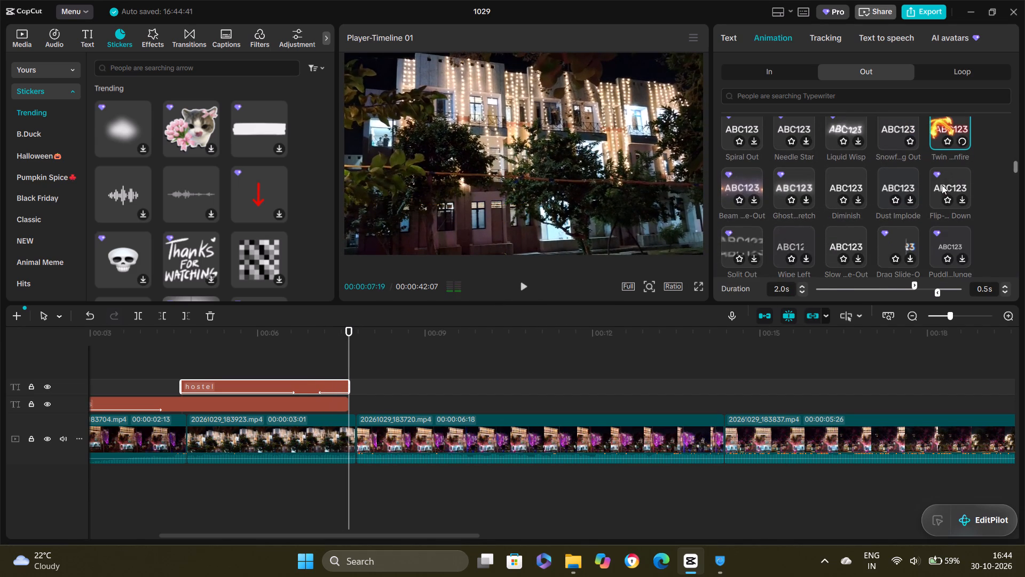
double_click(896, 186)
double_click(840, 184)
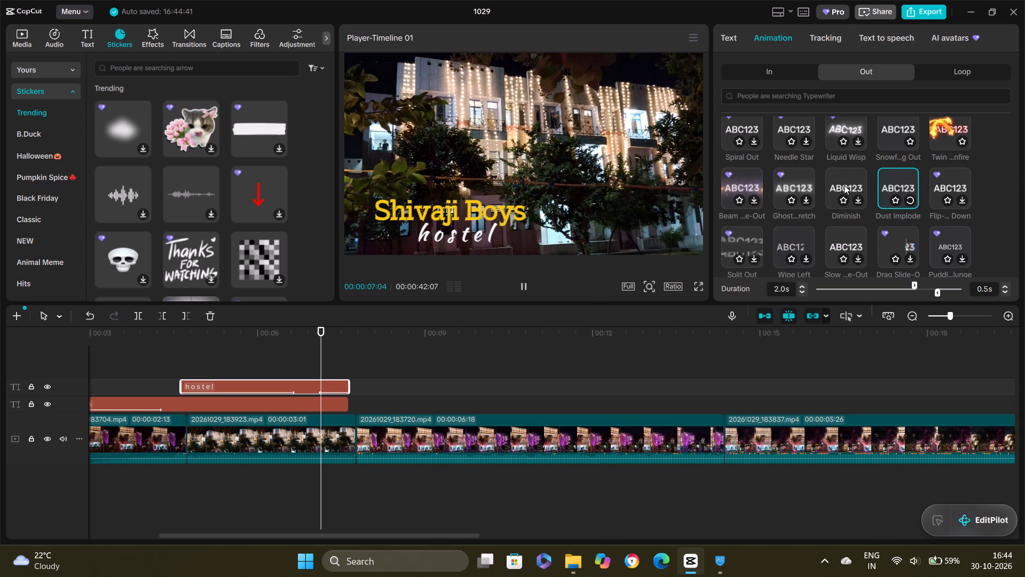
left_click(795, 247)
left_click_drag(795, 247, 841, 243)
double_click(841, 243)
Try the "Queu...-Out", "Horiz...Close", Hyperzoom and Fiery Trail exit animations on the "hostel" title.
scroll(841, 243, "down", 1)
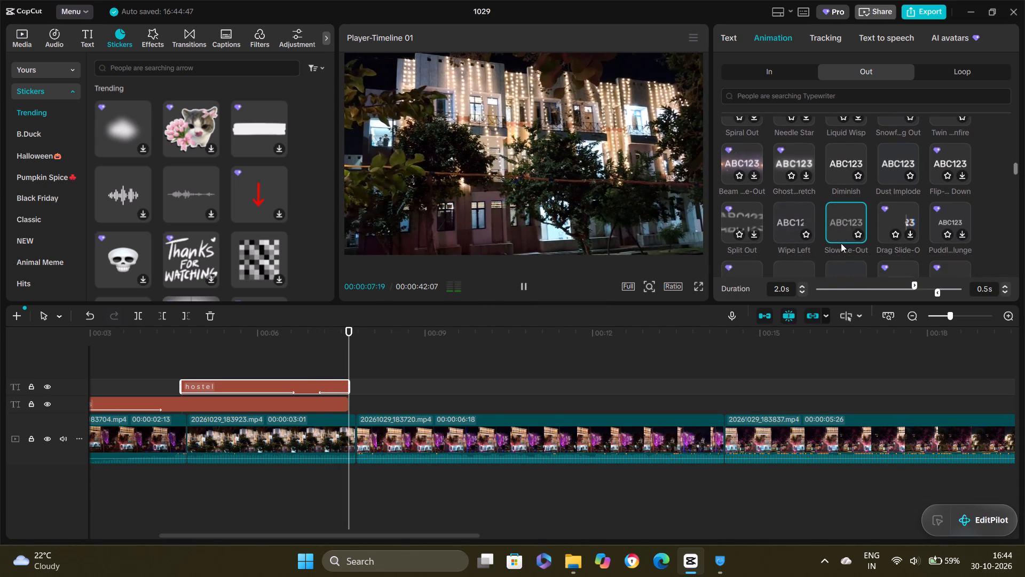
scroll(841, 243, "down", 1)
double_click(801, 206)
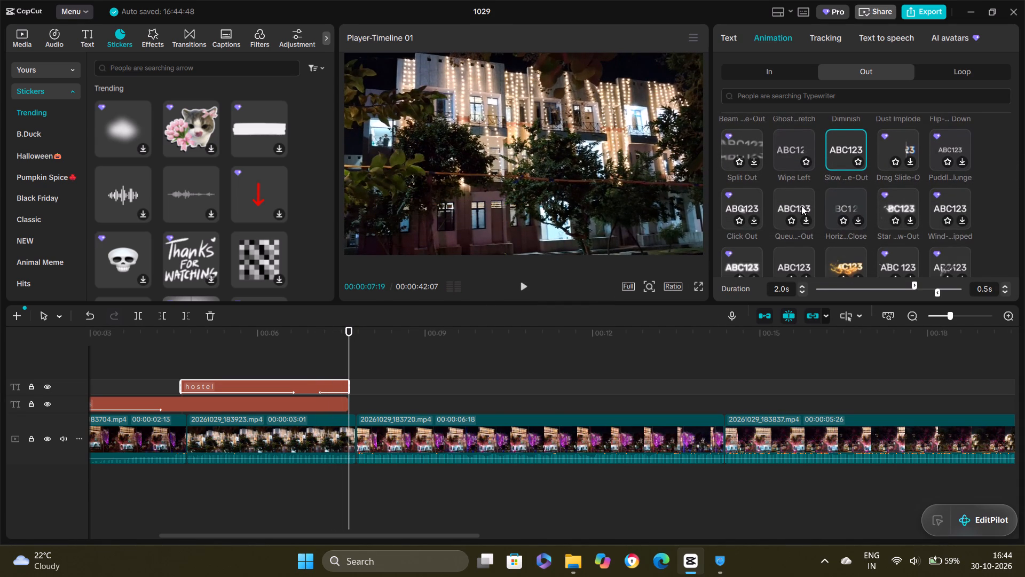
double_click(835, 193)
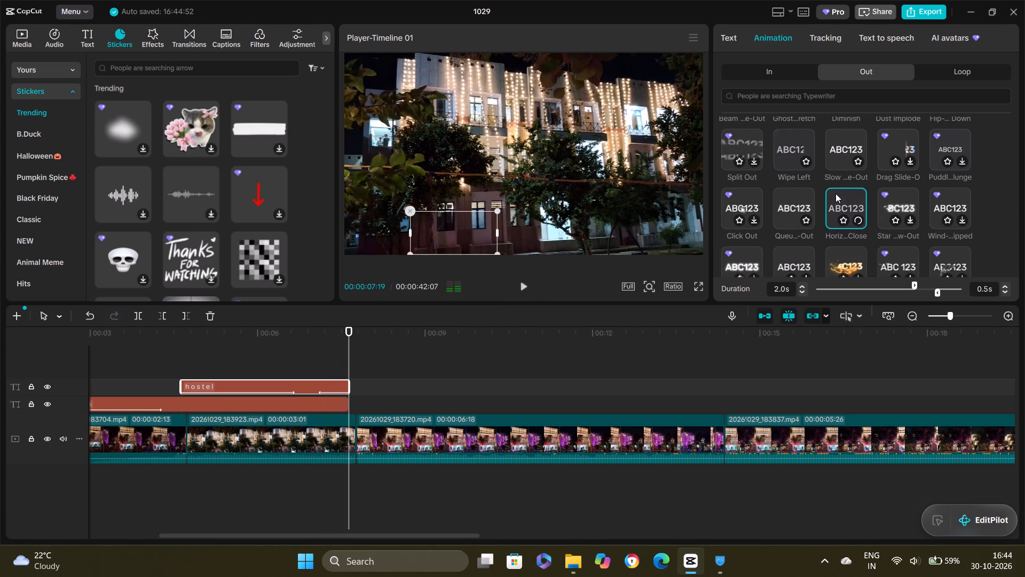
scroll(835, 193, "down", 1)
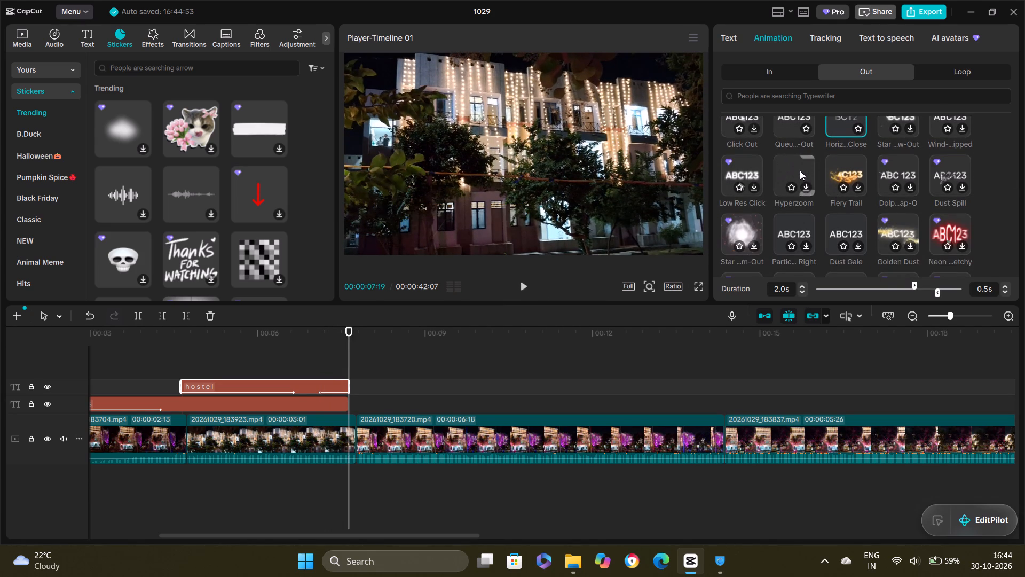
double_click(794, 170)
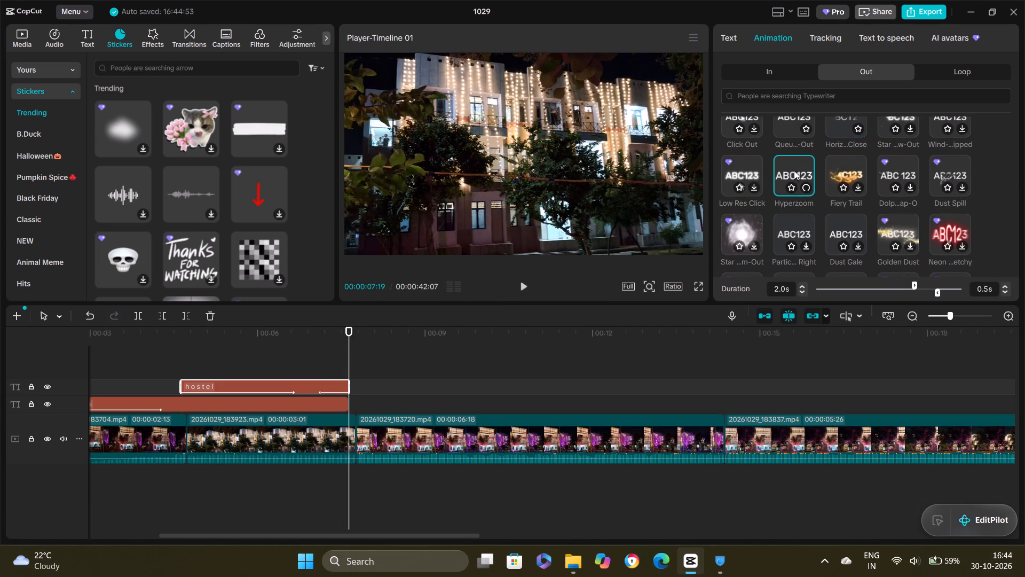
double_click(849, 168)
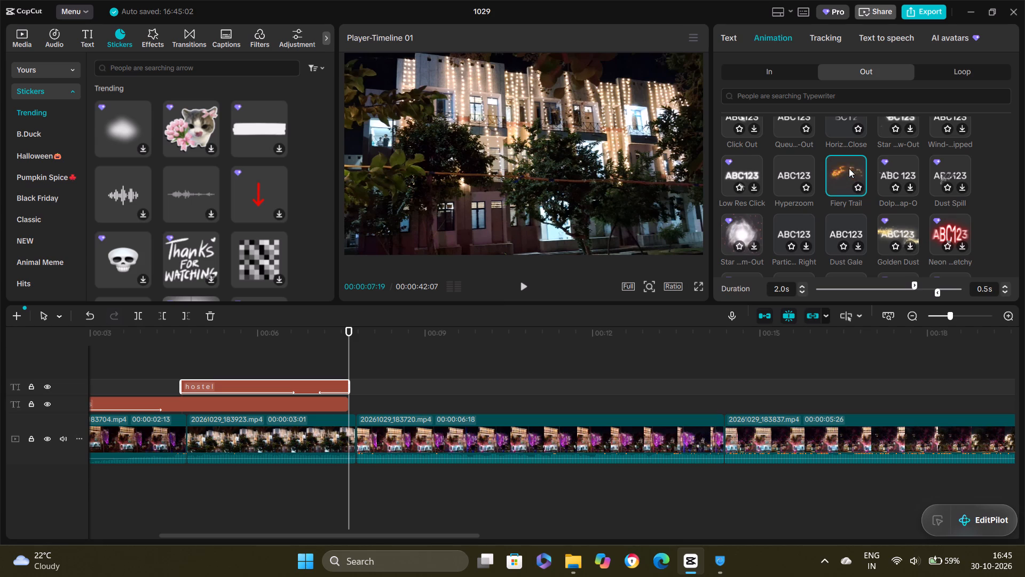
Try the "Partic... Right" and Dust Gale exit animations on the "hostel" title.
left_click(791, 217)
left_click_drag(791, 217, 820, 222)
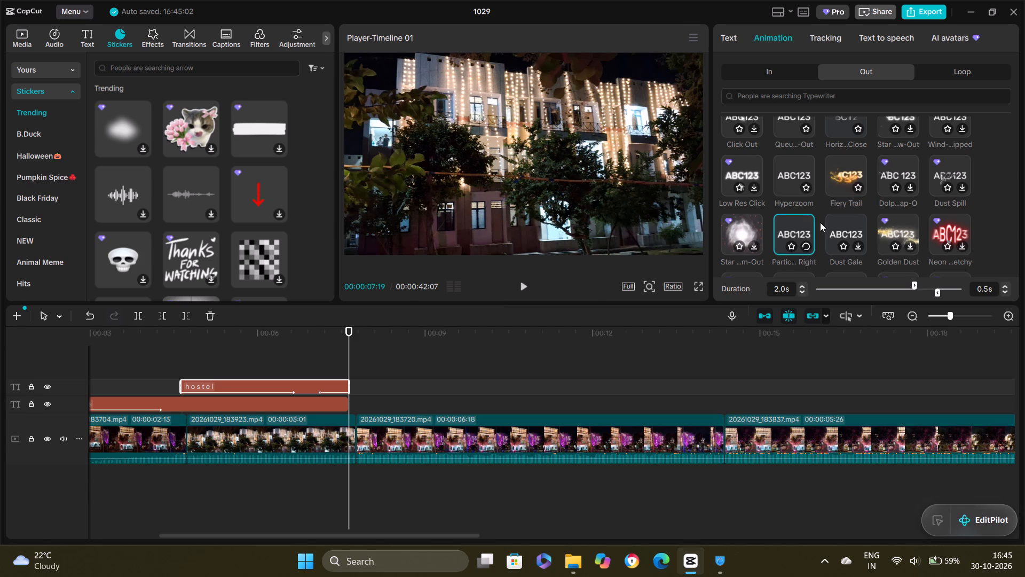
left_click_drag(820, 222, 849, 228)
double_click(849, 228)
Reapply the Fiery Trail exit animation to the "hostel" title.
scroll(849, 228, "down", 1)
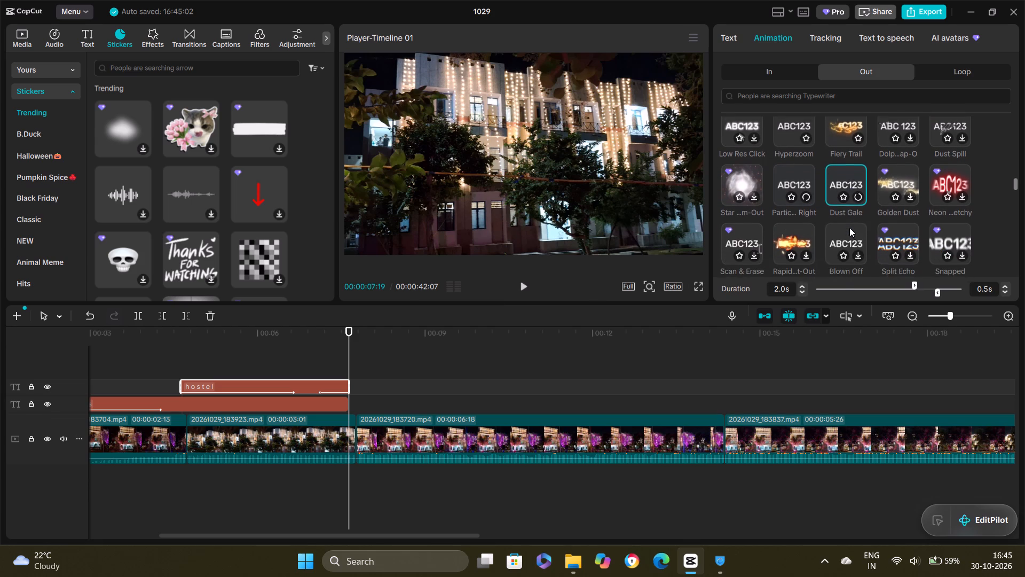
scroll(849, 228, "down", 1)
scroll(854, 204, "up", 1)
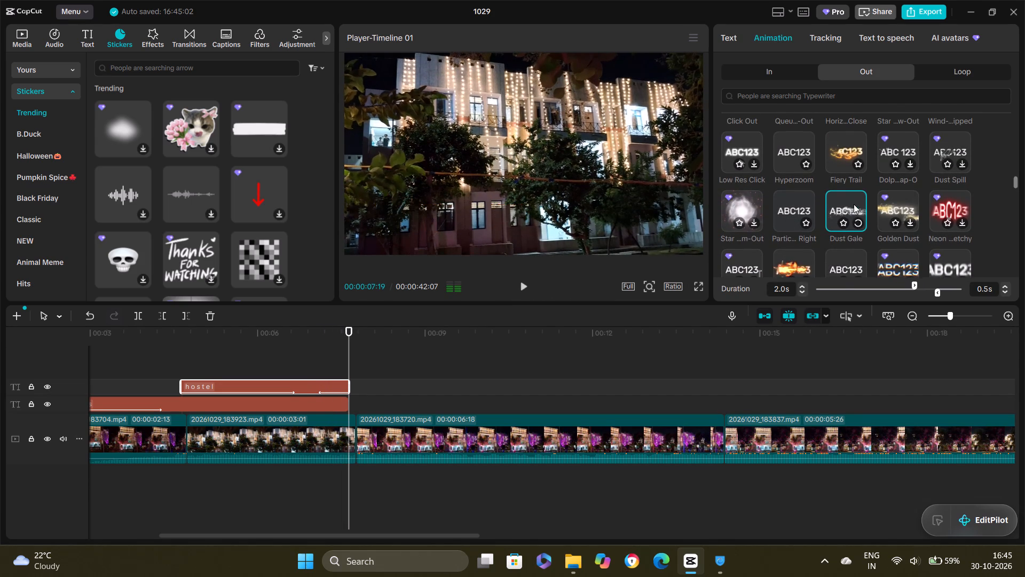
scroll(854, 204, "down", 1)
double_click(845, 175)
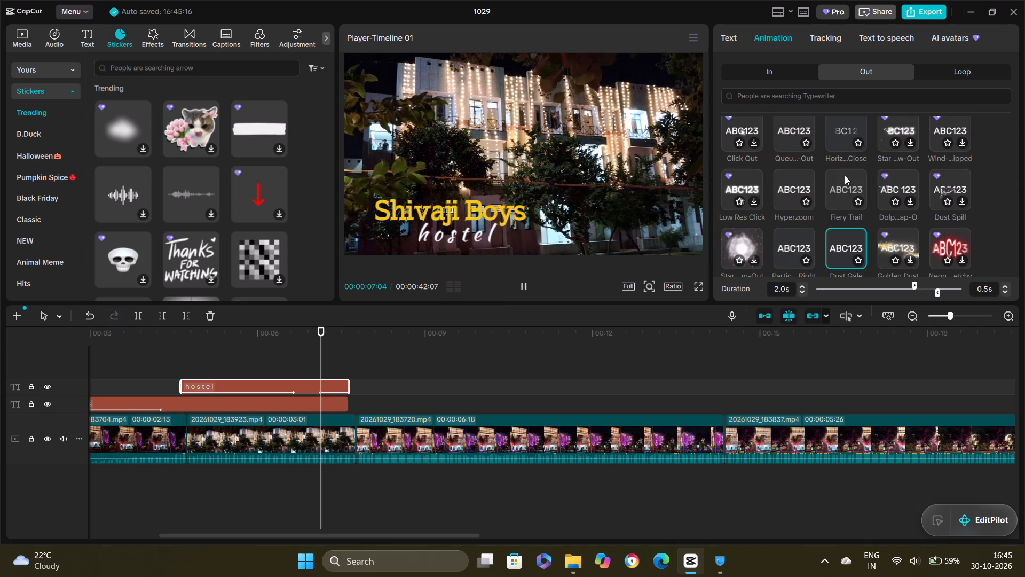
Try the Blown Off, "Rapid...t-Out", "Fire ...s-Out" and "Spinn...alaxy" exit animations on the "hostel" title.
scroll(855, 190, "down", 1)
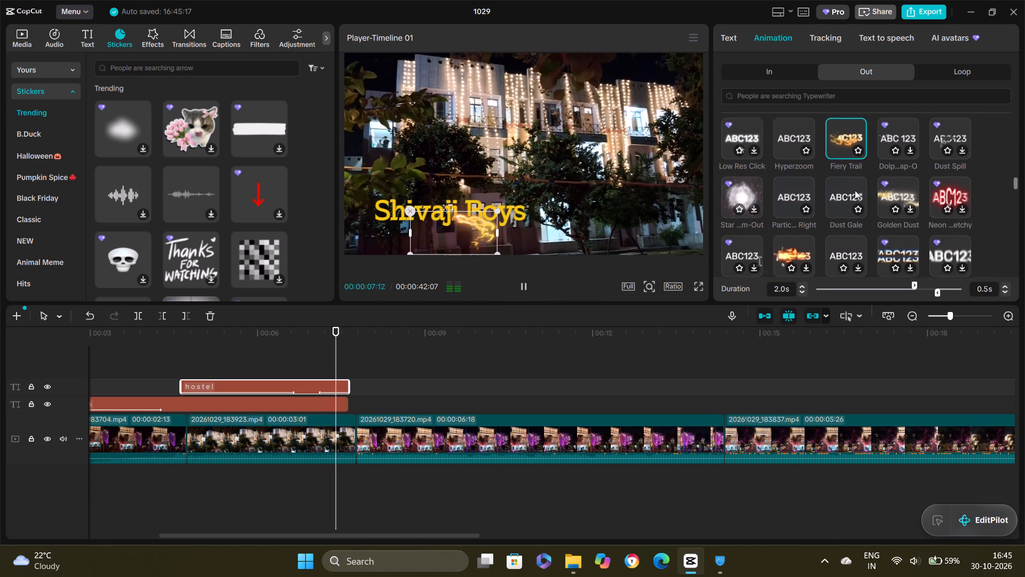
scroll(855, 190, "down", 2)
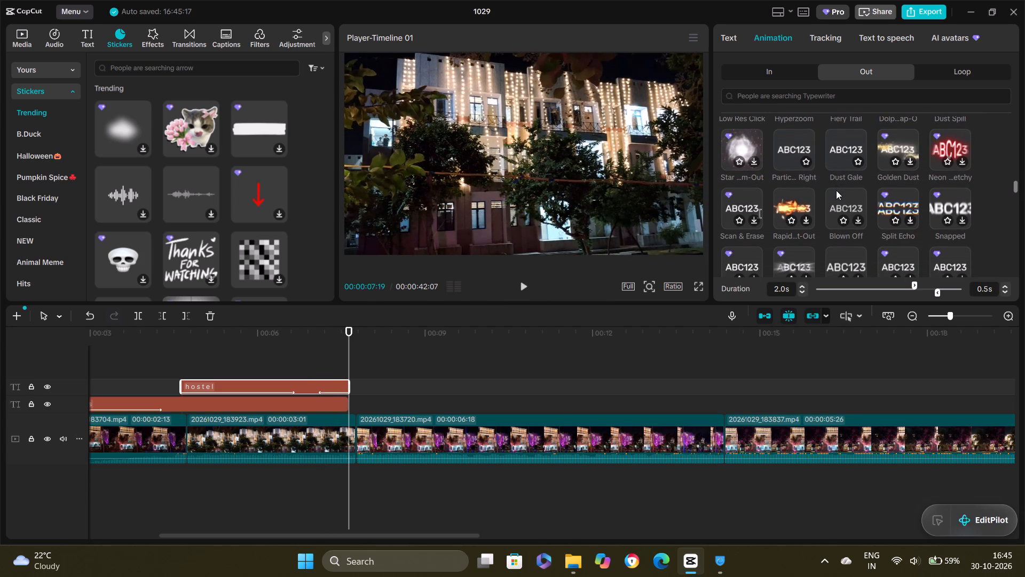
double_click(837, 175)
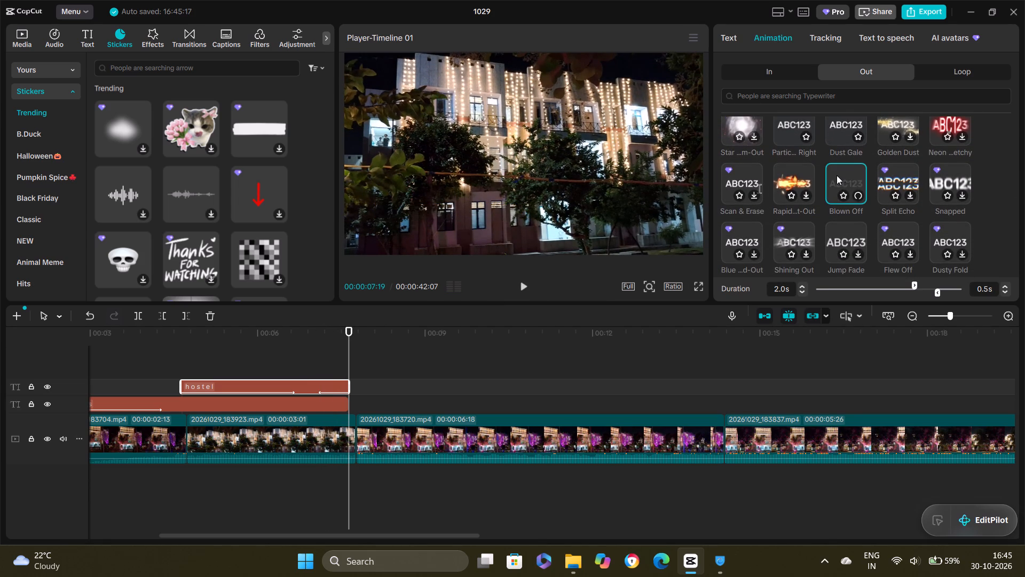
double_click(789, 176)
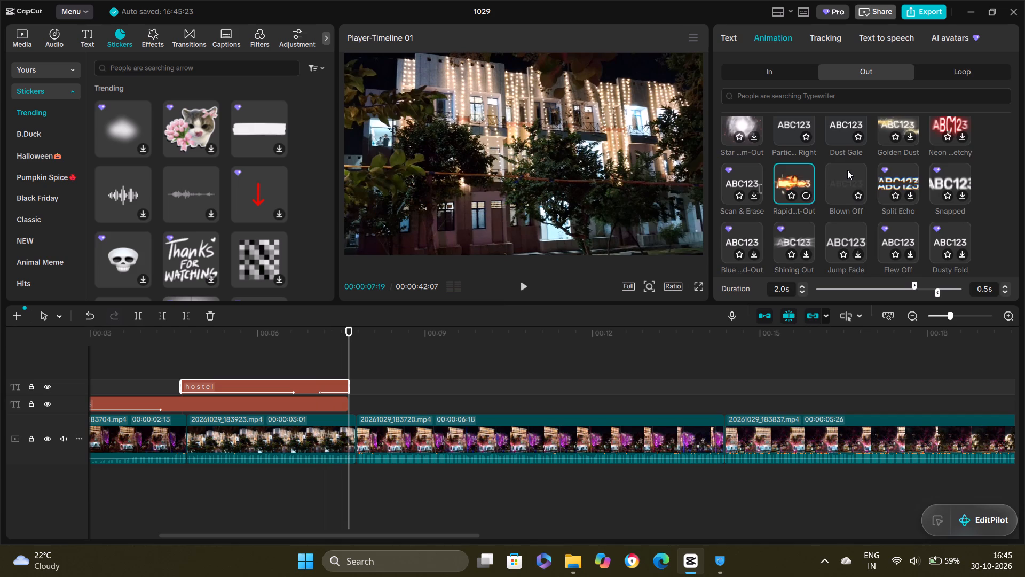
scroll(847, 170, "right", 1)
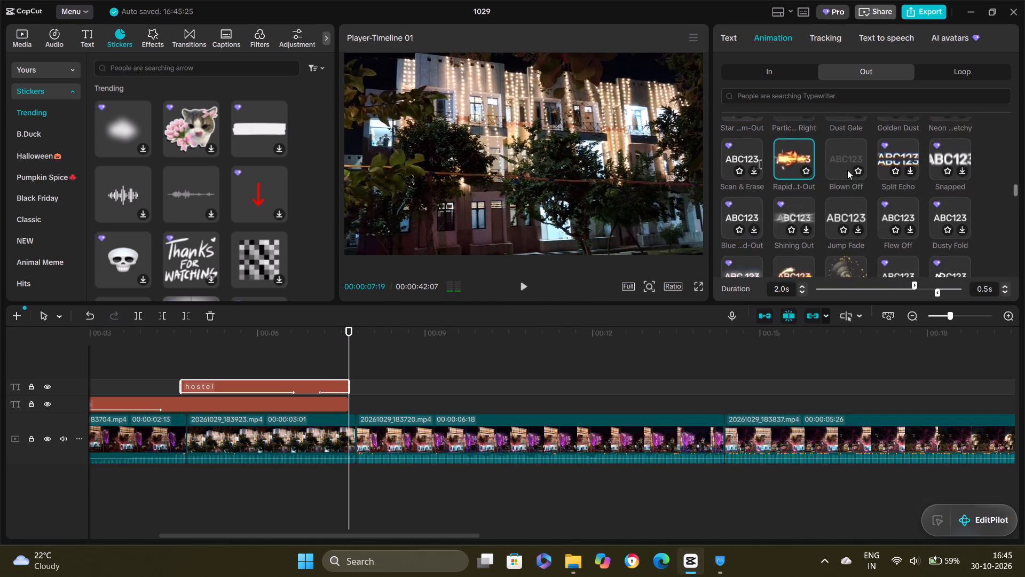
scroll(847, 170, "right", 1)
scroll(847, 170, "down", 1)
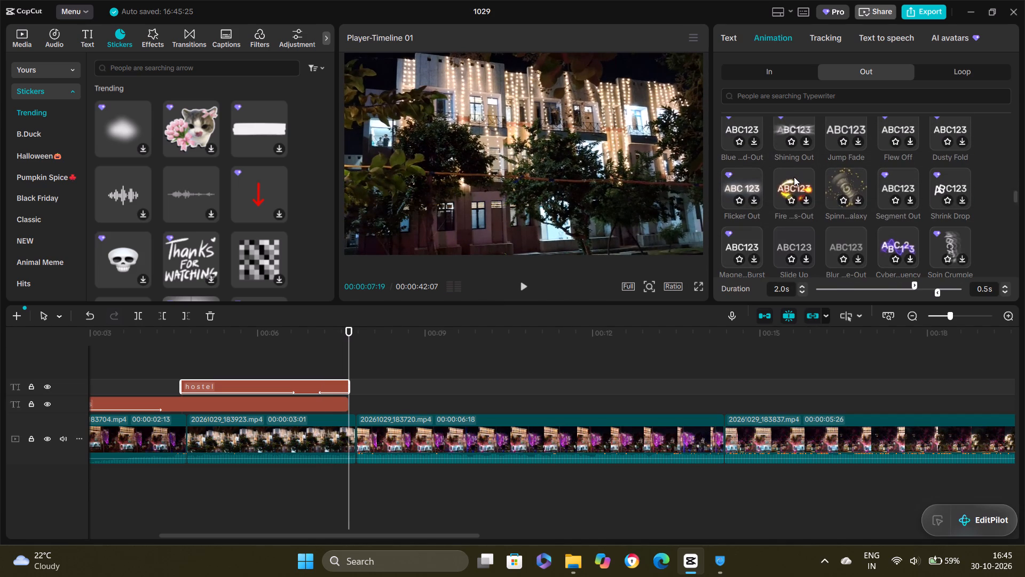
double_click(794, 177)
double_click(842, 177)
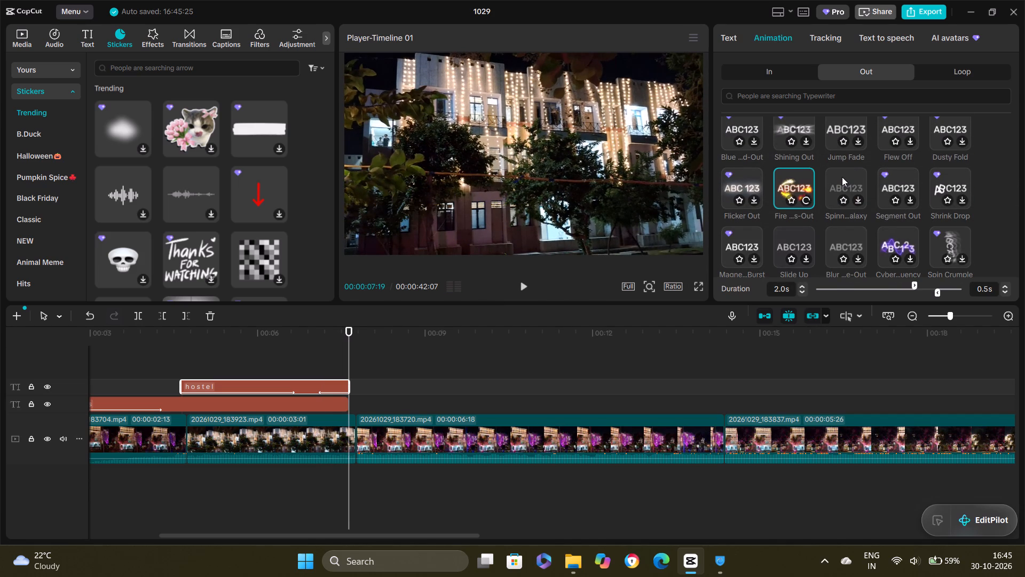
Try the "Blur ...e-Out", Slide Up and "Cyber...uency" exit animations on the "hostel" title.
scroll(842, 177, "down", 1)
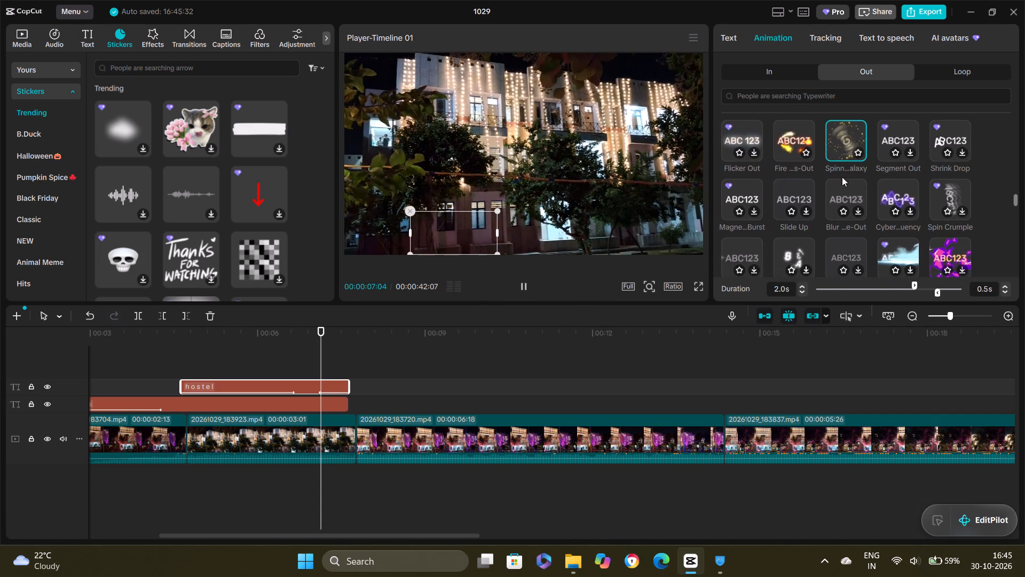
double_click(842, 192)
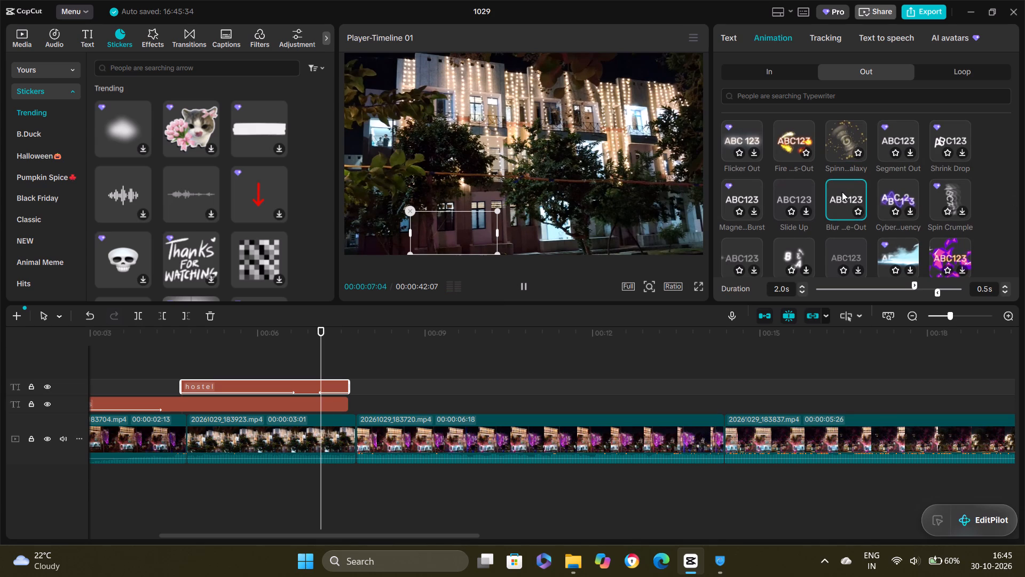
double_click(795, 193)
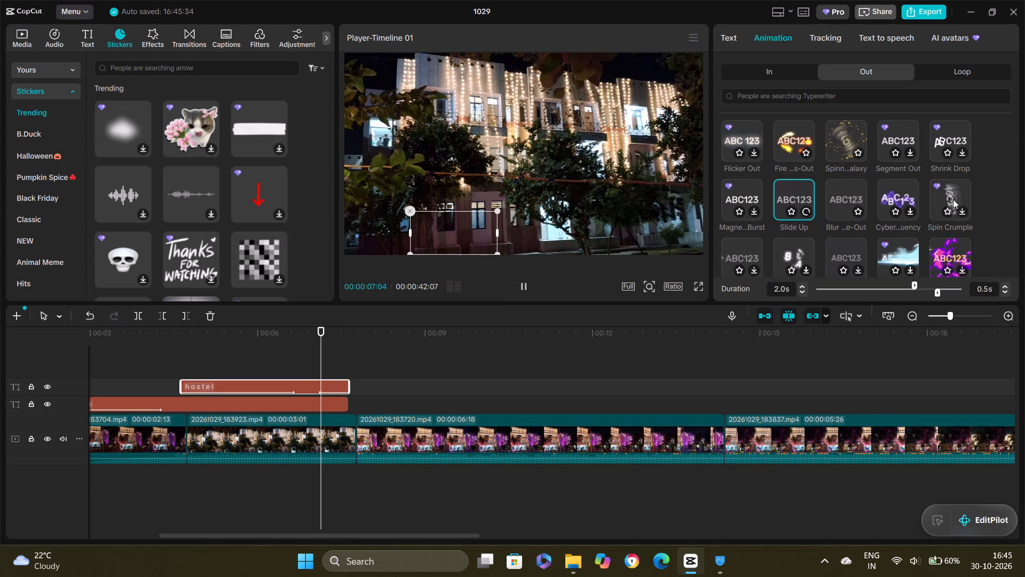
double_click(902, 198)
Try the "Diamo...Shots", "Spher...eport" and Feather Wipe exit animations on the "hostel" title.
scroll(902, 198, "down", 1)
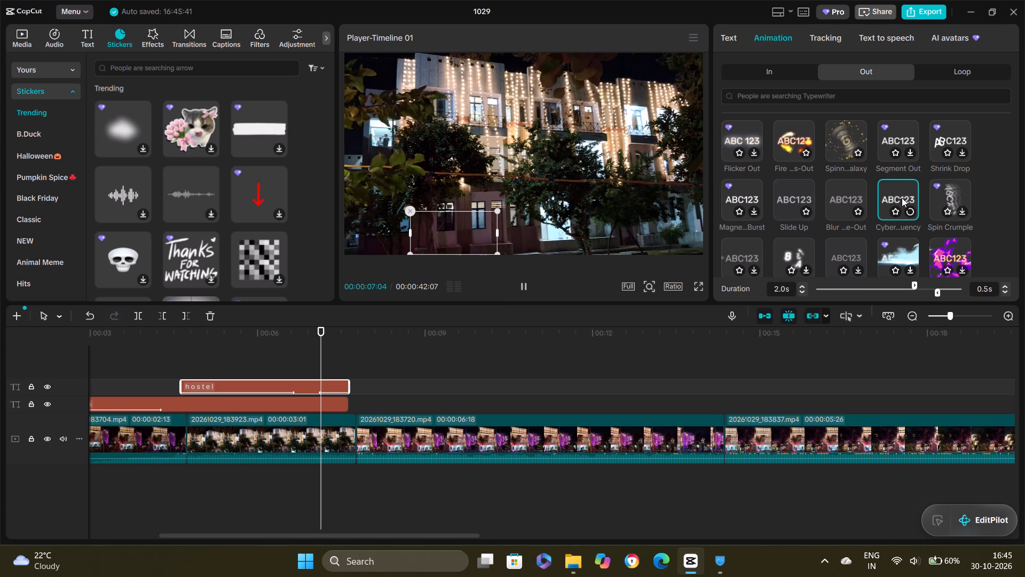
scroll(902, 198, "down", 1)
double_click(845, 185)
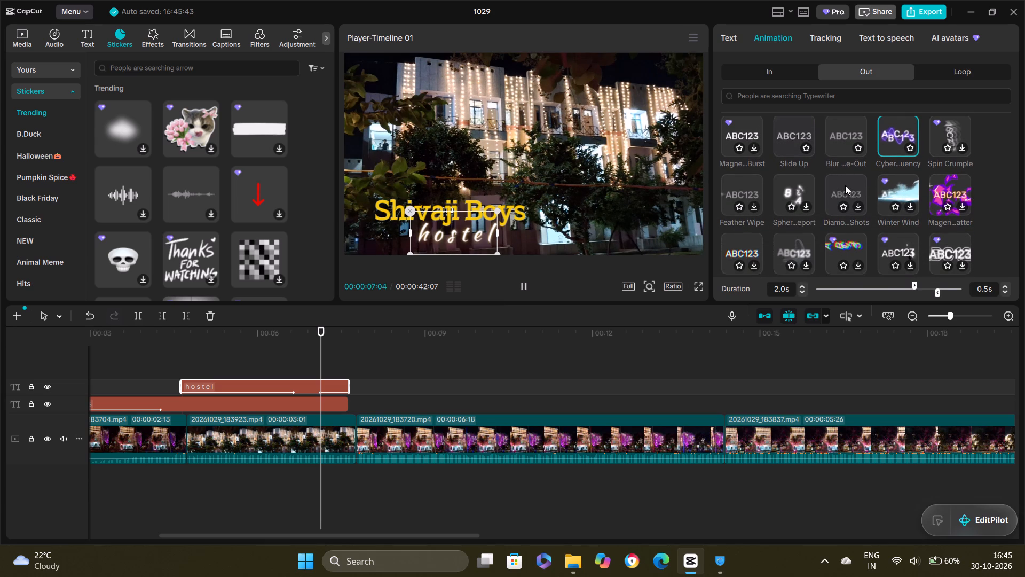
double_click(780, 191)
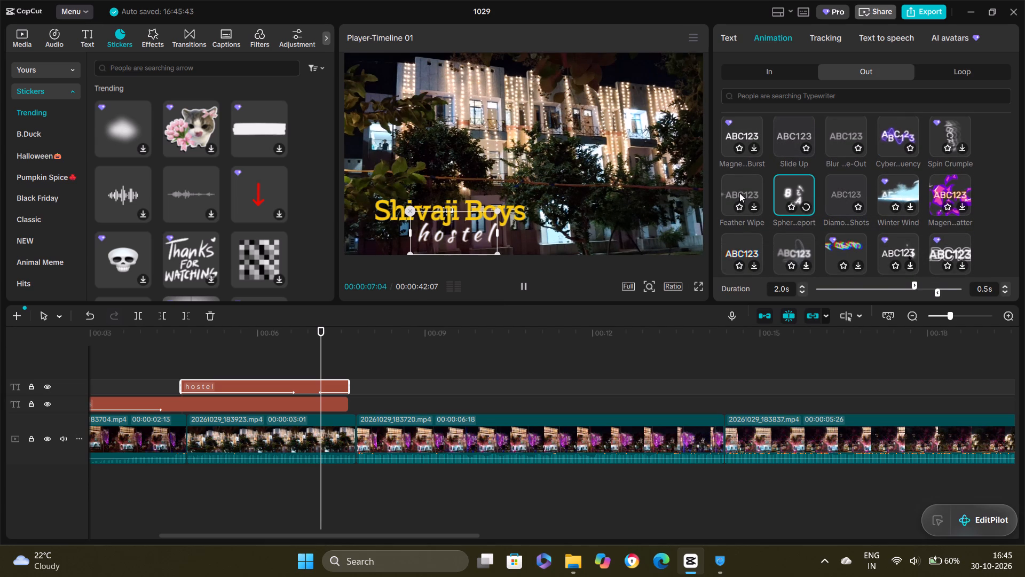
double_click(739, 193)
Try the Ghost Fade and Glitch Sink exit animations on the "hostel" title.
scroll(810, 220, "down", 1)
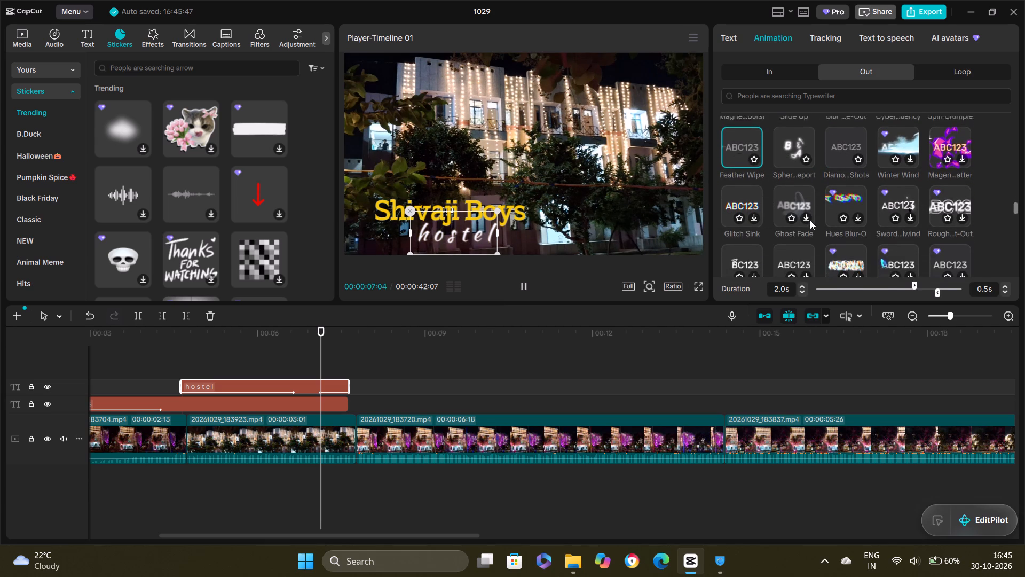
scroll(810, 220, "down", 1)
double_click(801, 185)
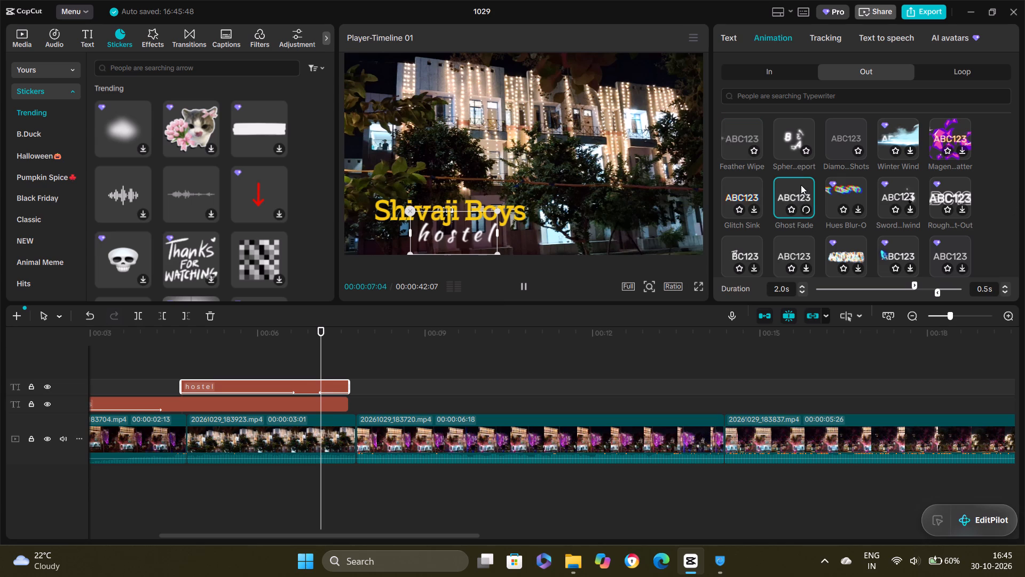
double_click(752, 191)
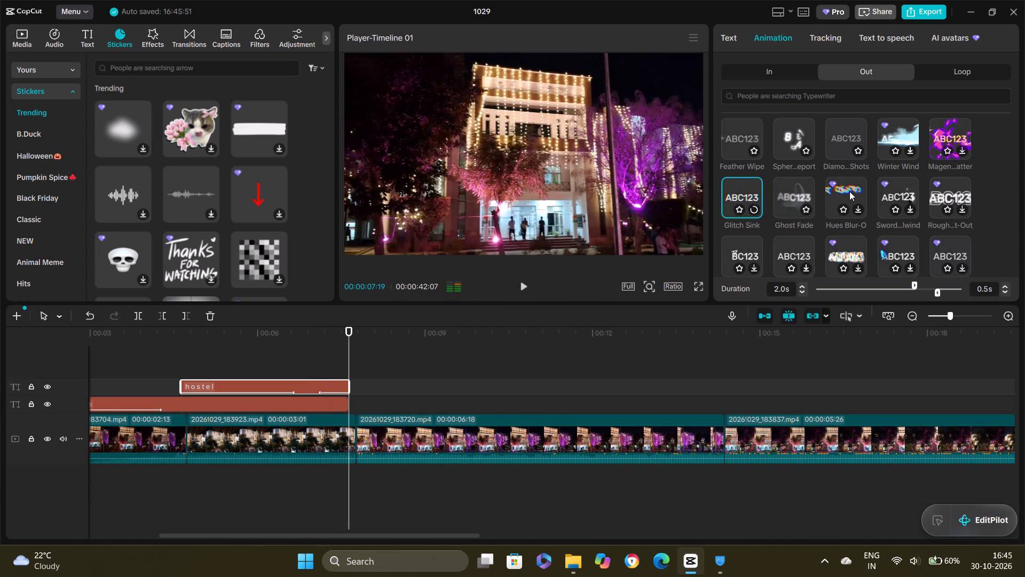
Apply the "Bubbl...loons" exit animation to the "hostel" title.
scroll(944, 197, "down", 1)
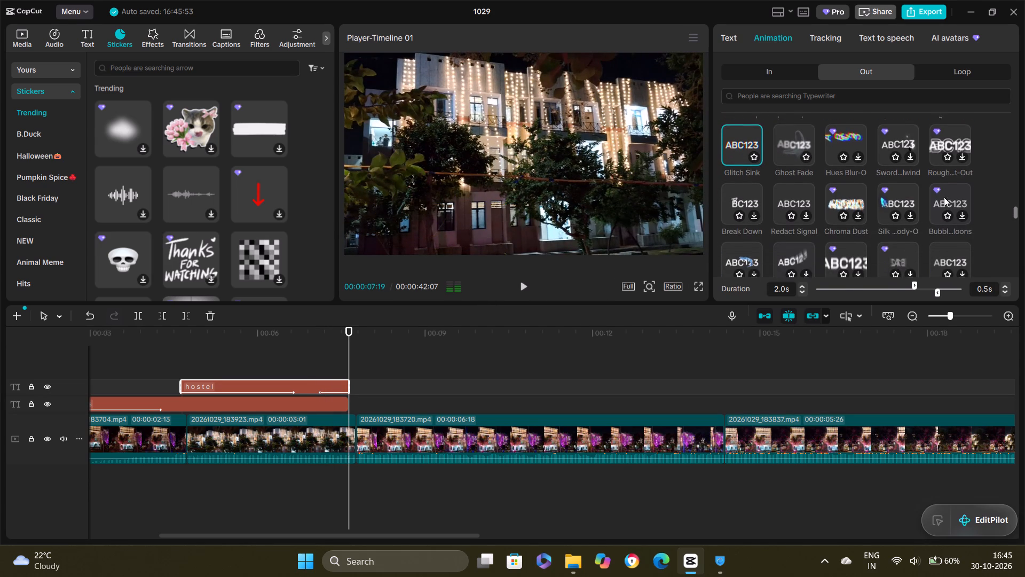
scroll(944, 197, "down", 1)
double_click(945, 192)
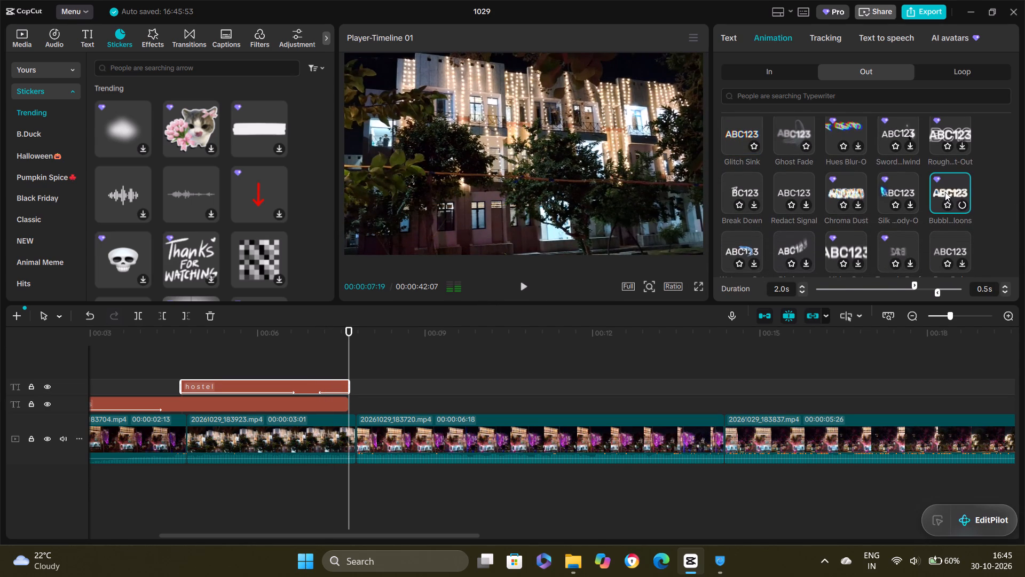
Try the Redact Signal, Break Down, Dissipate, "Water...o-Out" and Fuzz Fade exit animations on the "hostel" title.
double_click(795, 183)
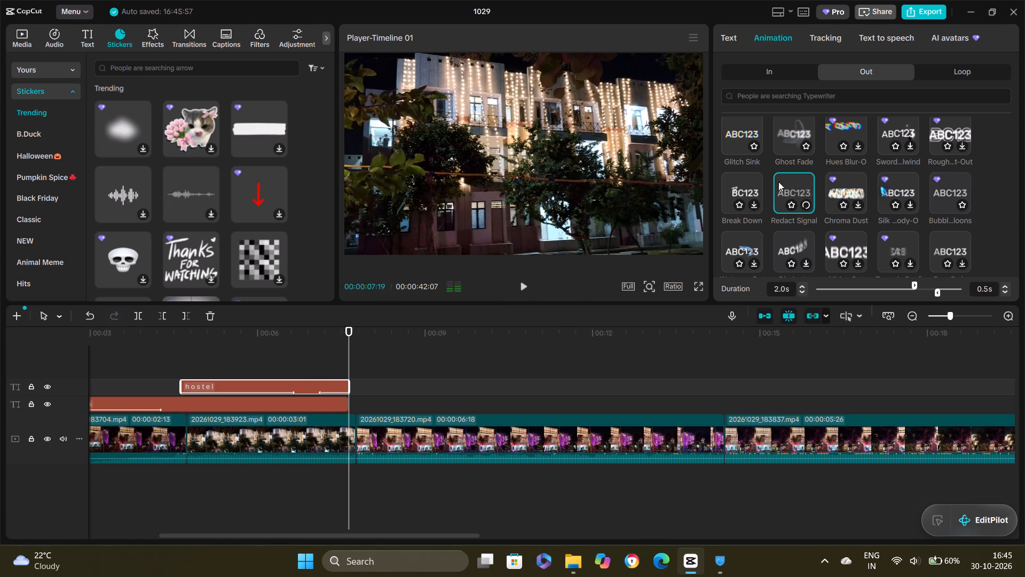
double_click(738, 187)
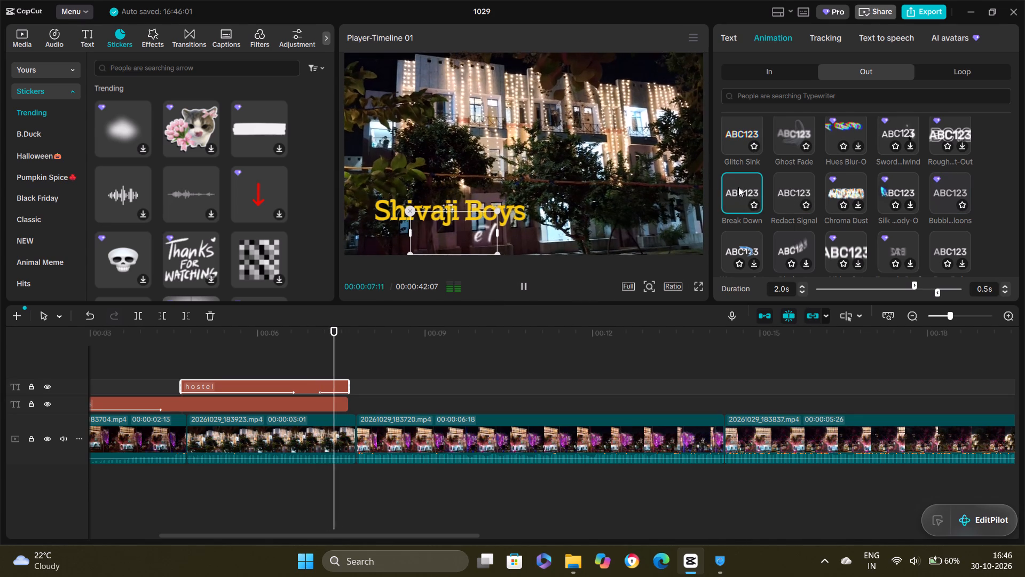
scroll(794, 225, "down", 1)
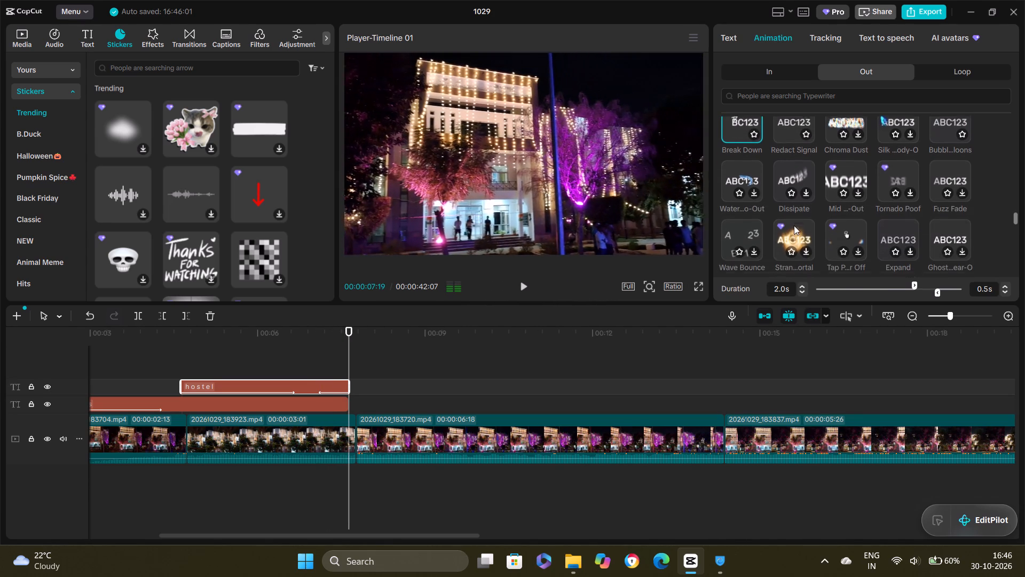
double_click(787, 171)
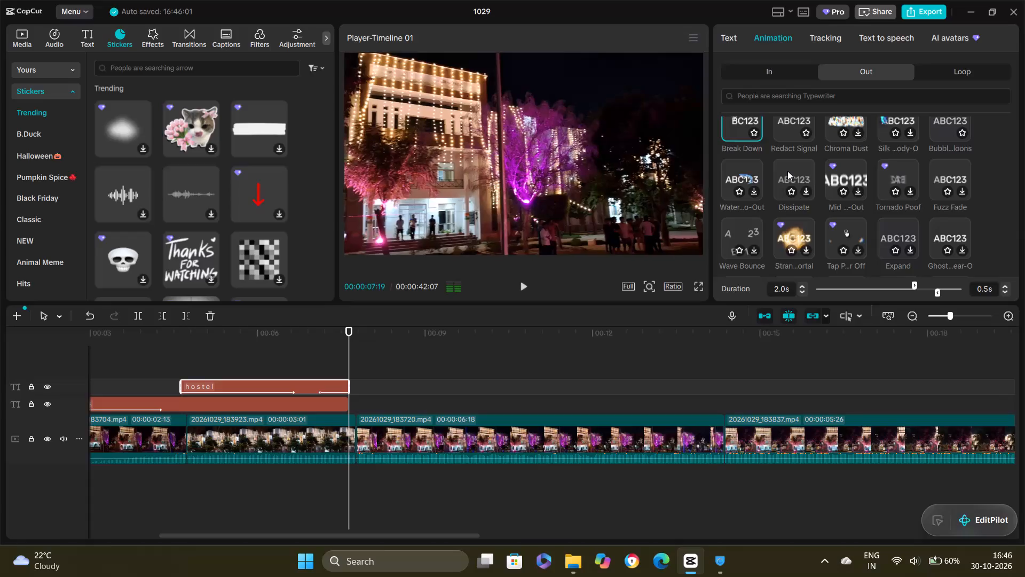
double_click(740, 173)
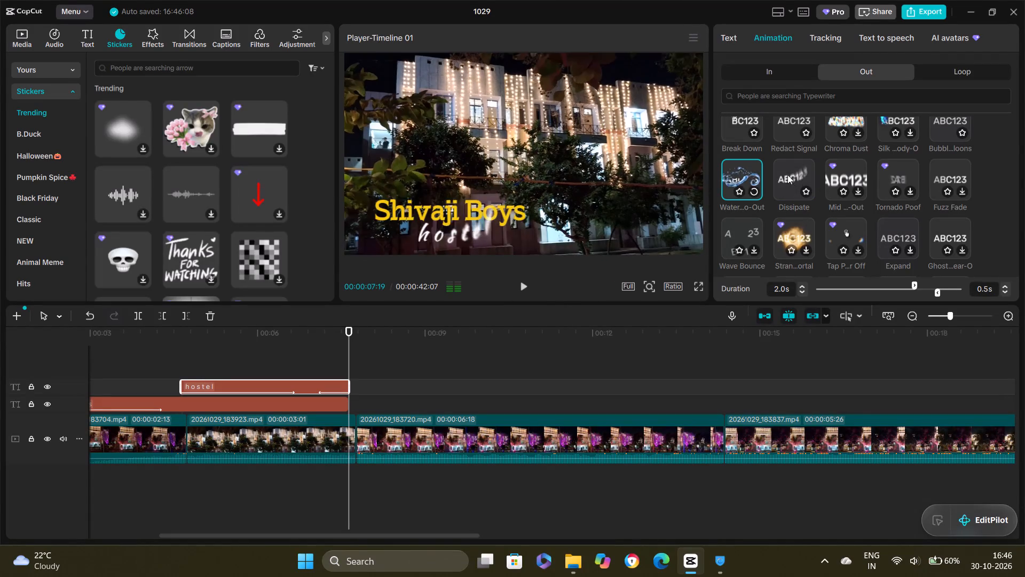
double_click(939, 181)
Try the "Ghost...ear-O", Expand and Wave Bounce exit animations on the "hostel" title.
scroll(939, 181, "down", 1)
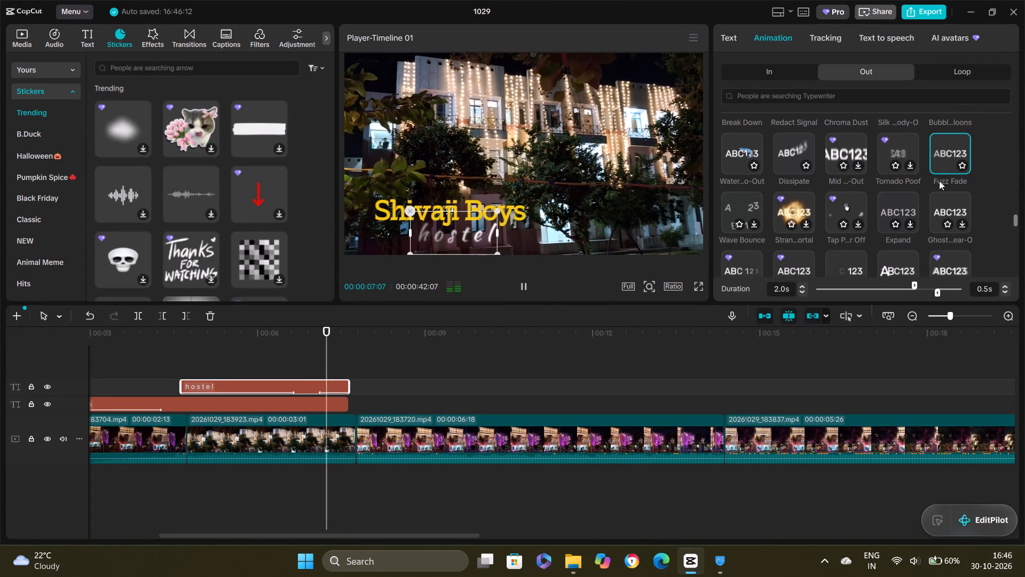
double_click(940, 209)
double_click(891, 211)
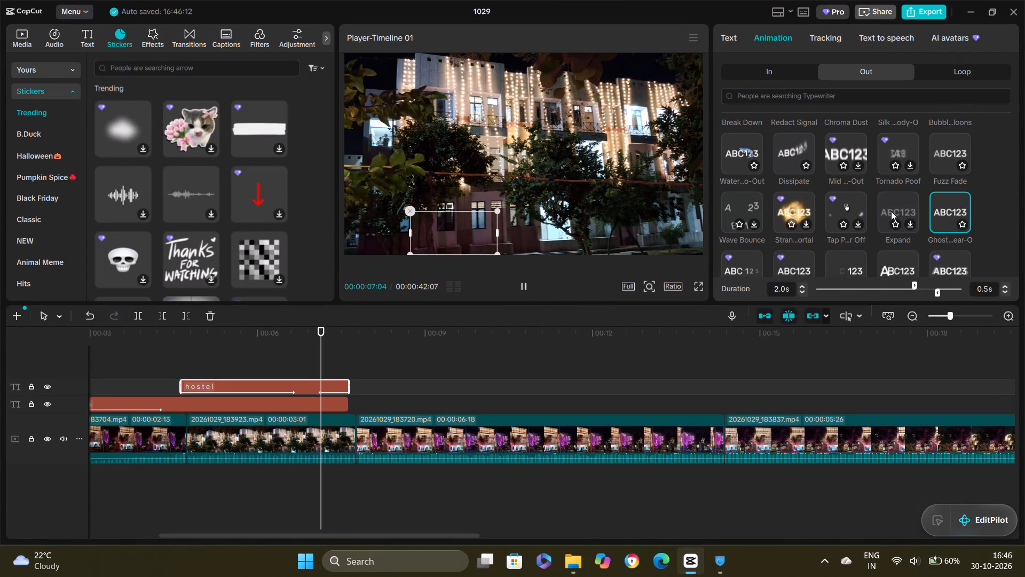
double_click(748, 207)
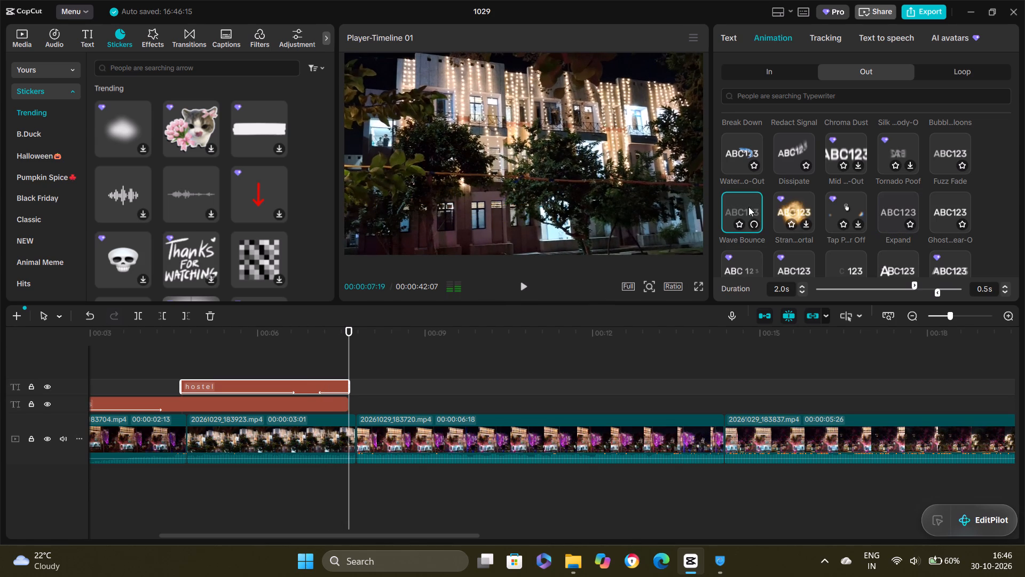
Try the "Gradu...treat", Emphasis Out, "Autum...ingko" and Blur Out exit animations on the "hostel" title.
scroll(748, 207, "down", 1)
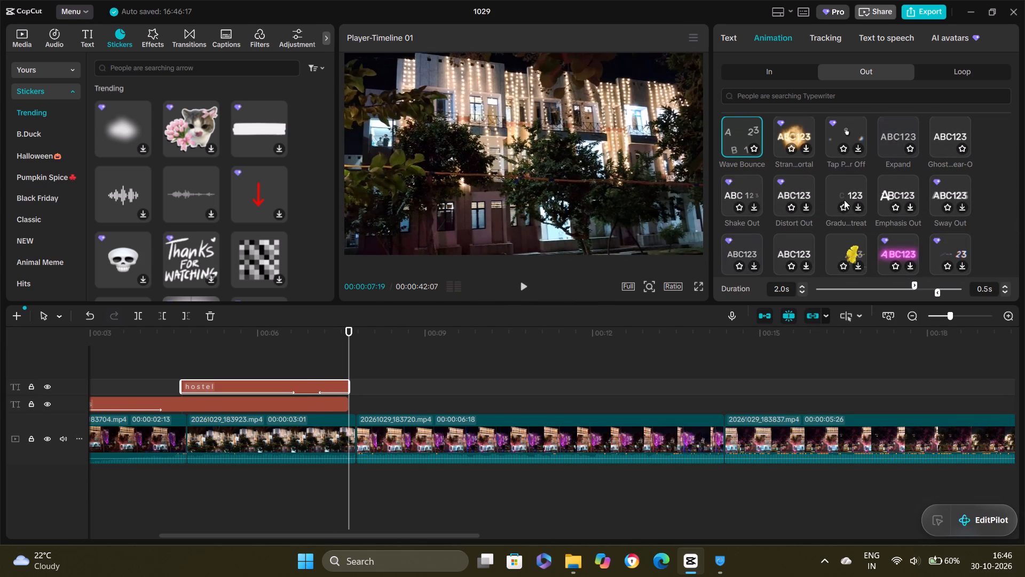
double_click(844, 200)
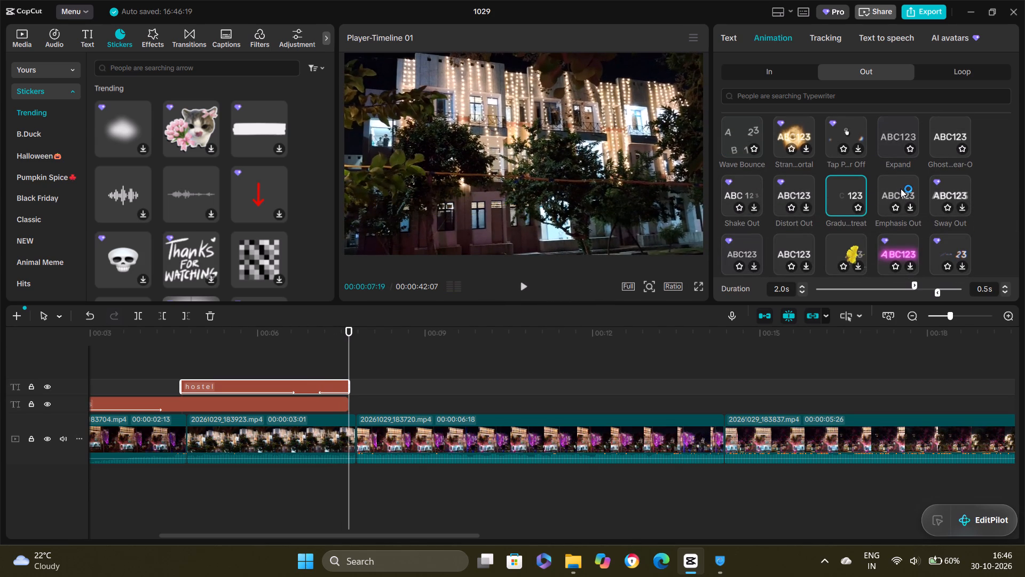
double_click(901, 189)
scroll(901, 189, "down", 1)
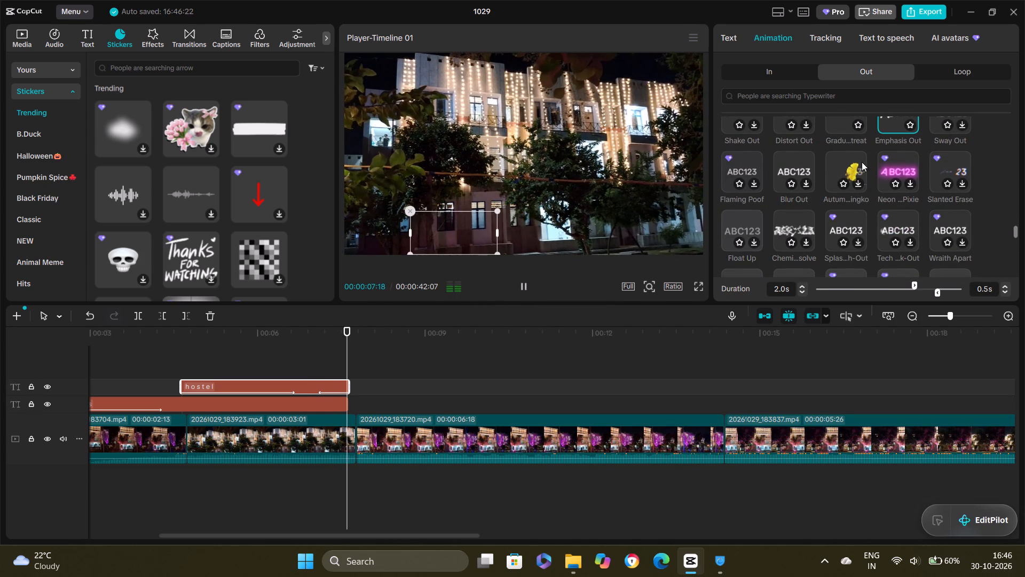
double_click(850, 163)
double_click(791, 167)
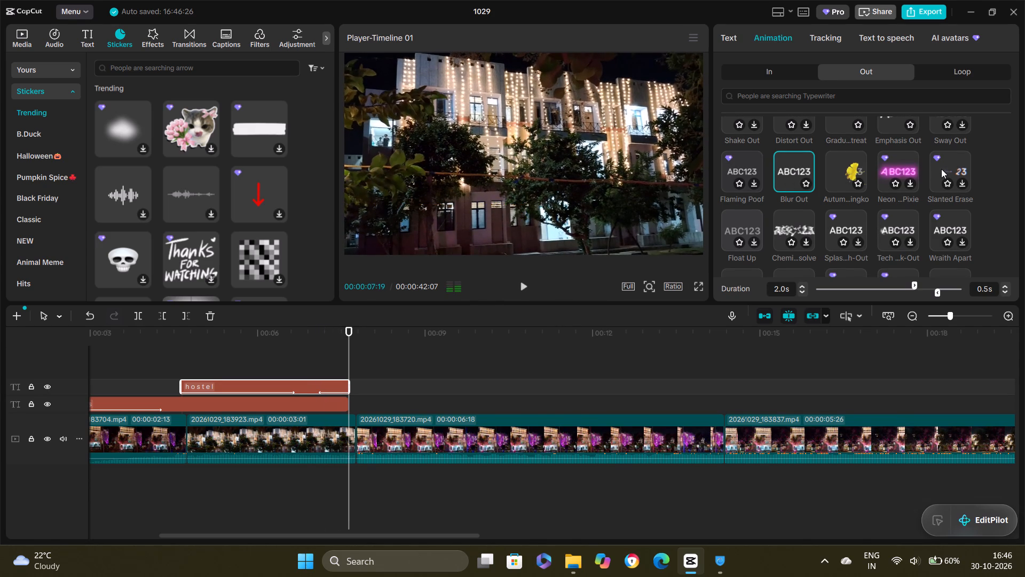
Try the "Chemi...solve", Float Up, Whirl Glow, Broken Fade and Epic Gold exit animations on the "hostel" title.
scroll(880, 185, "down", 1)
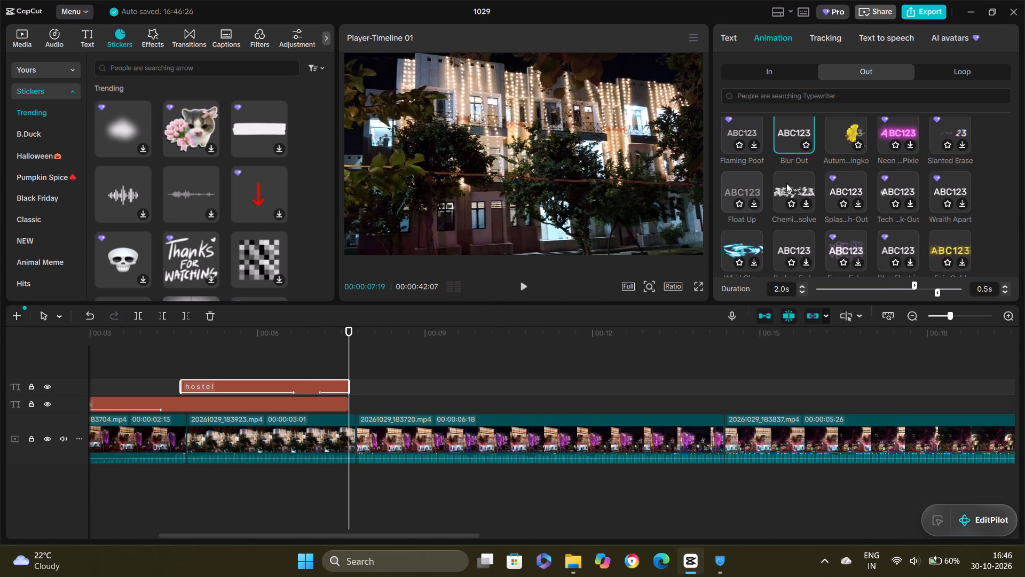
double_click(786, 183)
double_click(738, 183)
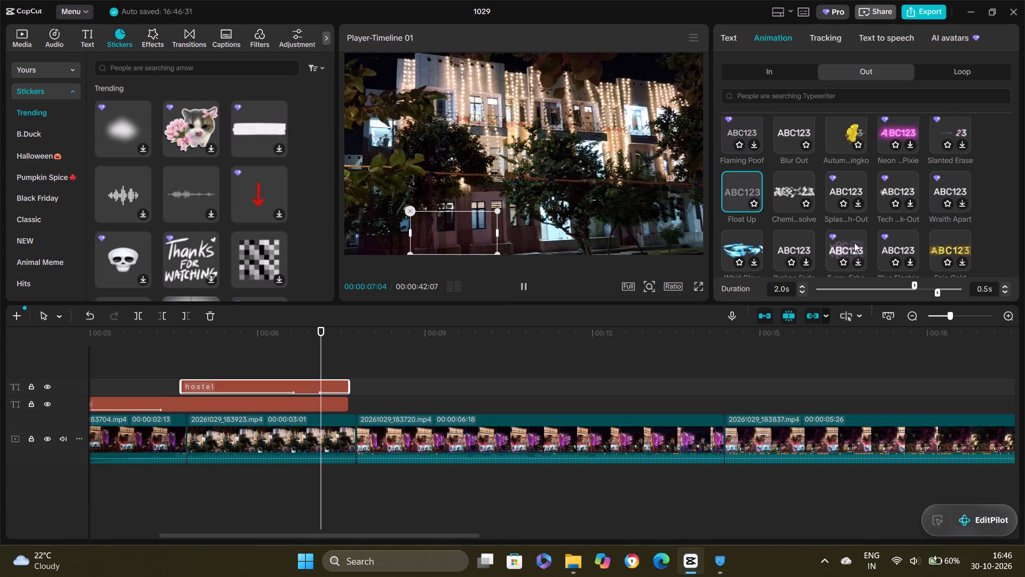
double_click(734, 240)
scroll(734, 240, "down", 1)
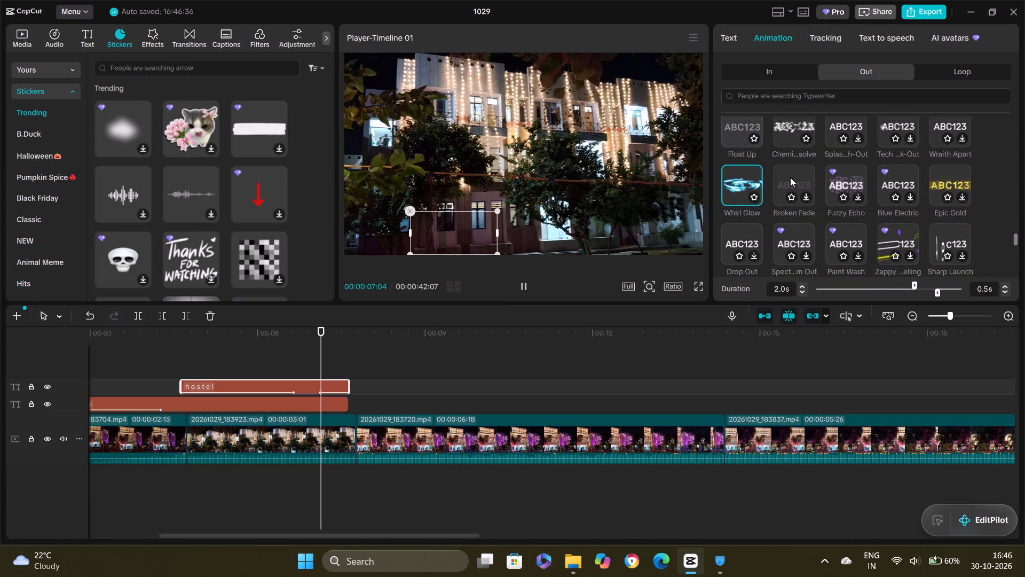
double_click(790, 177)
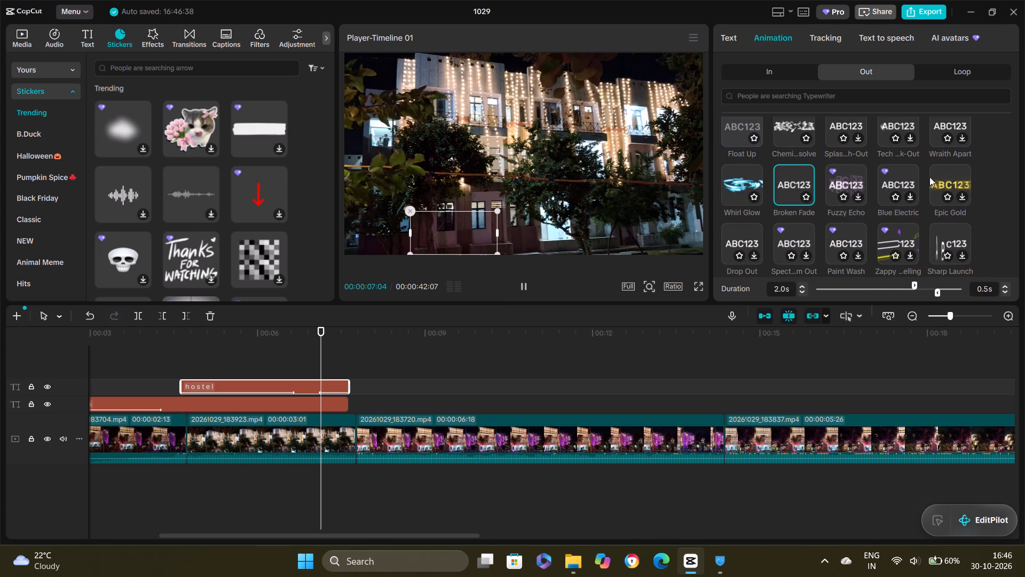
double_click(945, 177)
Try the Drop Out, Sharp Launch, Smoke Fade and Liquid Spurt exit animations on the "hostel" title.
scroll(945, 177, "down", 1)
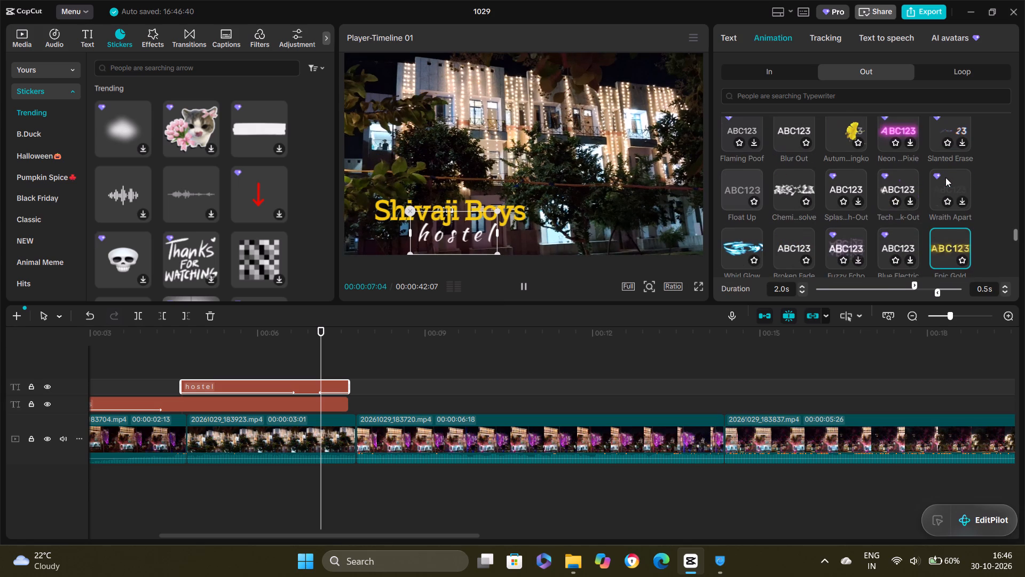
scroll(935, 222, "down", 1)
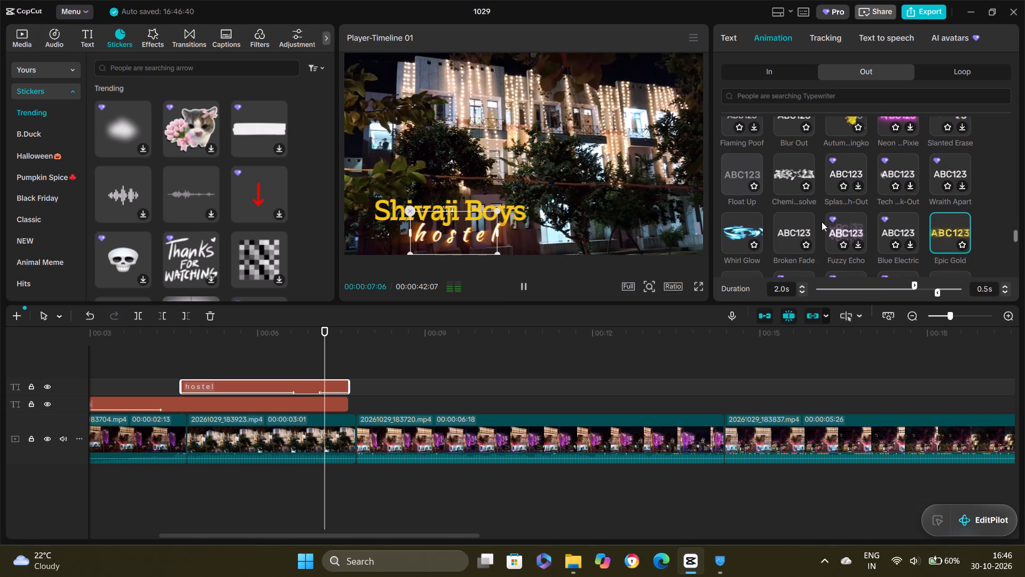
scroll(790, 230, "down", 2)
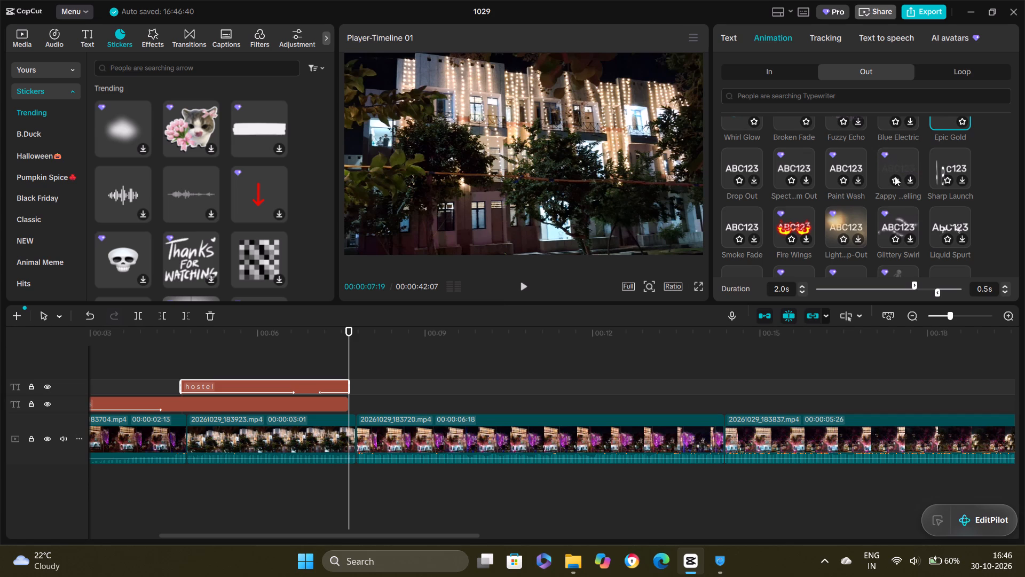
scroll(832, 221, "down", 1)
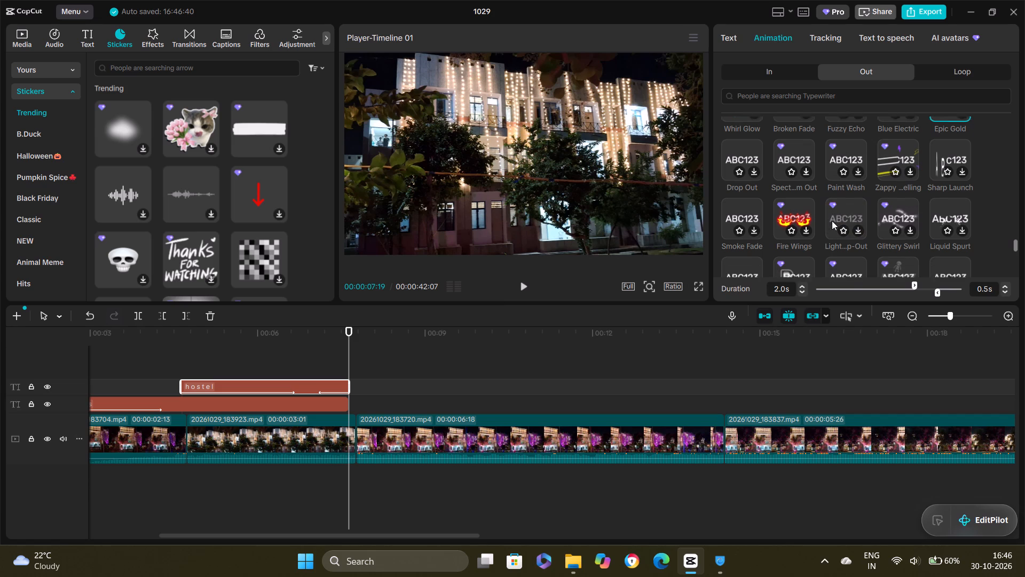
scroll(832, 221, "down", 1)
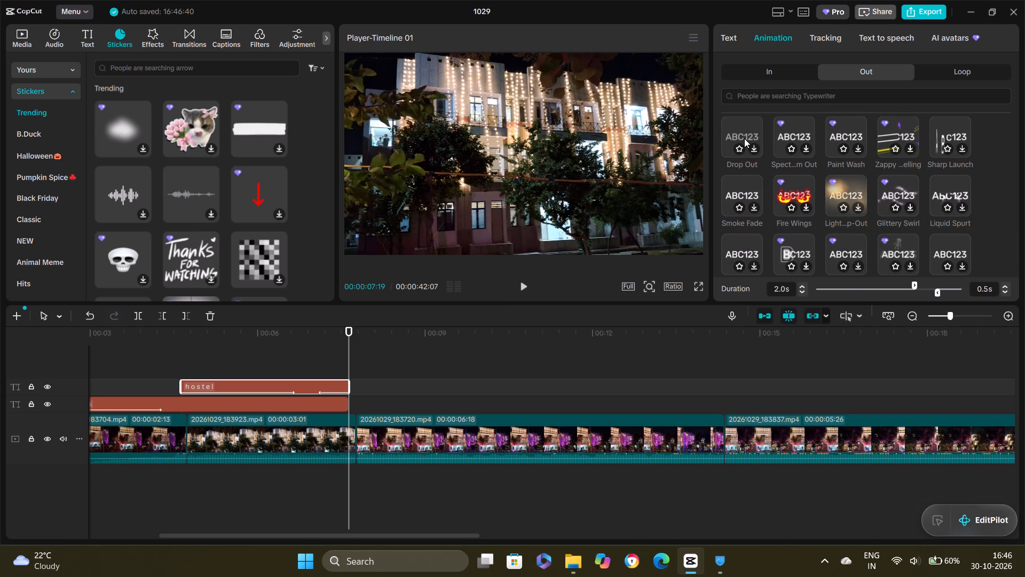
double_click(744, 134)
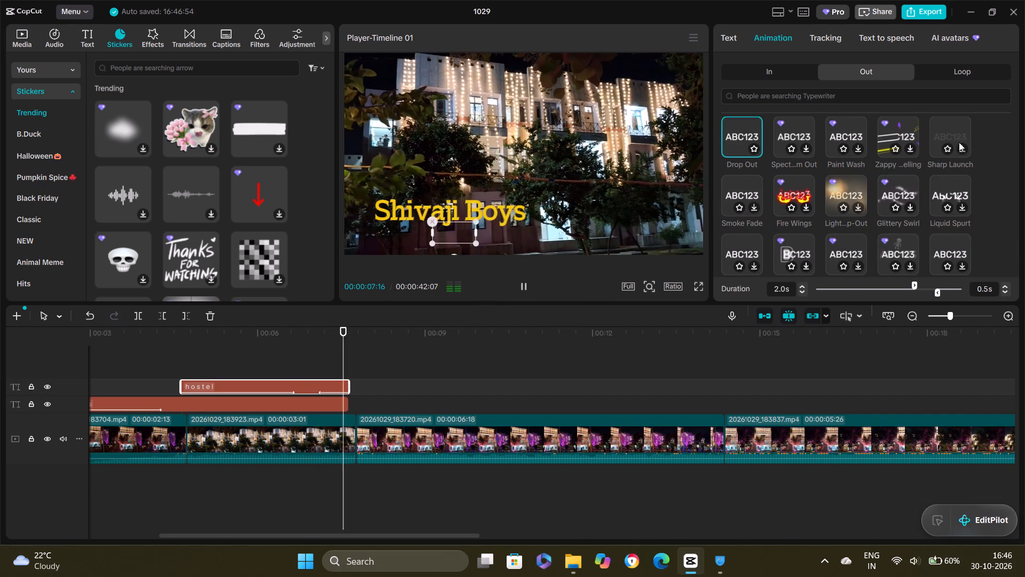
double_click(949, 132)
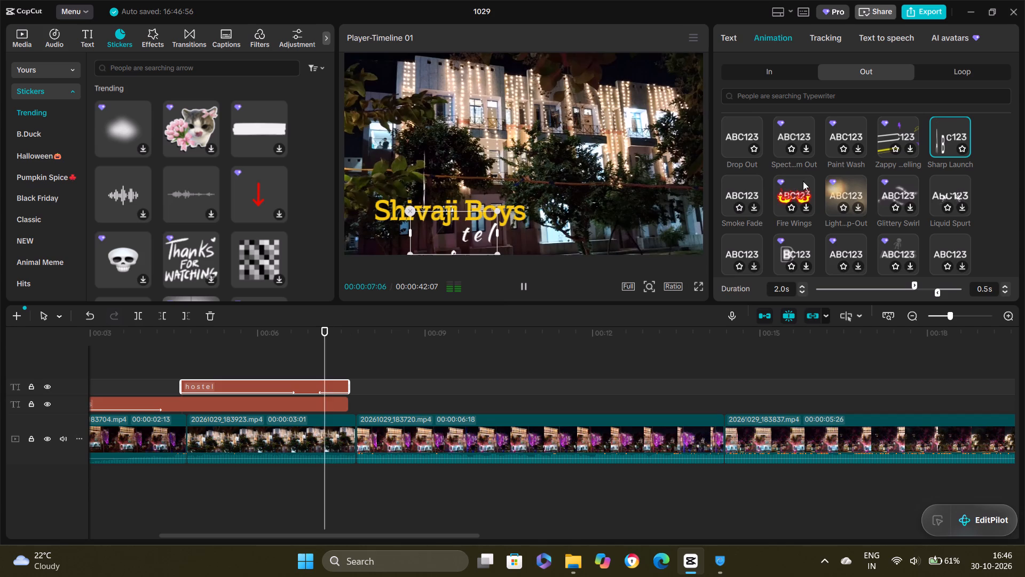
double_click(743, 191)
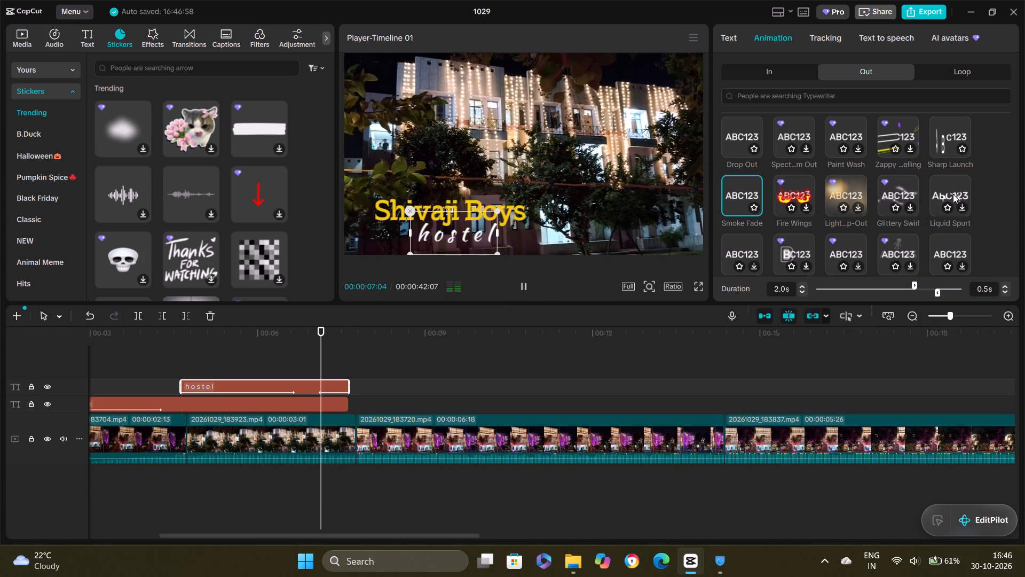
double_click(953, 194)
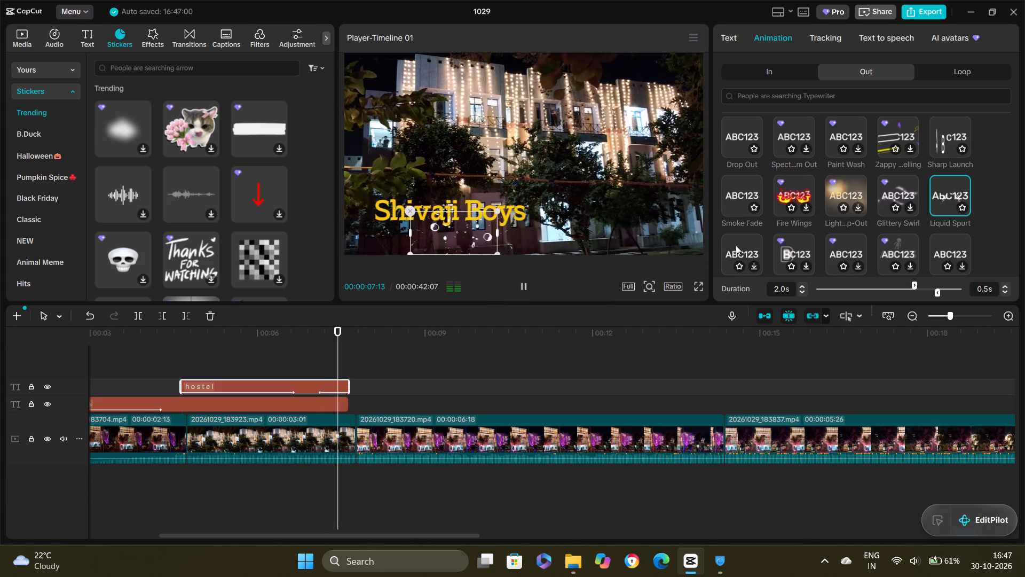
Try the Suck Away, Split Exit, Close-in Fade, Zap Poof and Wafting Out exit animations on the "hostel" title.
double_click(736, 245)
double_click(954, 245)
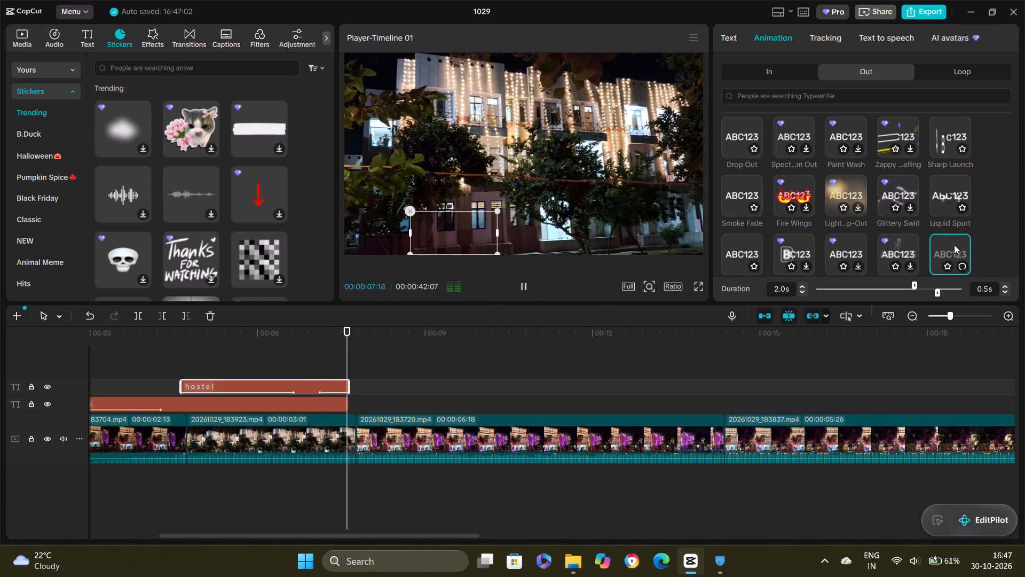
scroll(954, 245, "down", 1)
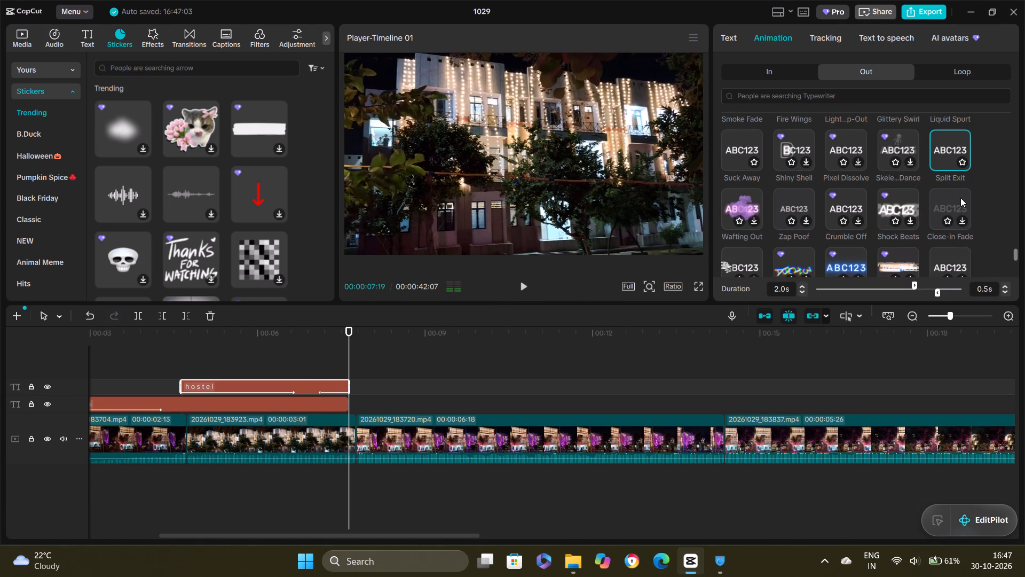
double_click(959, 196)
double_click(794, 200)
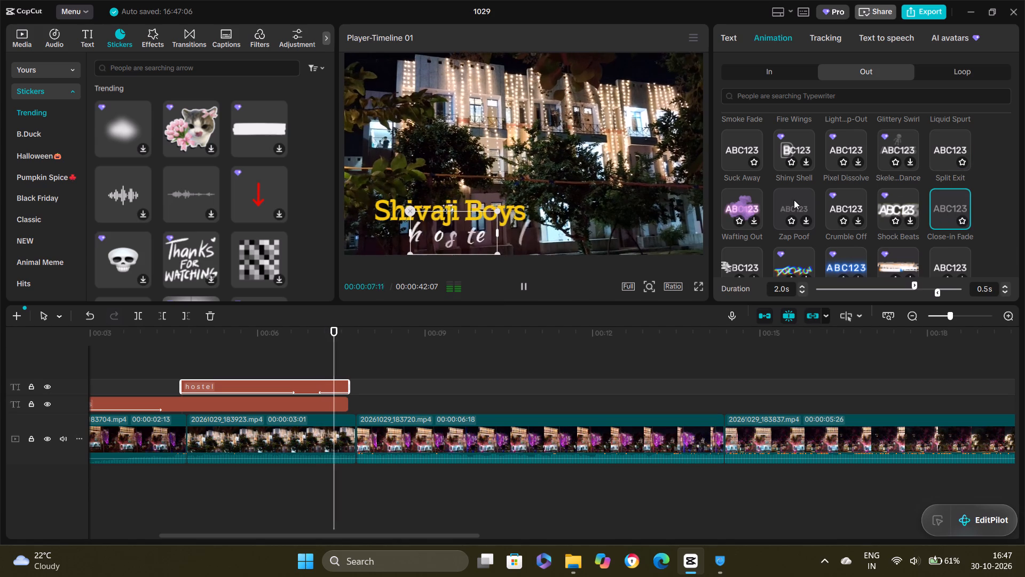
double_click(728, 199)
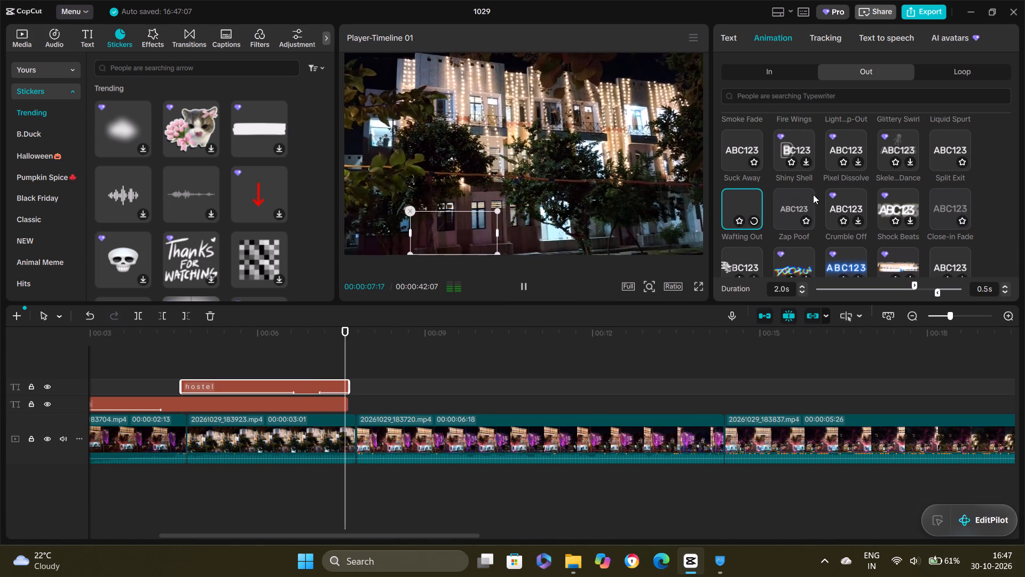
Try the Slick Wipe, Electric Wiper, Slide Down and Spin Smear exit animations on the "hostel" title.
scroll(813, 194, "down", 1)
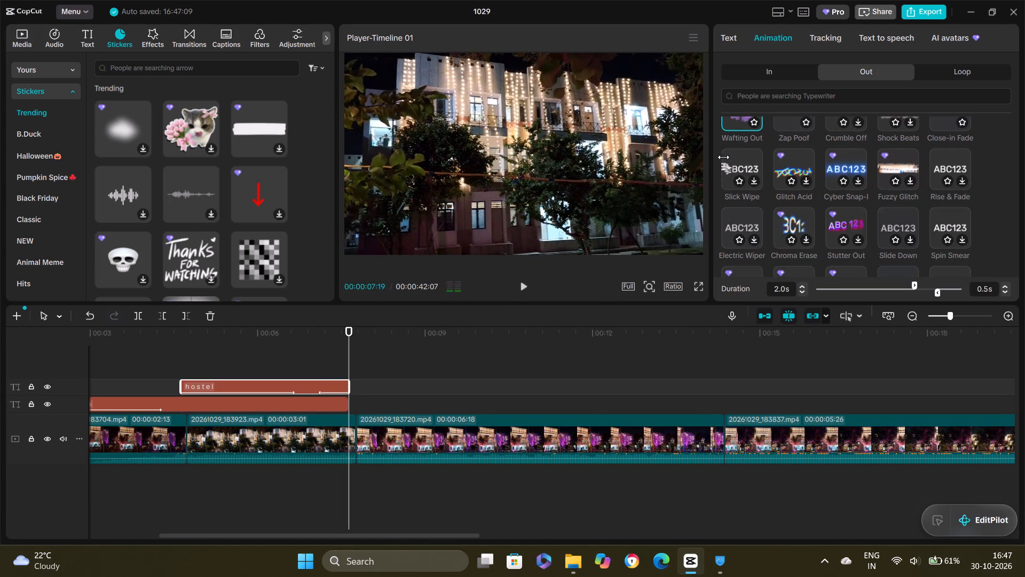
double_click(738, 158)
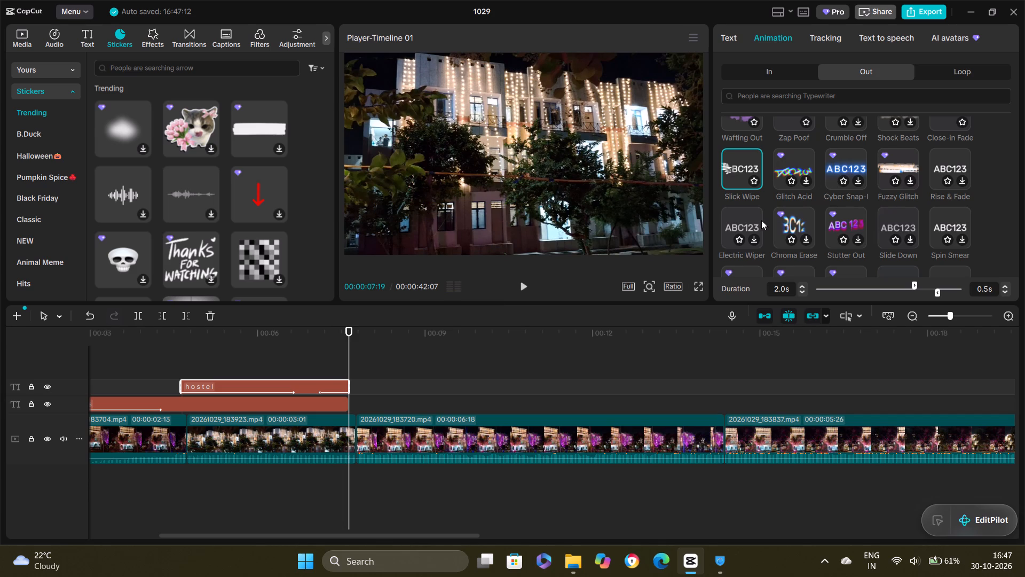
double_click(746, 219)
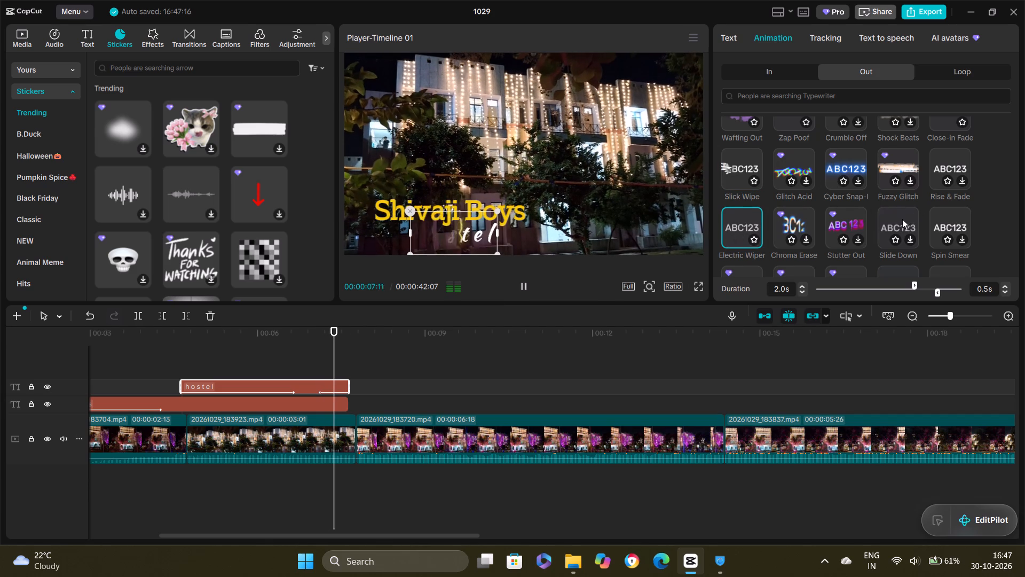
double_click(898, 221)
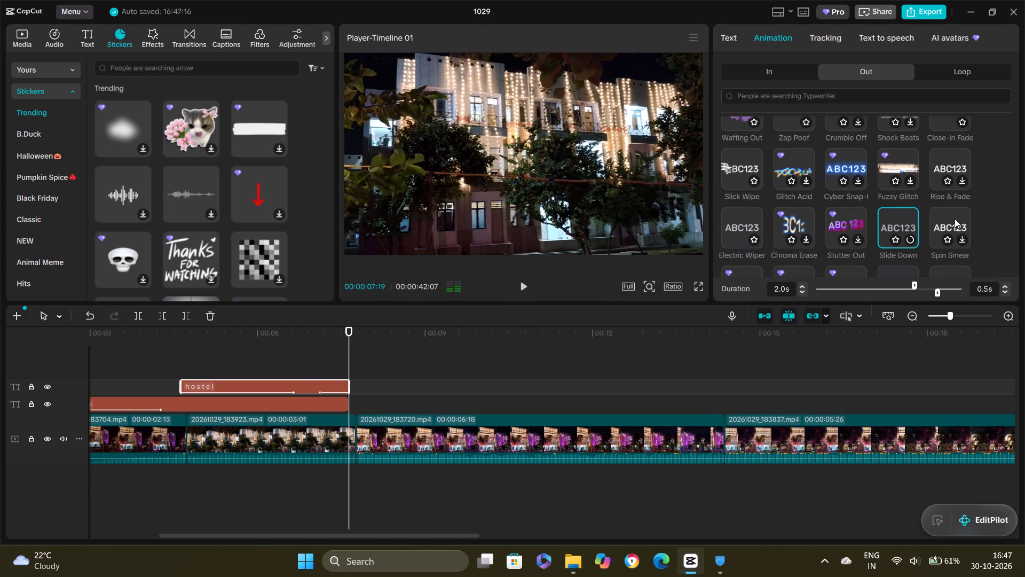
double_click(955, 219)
Apply the "Body ...g-Out" exit animation to the "hostel" title.
scroll(955, 219, "down", 1)
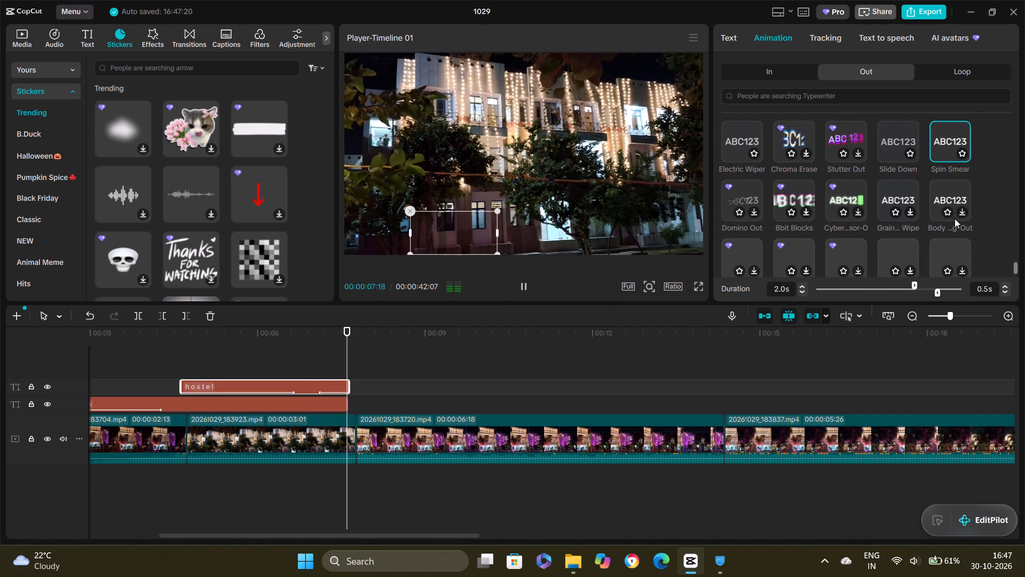
double_click(947, 194)
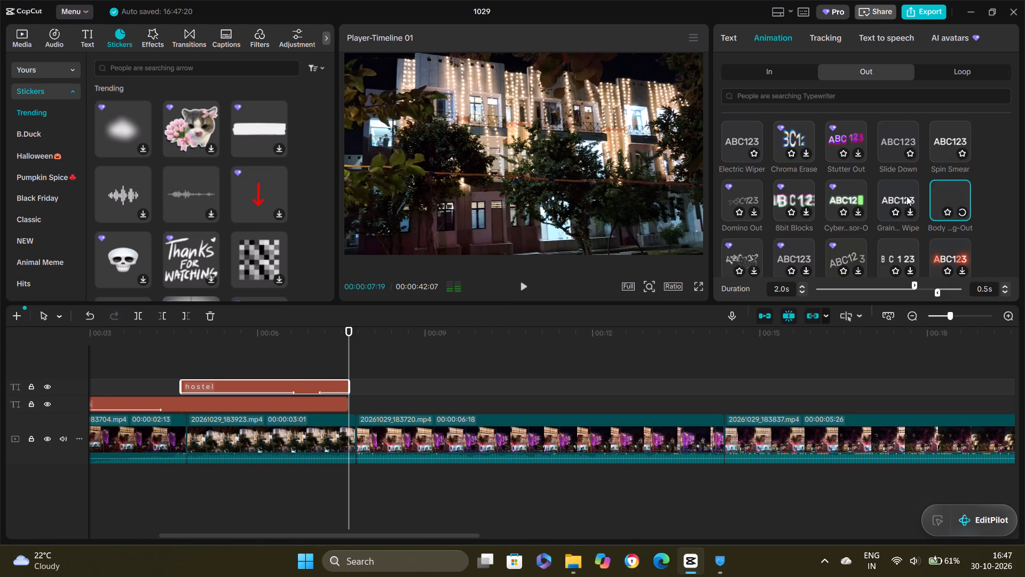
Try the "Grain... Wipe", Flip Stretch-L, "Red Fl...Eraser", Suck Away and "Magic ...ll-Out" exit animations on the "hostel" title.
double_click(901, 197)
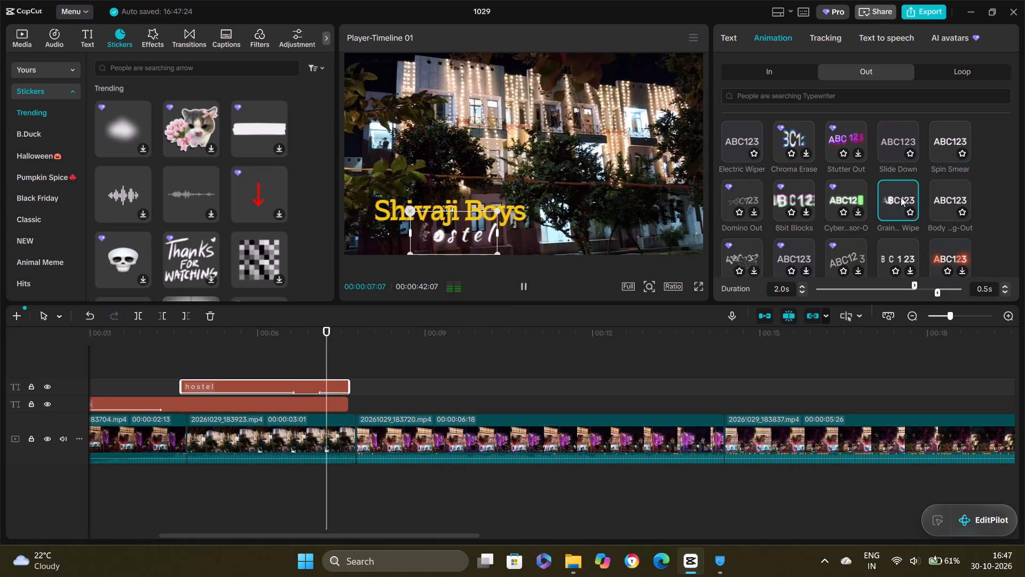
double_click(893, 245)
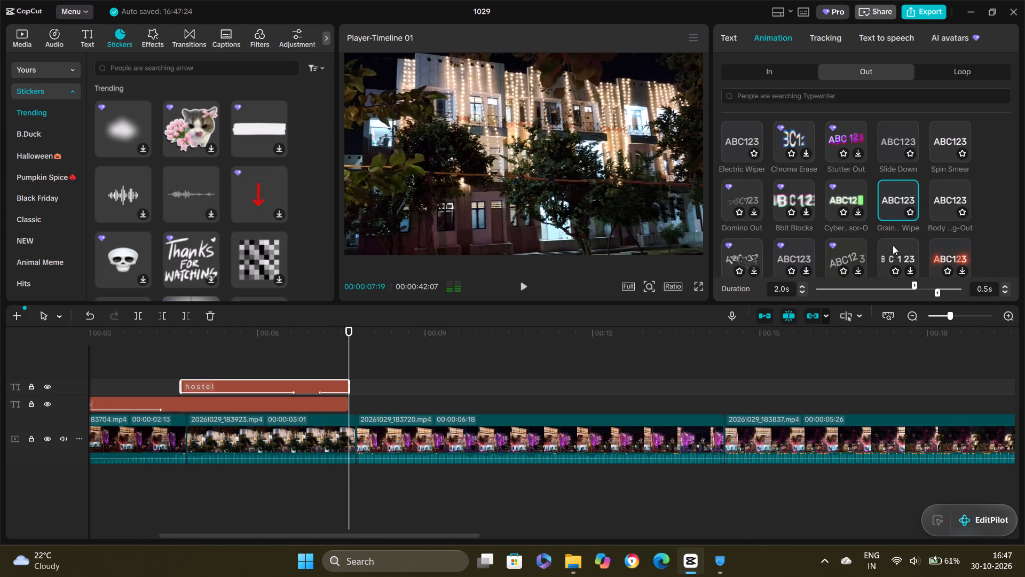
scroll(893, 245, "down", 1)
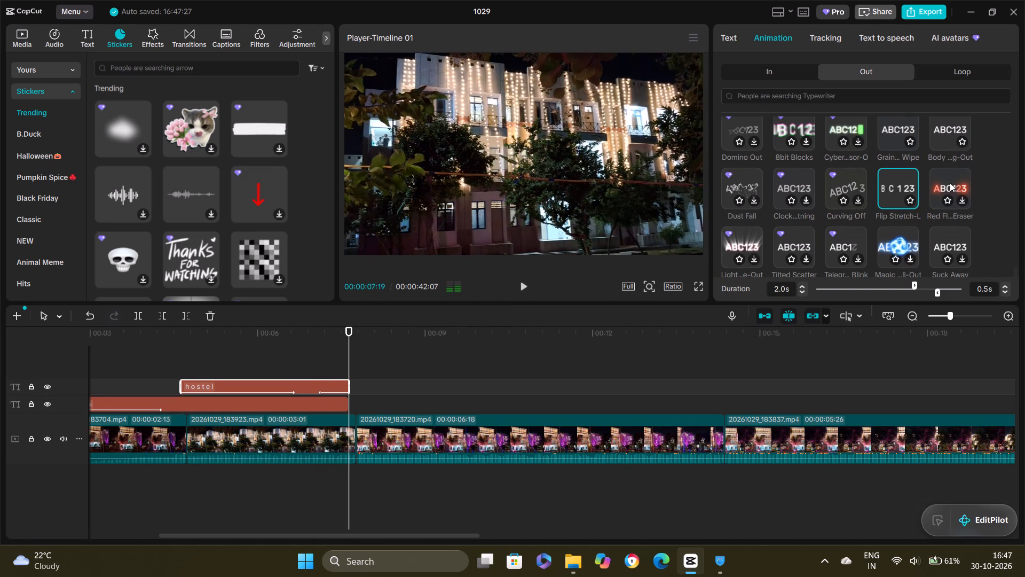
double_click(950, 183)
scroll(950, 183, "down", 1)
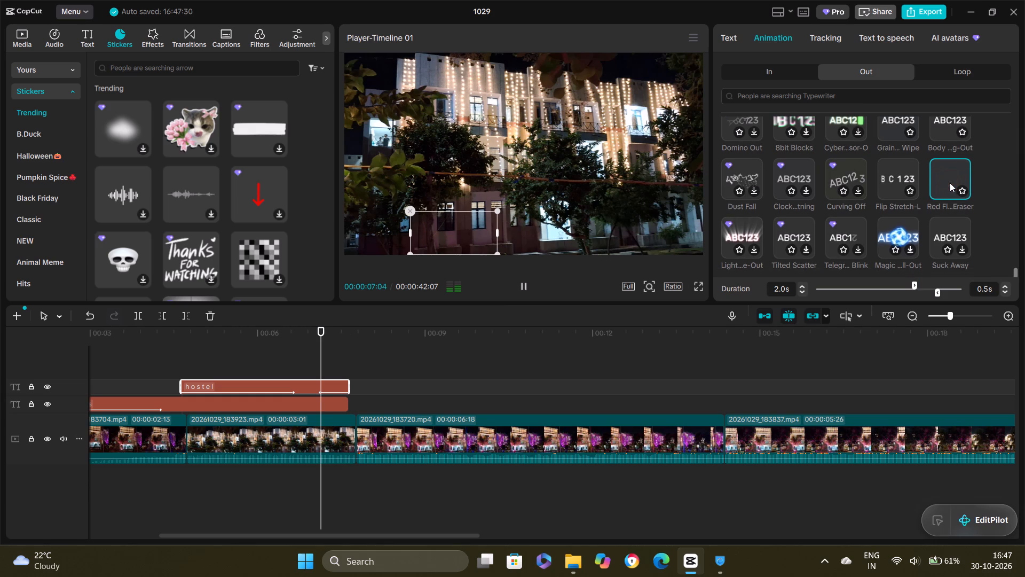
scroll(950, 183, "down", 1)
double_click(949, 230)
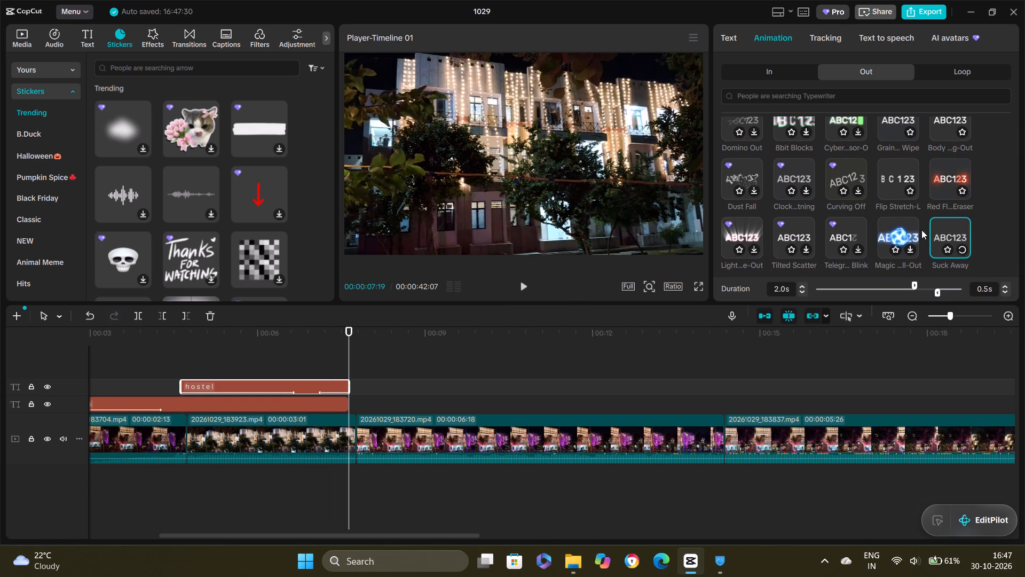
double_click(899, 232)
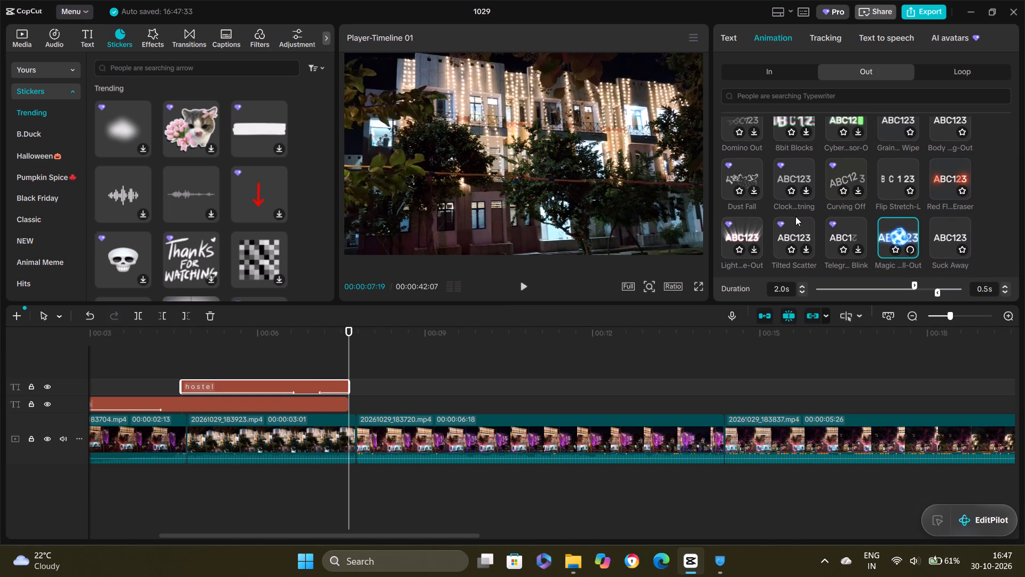
Apply the Jump Fade exit animation to the "hostel" title.
scroll(801, 215, "up", 1)
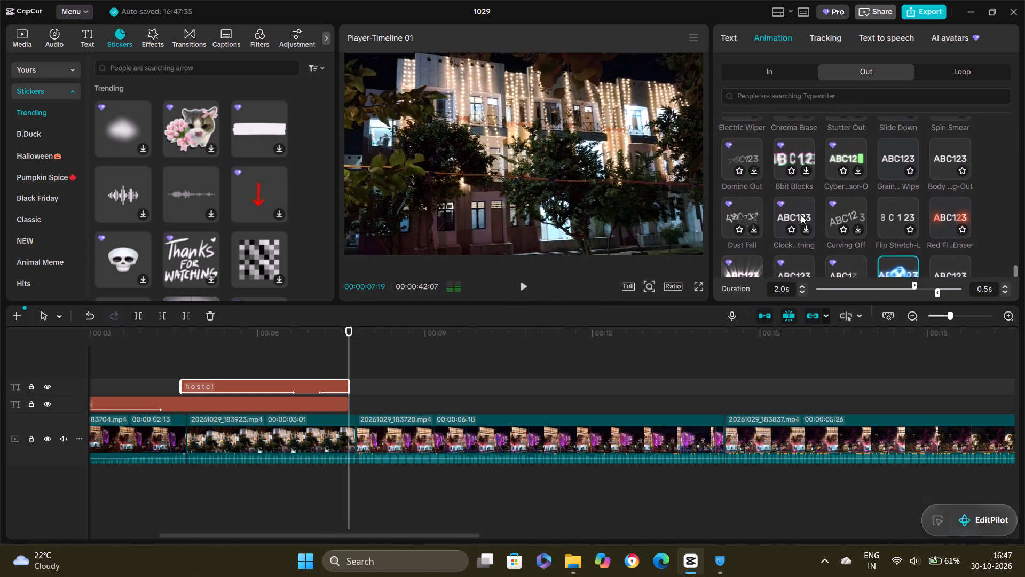
scroll(801, 215, "up", 1)
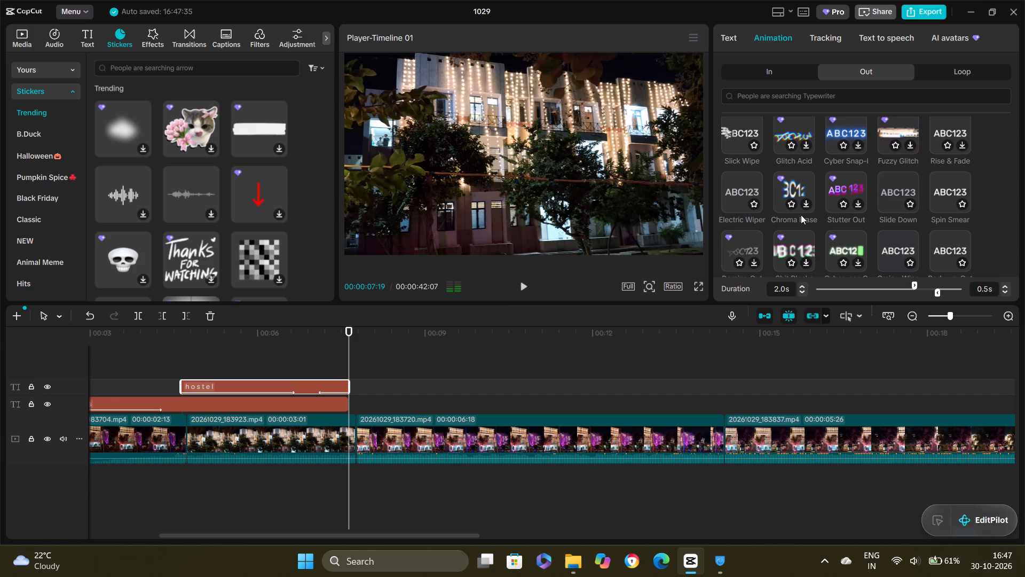
scroll(752, 176, "up", 1)
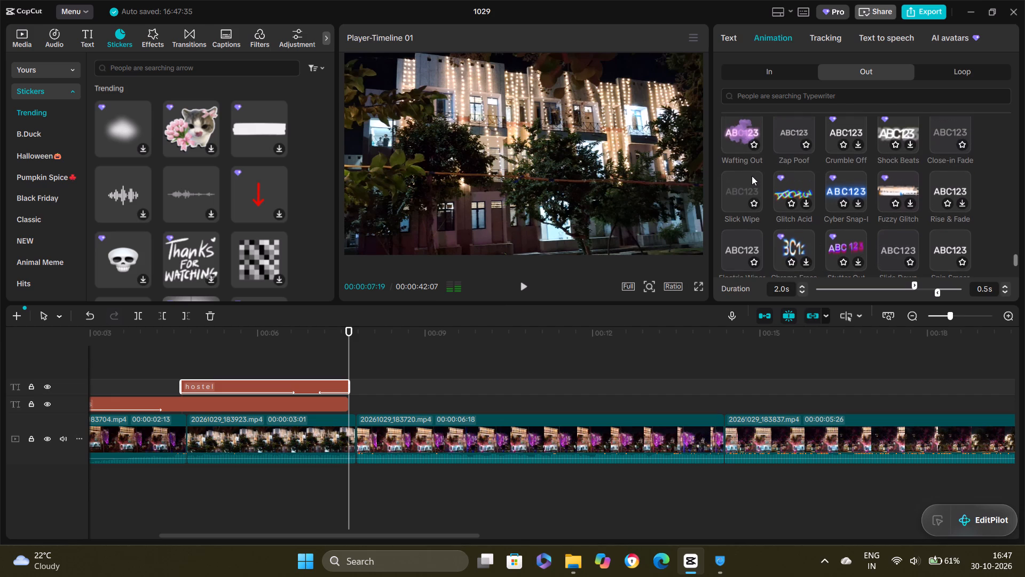
scroll(752, 176, "up", 2)
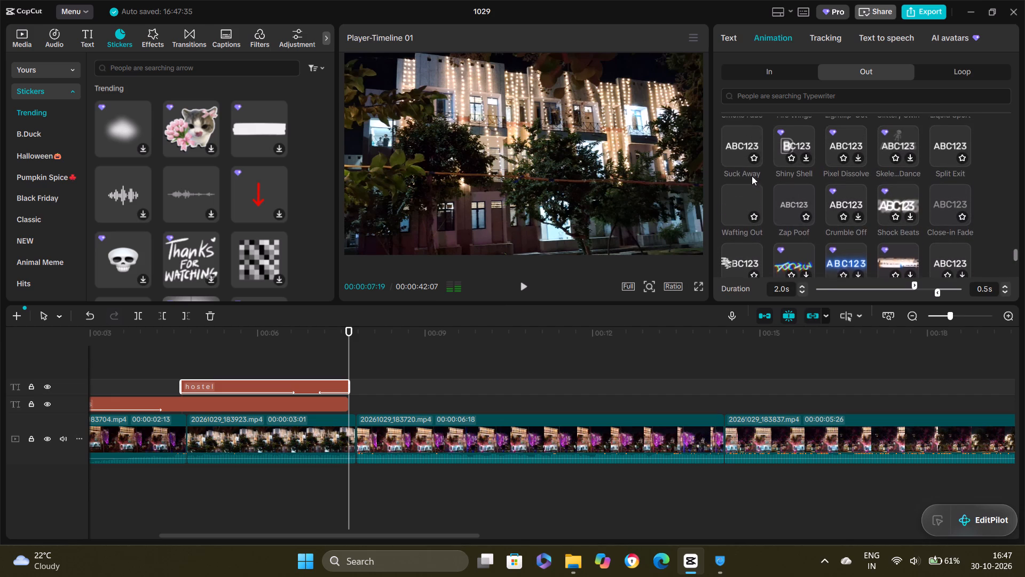
scroll(752, 176, "up", 1)
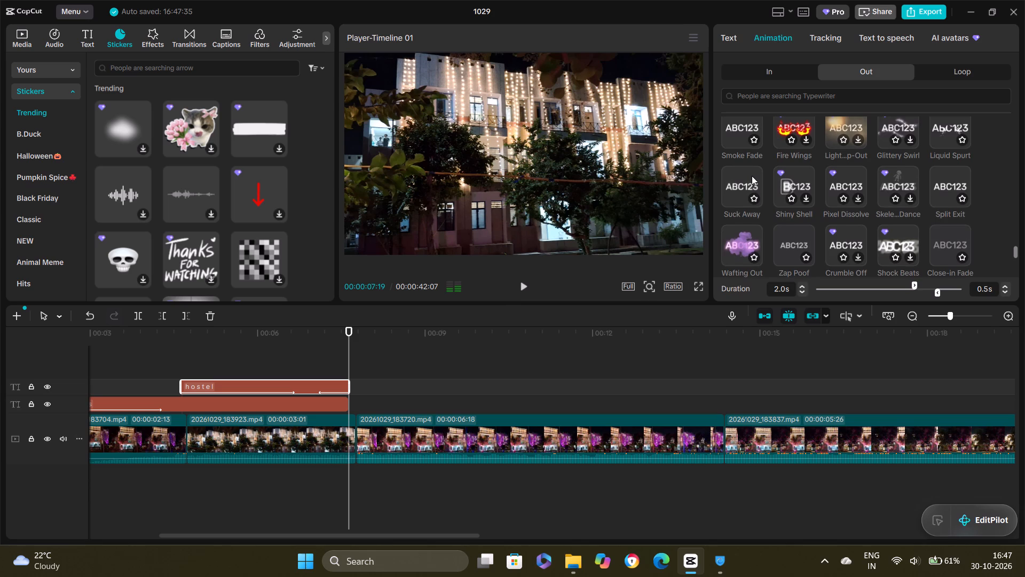
scroll(752, 176, "up", 2)
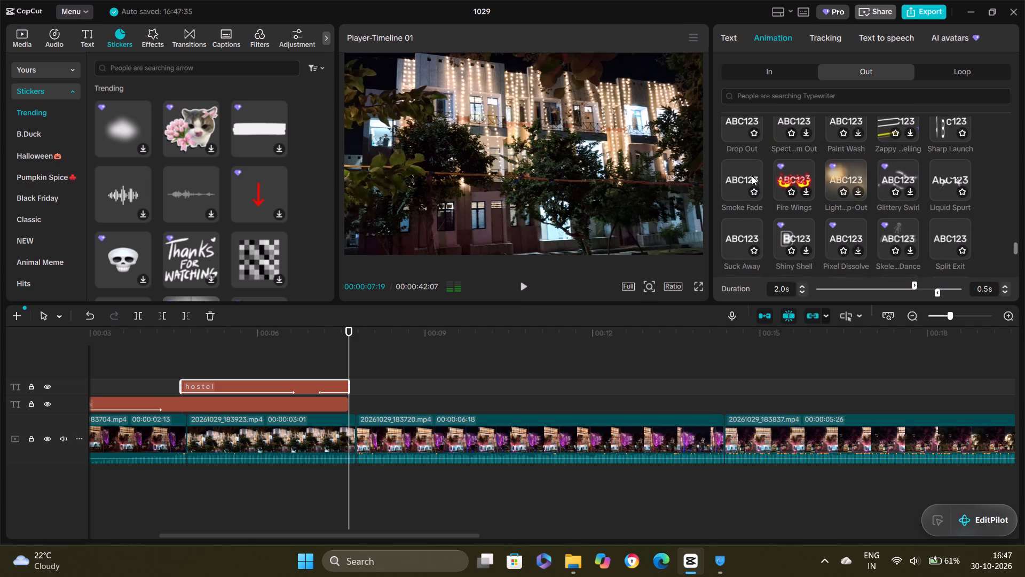
scroll(752, 176, "up", 1)
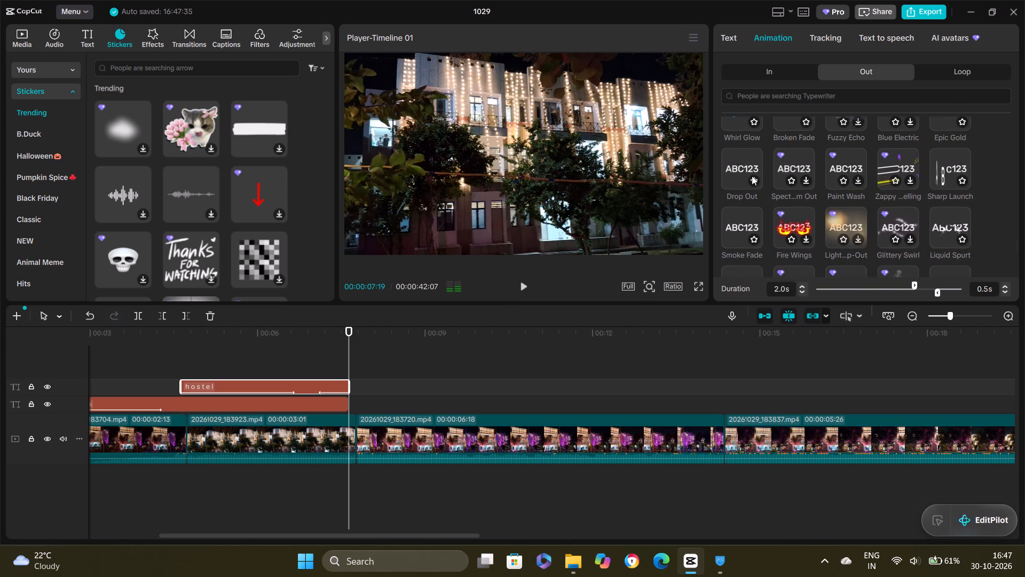
scroll(752, 176, "up", 1)
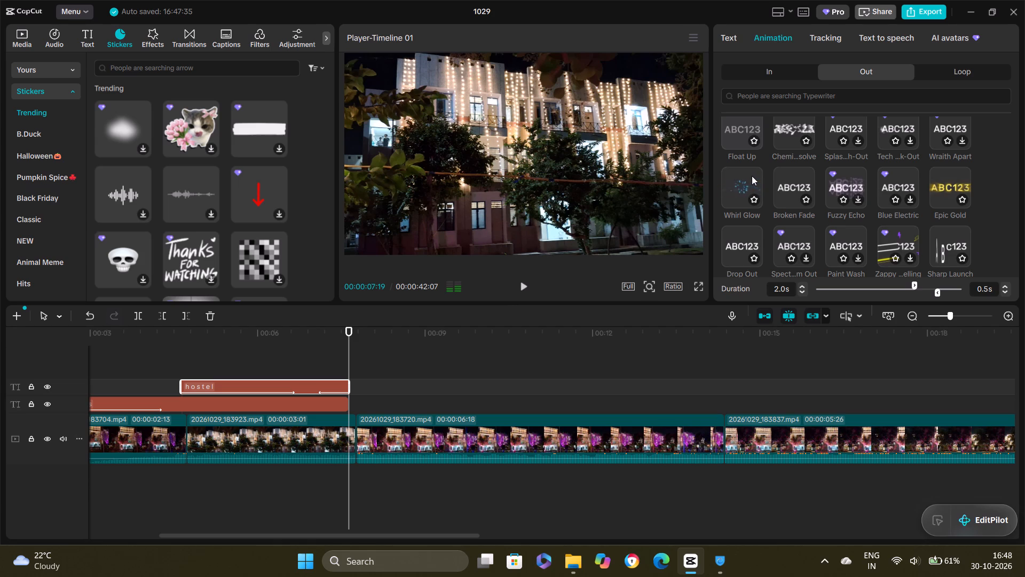
scroll(872, 171, "up", 1)
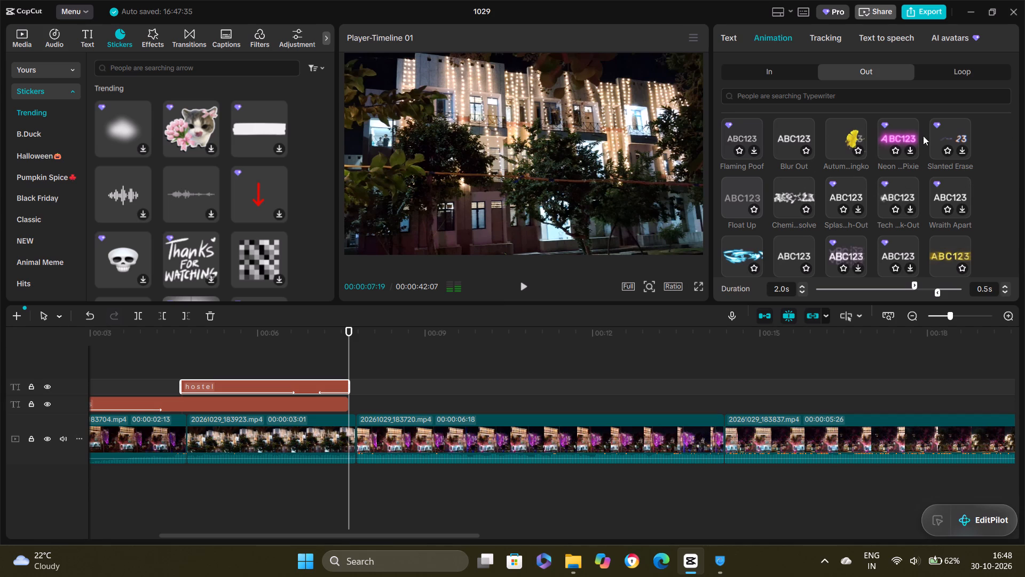
scroll(894, 155, "up", 1)
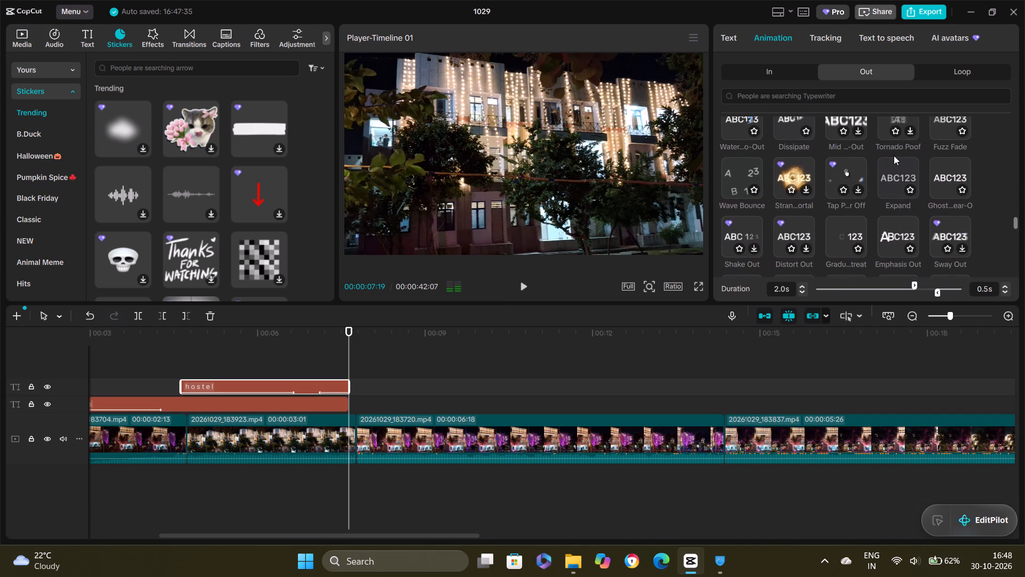
scroll(894, 155, "up", 1)
scroll(822, 164, "up", 1)
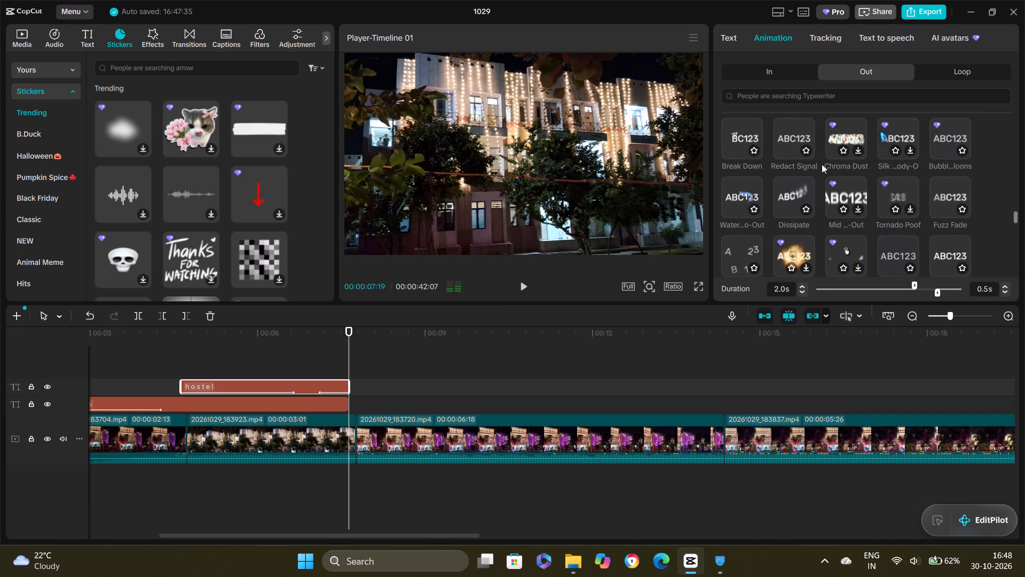
scroll(912, 173, "up", 2)
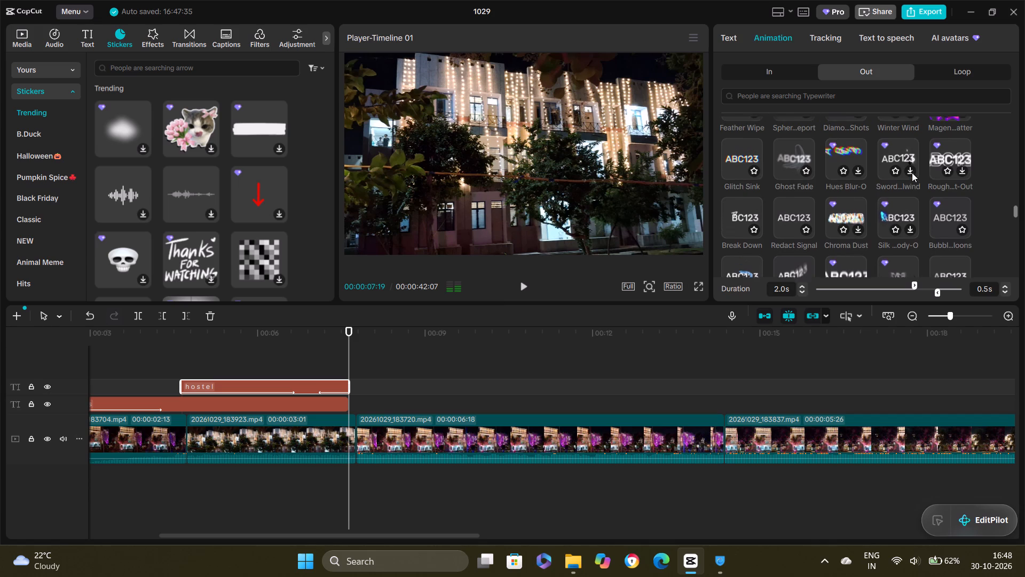
scroll(912, 173, "up", 2)
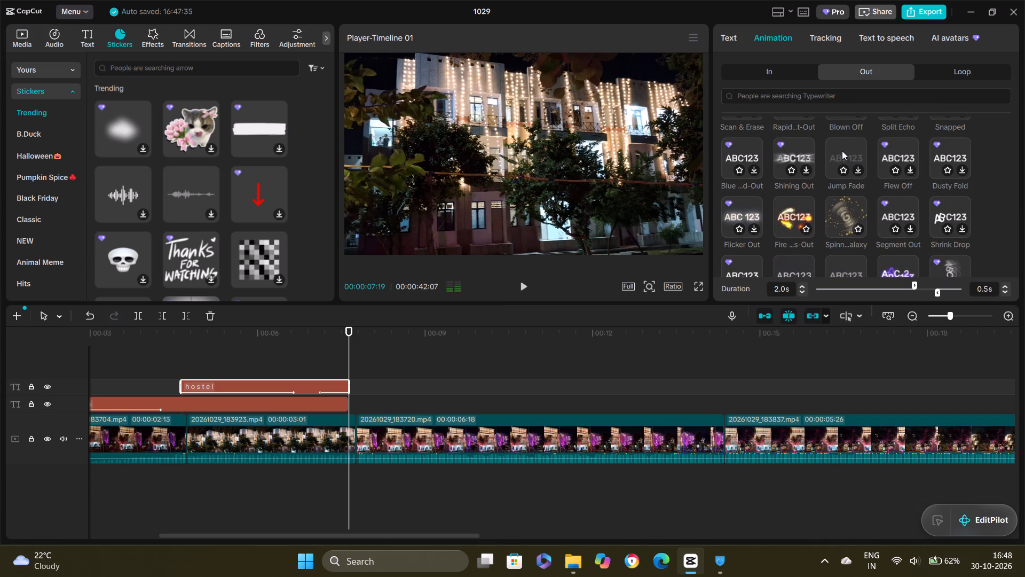
double_click(842, 151)
Browse the exit animations listed before Jump Fade, back to the start of the collection, for alternatives for the "hostel" title.
scroll(842, 151, "up", 1)
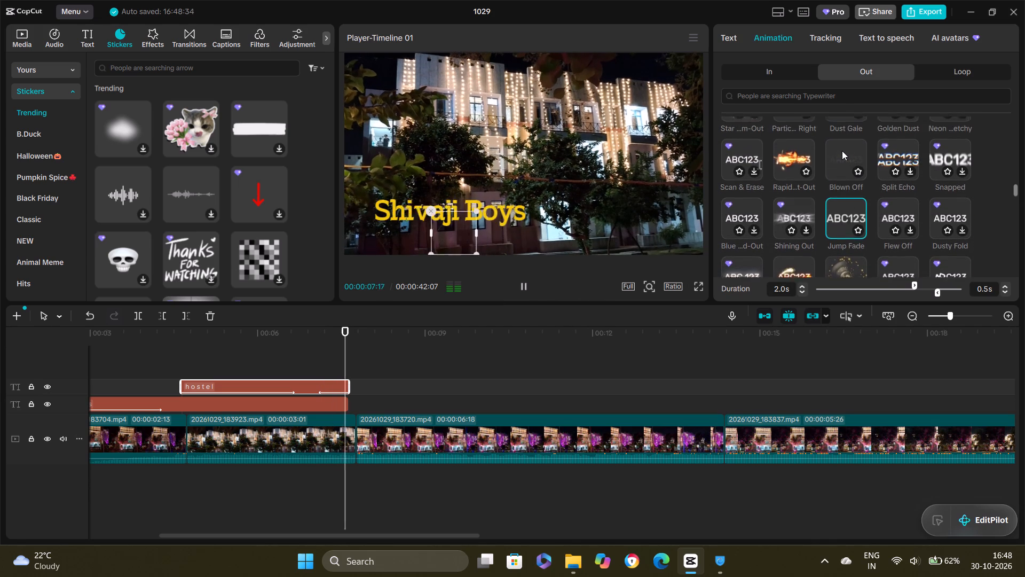
scroll(842, 151, "up", 2)
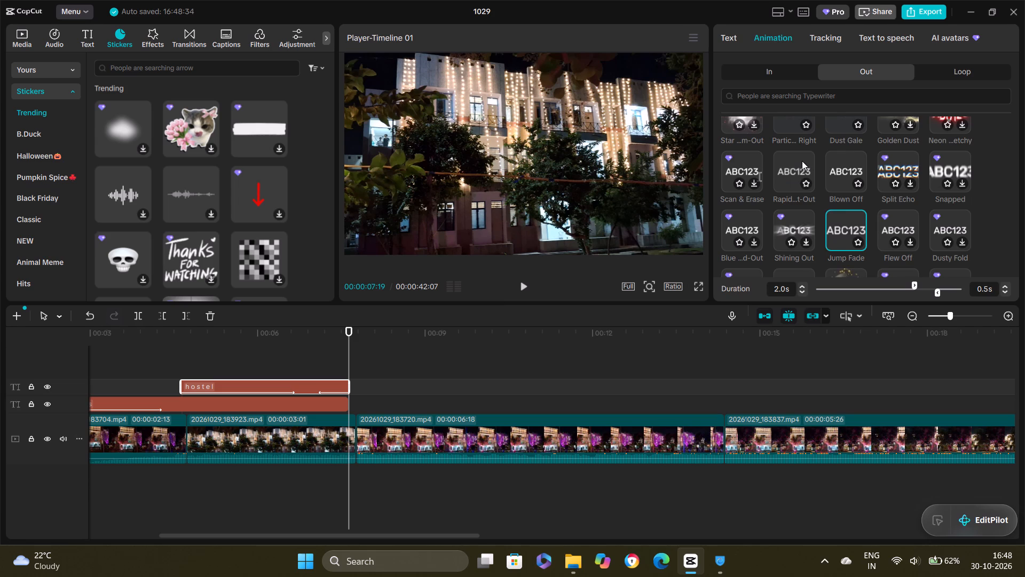
scroll(802, 161, "up", 1)
scroll(802, 161, "down", 1, "ctrl")
scroll(802, 161, "up", 1, "ctrl")
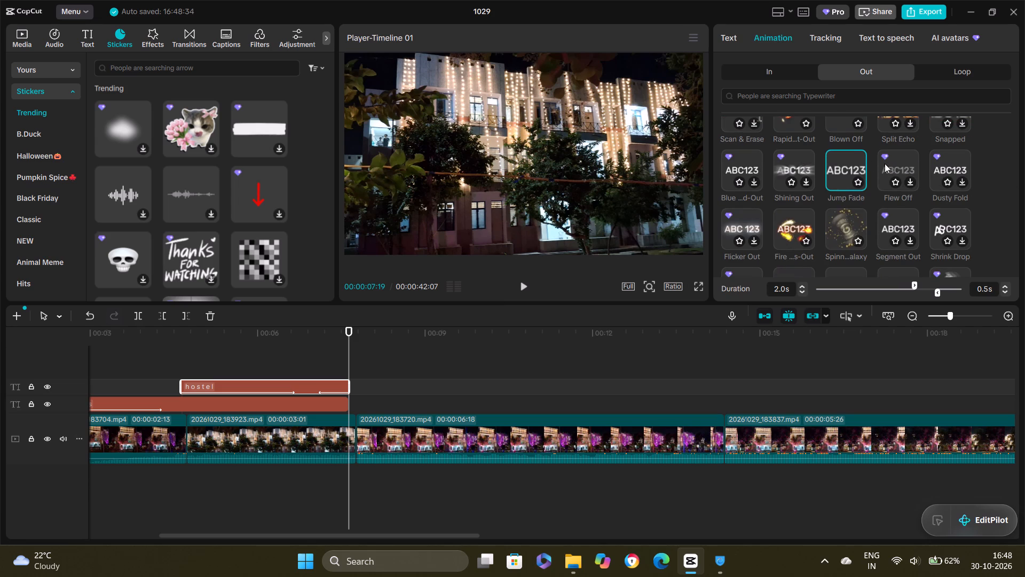
scroll(846, 165, "up", 1)
scroll(784, 183, "up", 1)
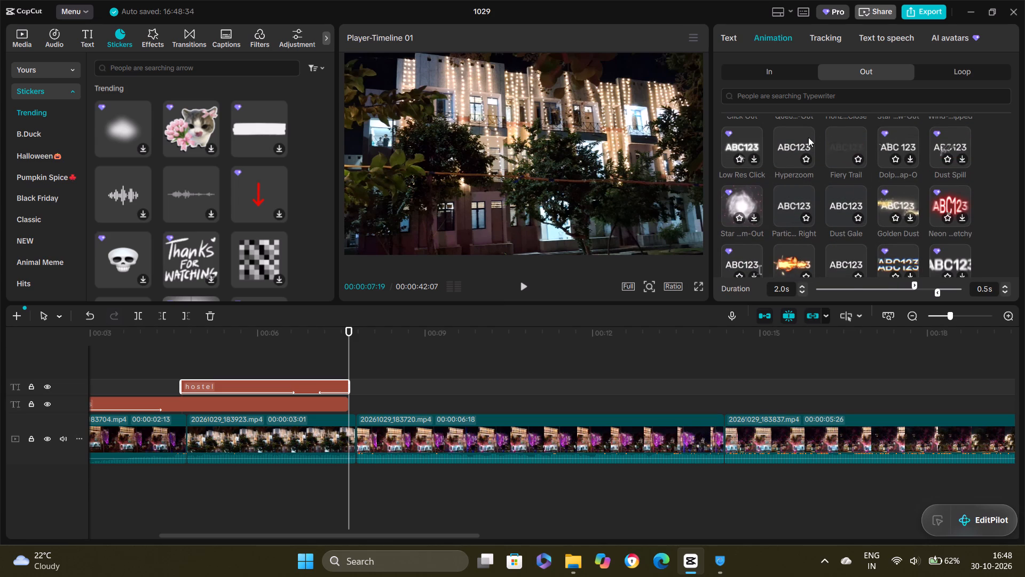
scroll(756, 185, "up", 1)
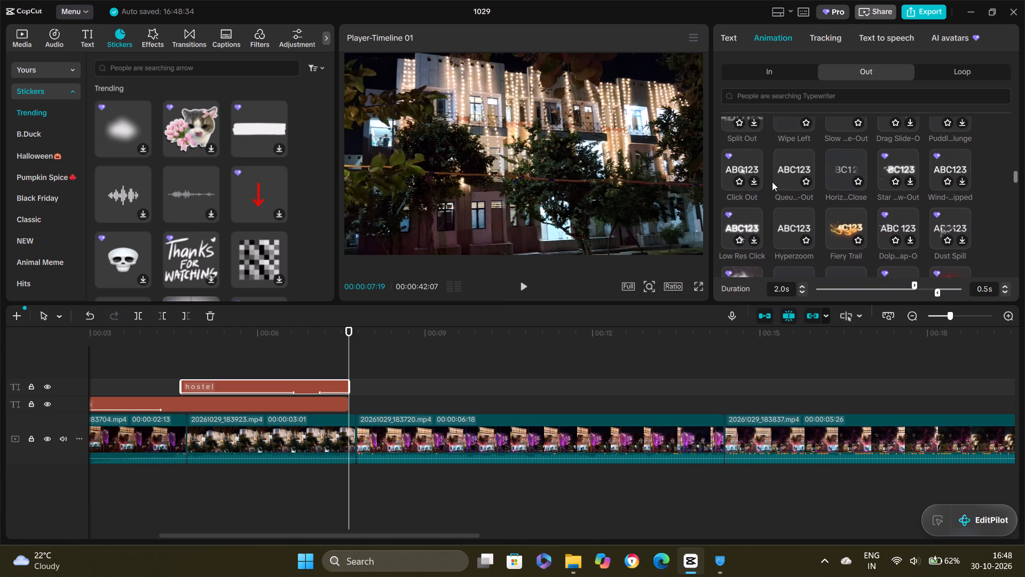
scroll(845, 177, "up", 2)
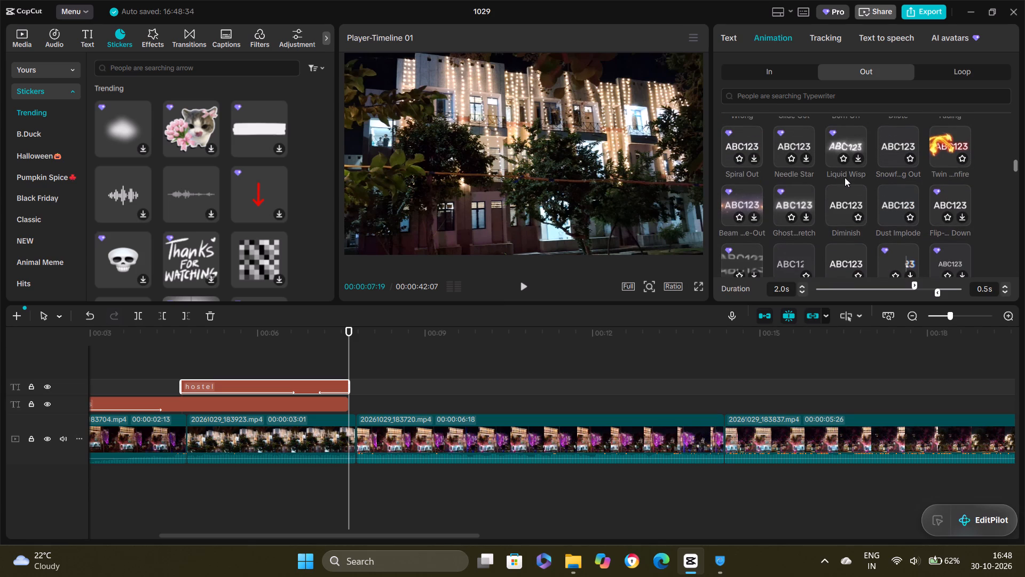
scroll(845, 177, "up", 2)
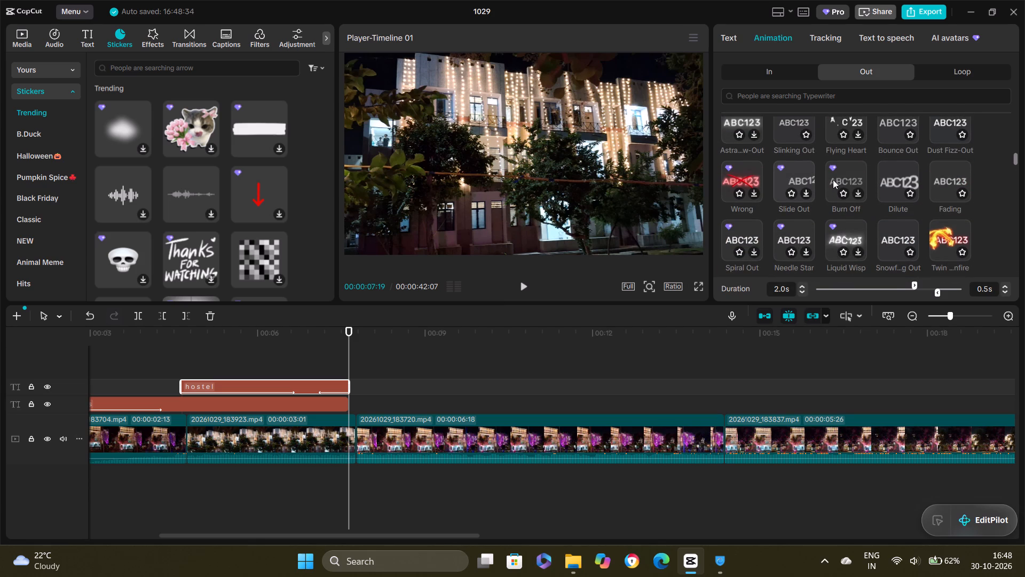
scroll(833, 180, "up", 1)
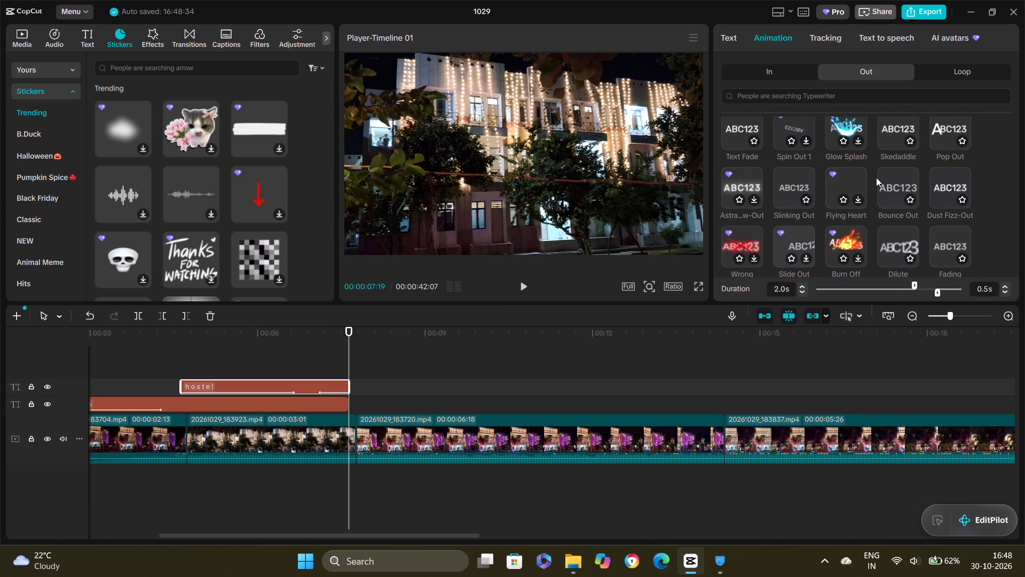
scroll(876, 177, "up", 2)
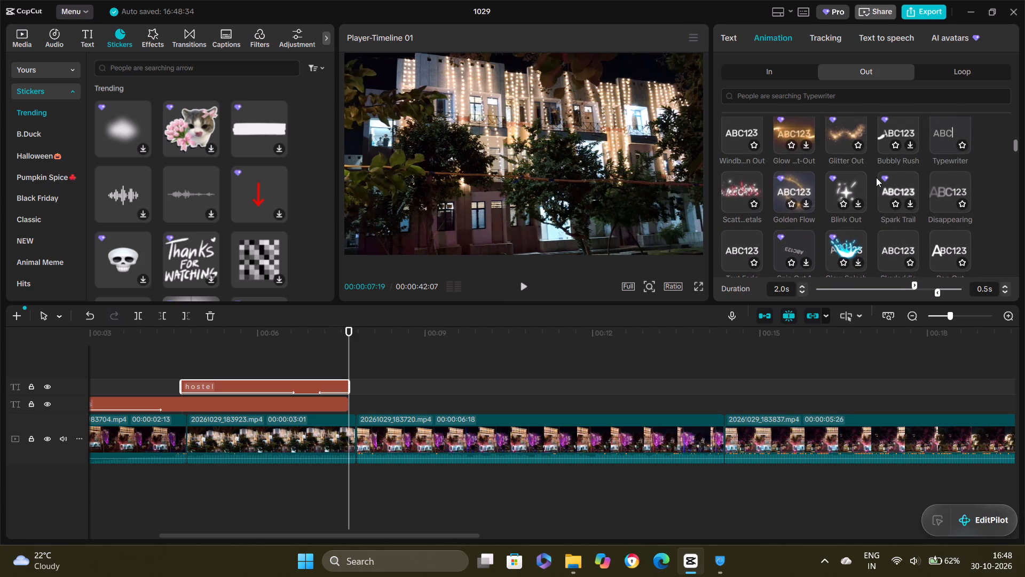
scroll(876, 177, "up", 3)
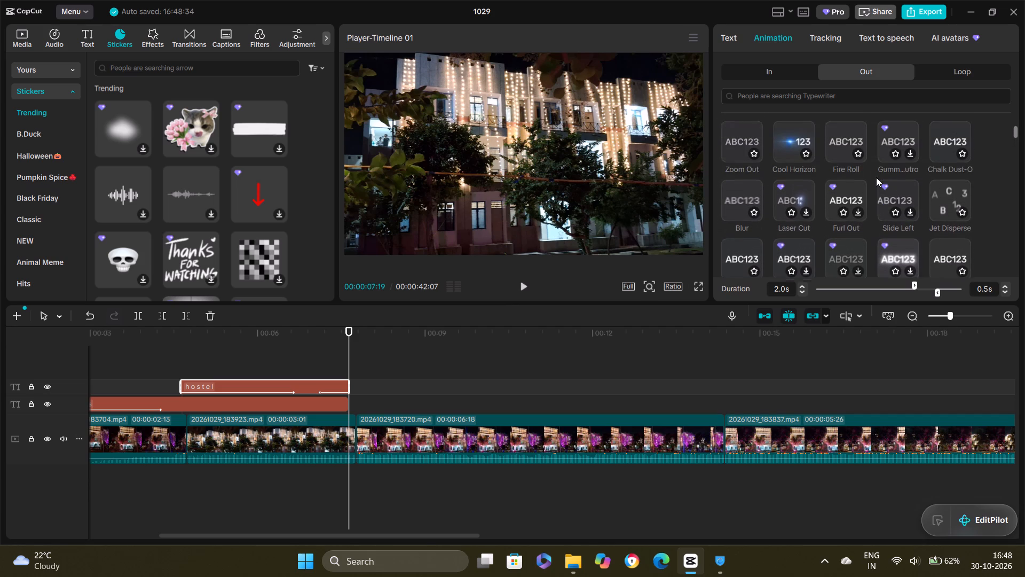
scroll(876, 177, "up", 2)
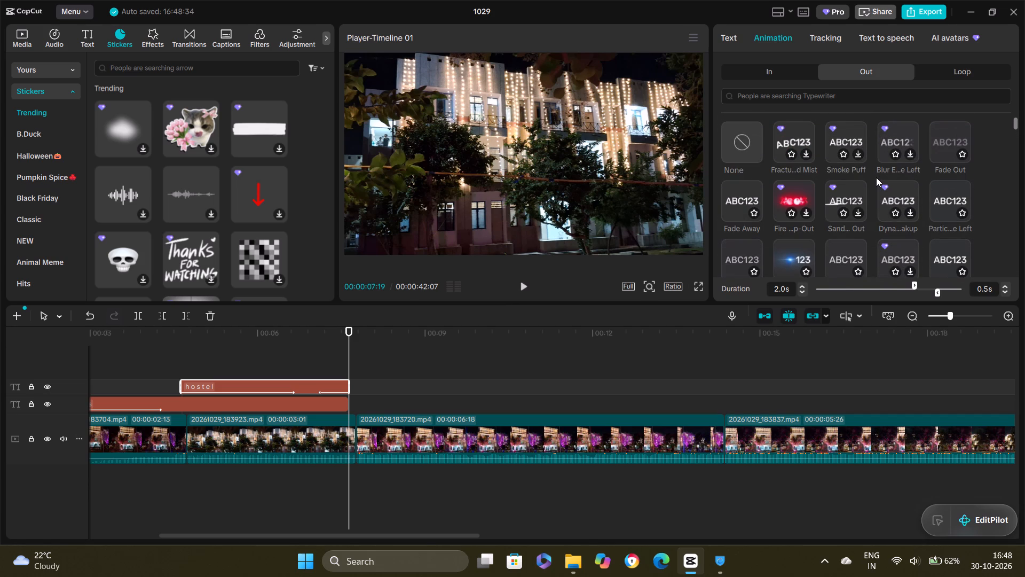
scroll(876, 177, "up", 2)
scroll(837, 210, "down", 1)
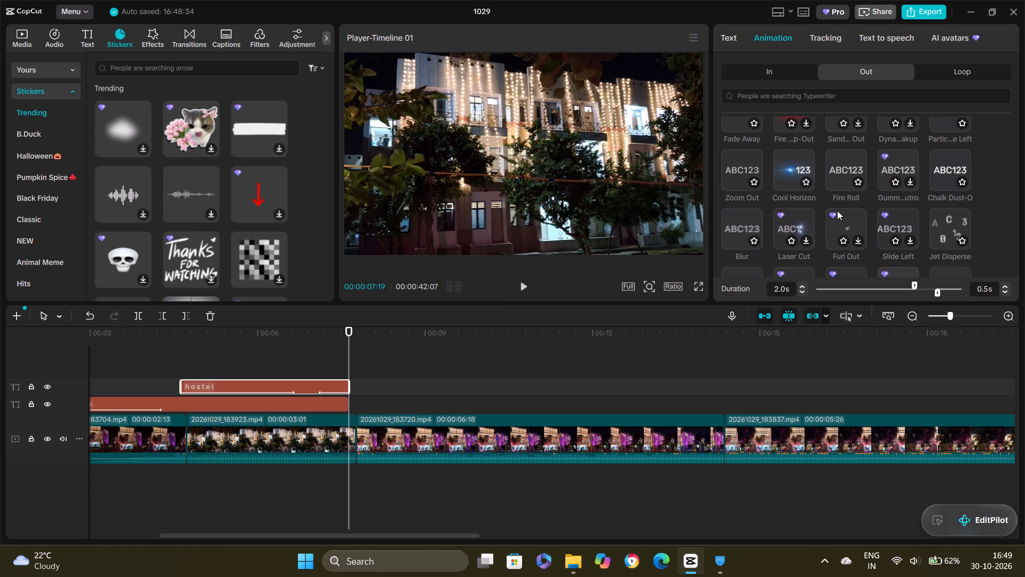
scroll(922, 193, "up", 3)
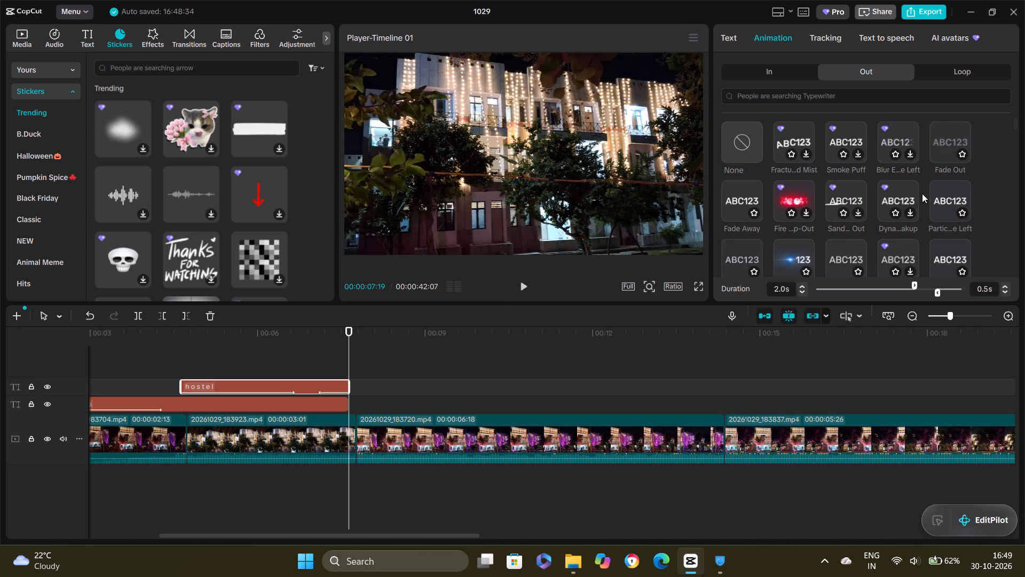
scroll(839, 165, "up", 3)
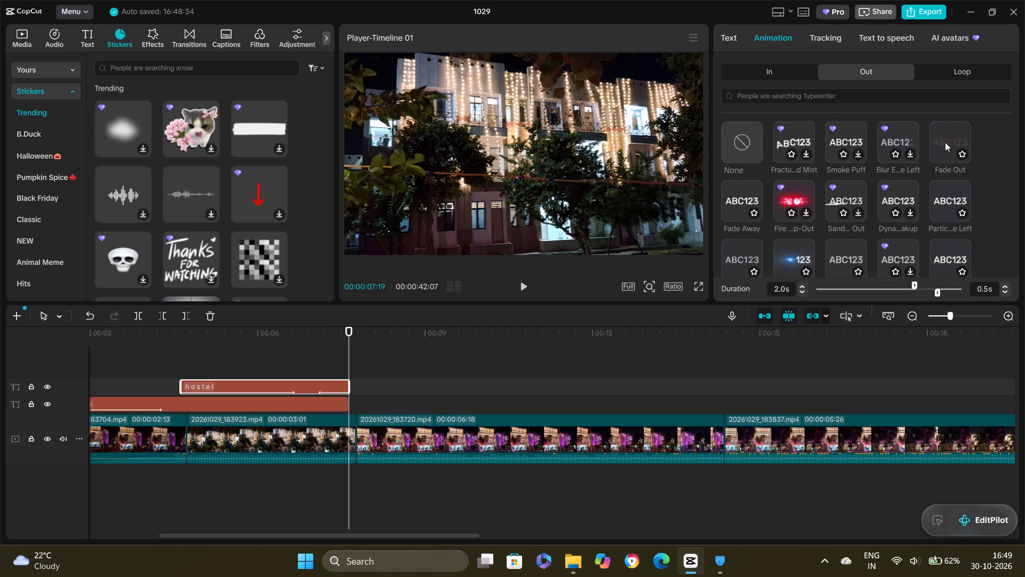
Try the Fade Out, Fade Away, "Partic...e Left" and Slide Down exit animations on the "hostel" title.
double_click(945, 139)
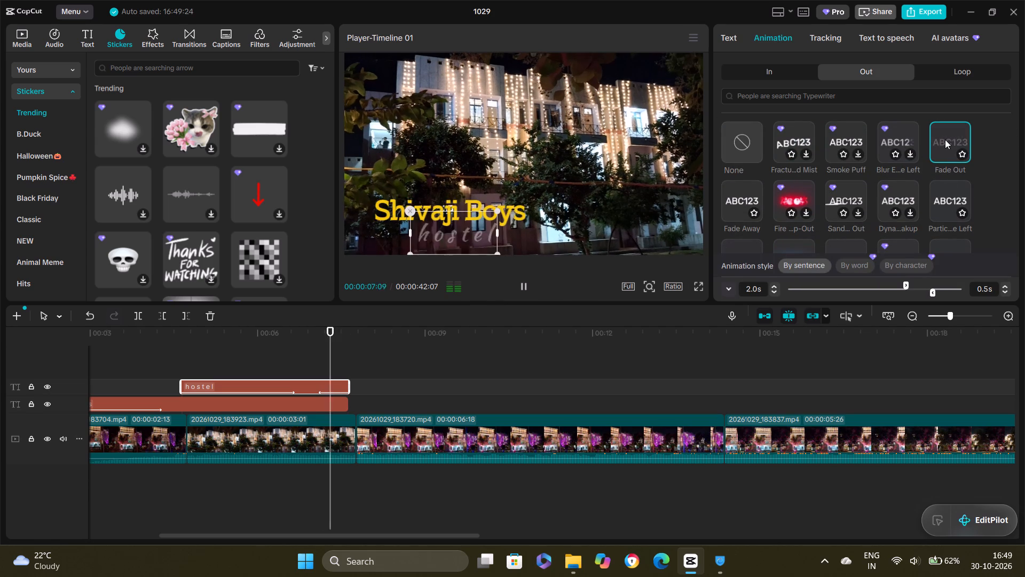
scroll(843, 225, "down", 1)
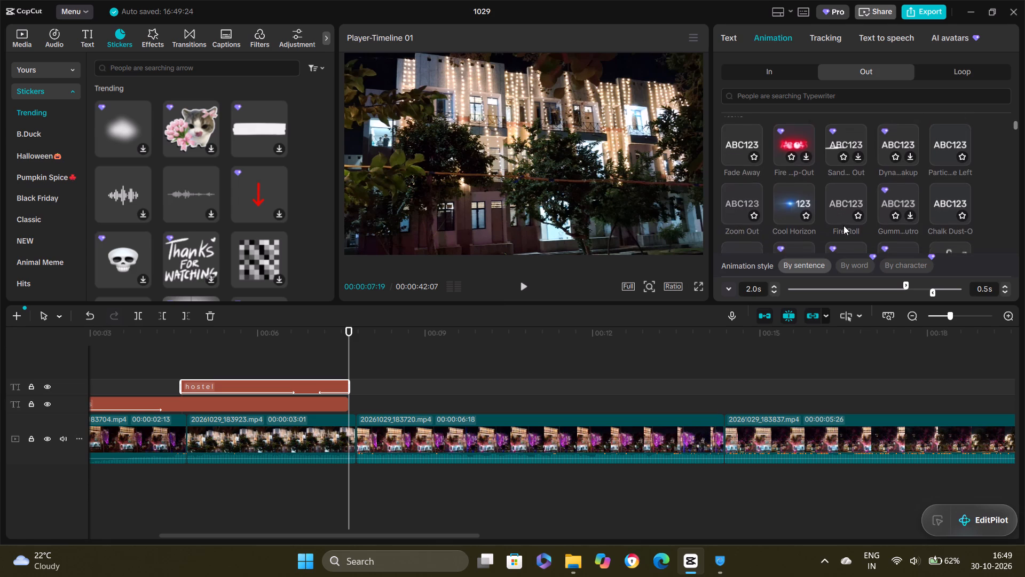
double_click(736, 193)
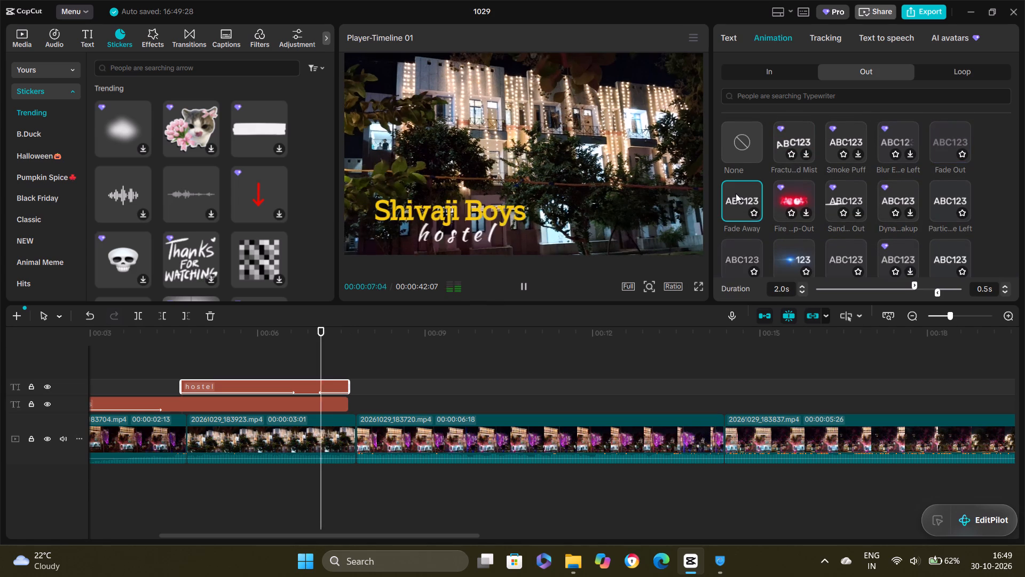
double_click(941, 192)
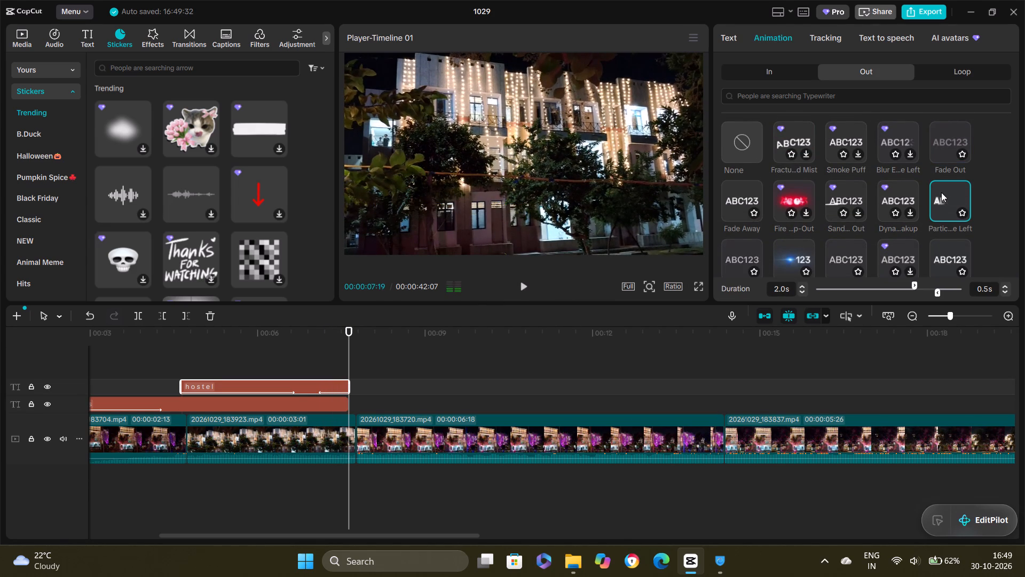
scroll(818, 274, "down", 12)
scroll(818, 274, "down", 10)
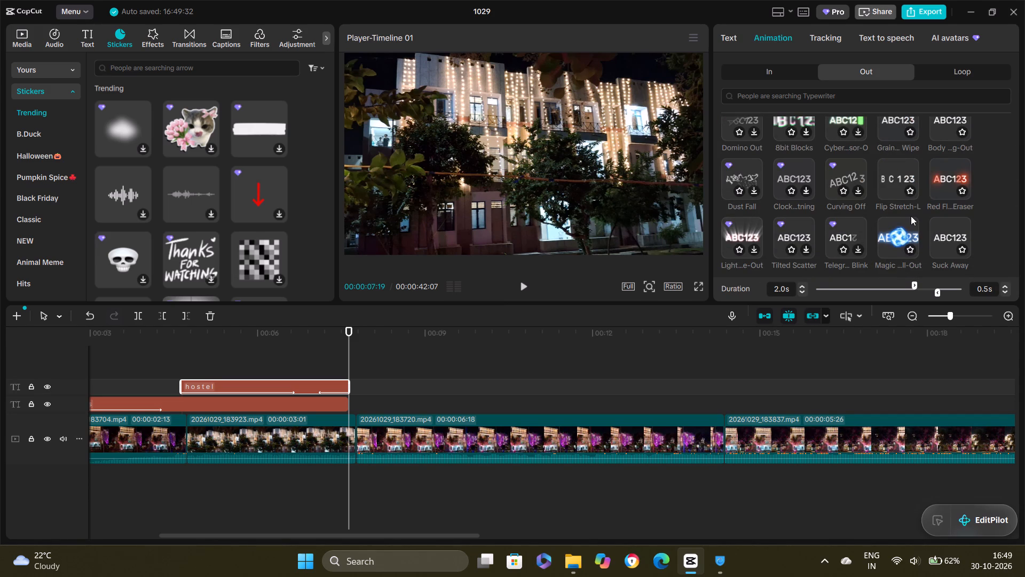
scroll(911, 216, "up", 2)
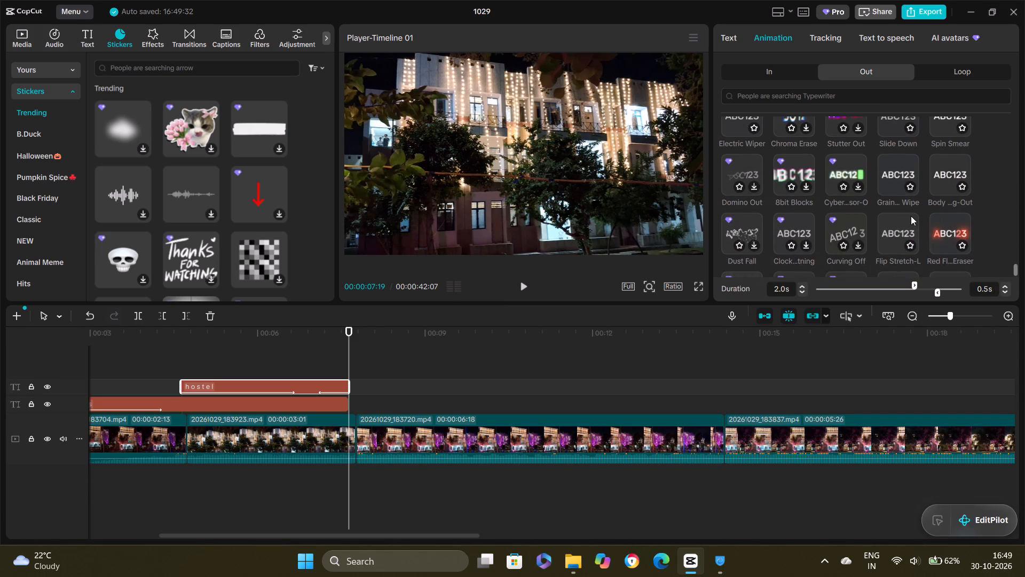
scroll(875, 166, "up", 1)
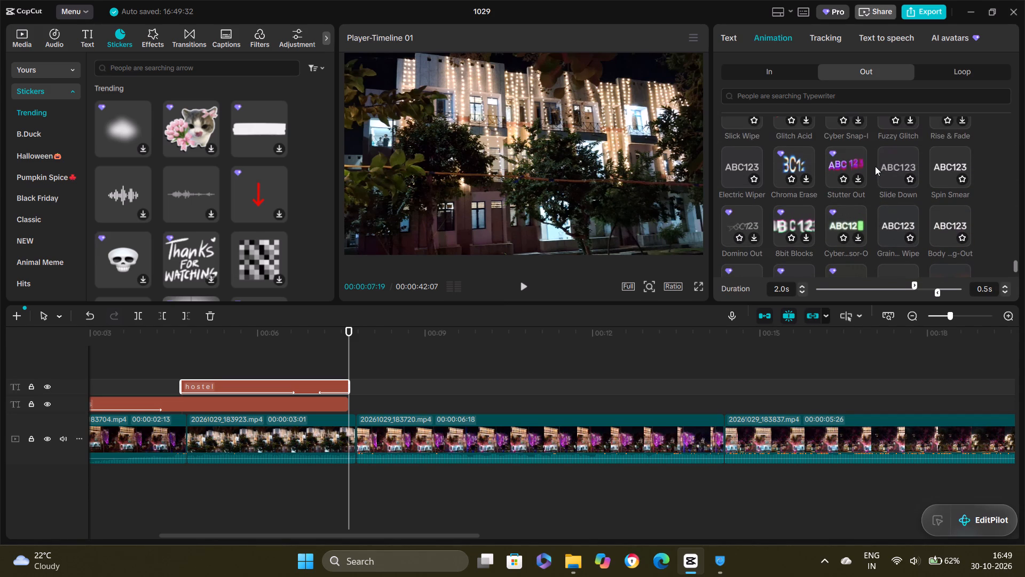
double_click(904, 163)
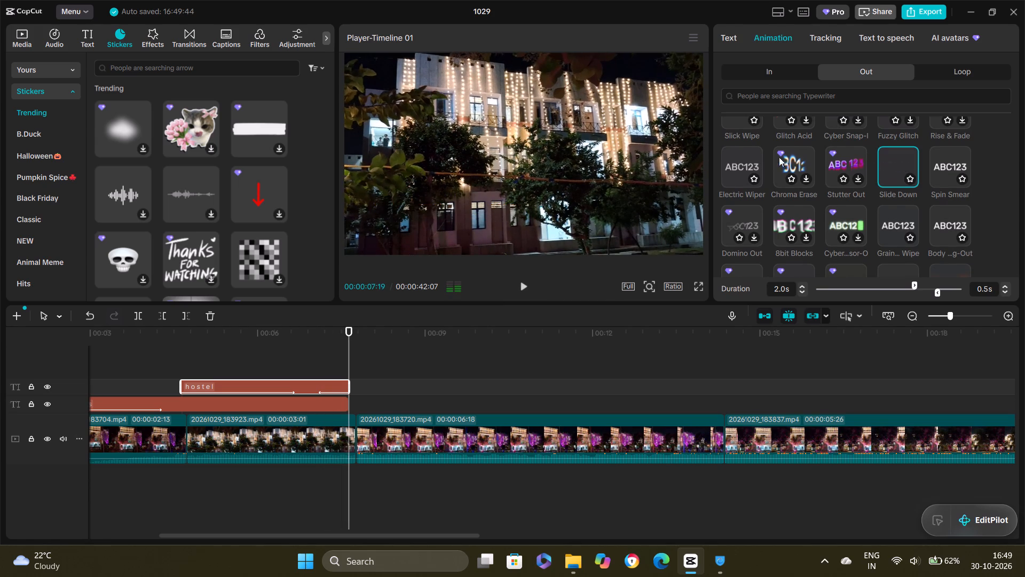
Apply the Electric Wiper exit animation to the "hostel" title.
double_click(736, 171)
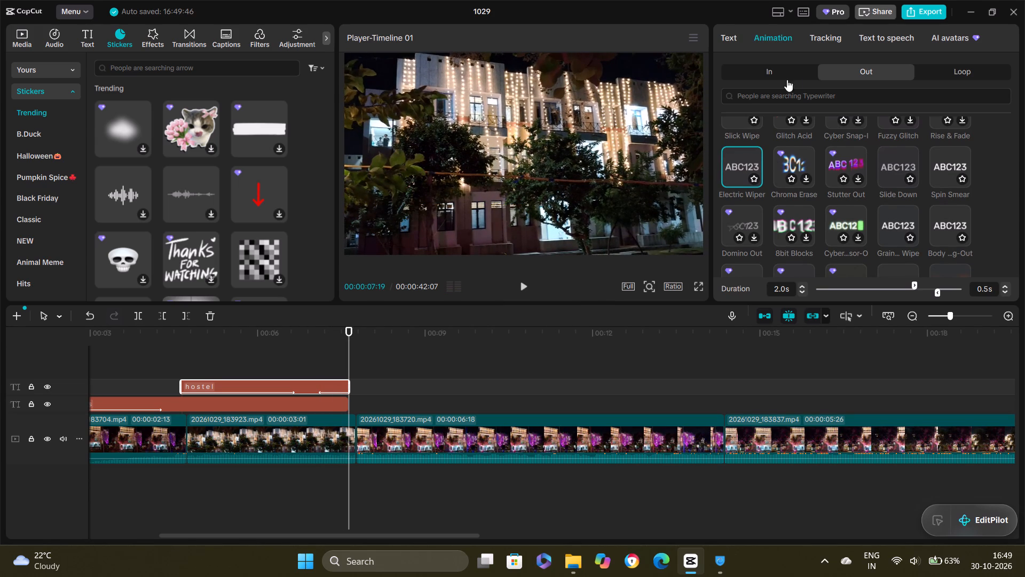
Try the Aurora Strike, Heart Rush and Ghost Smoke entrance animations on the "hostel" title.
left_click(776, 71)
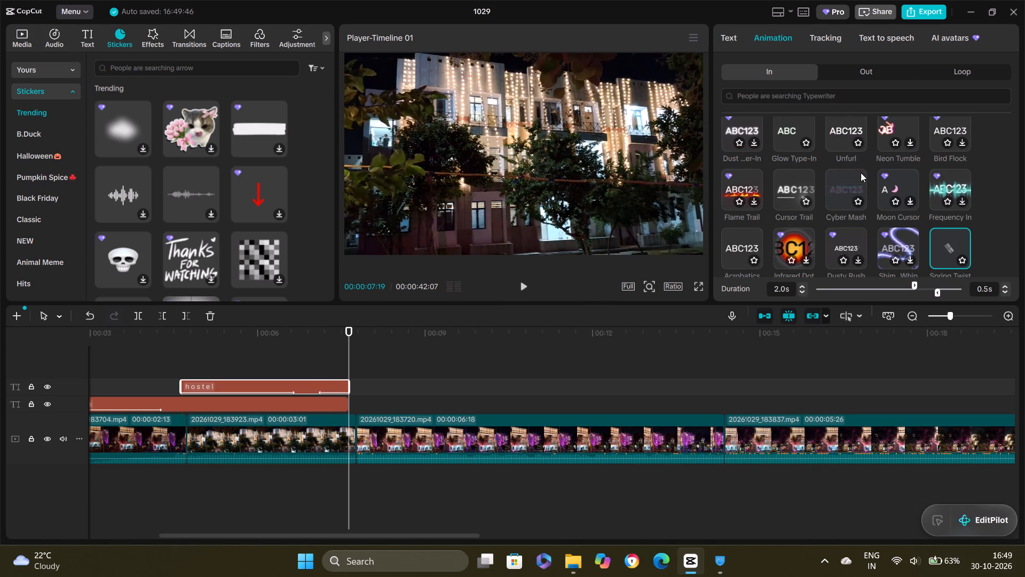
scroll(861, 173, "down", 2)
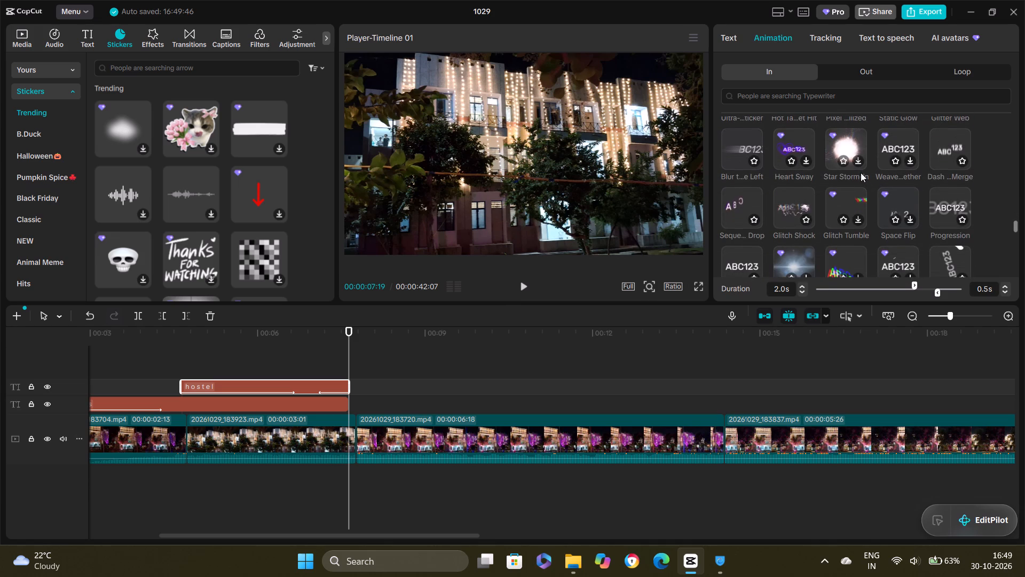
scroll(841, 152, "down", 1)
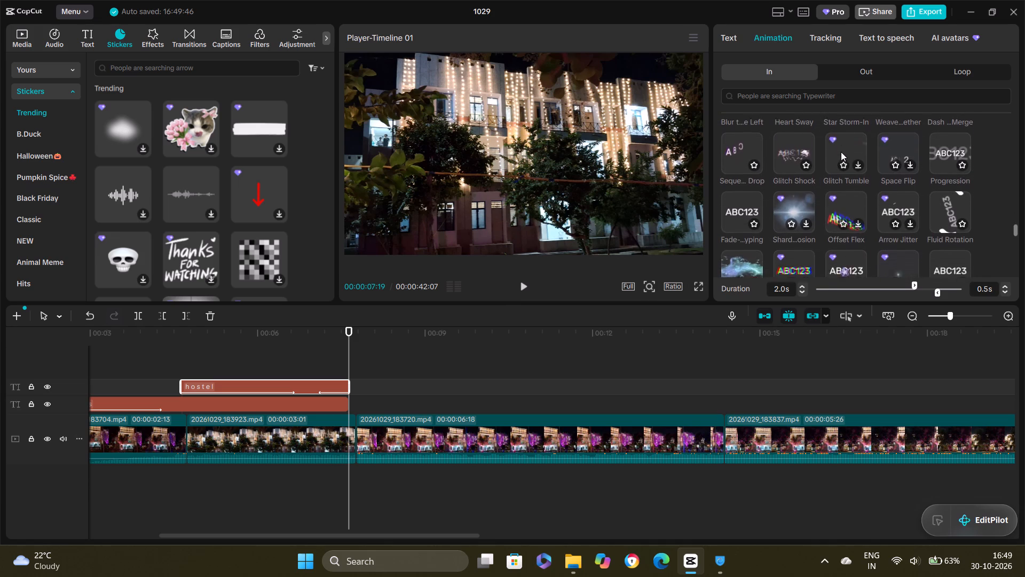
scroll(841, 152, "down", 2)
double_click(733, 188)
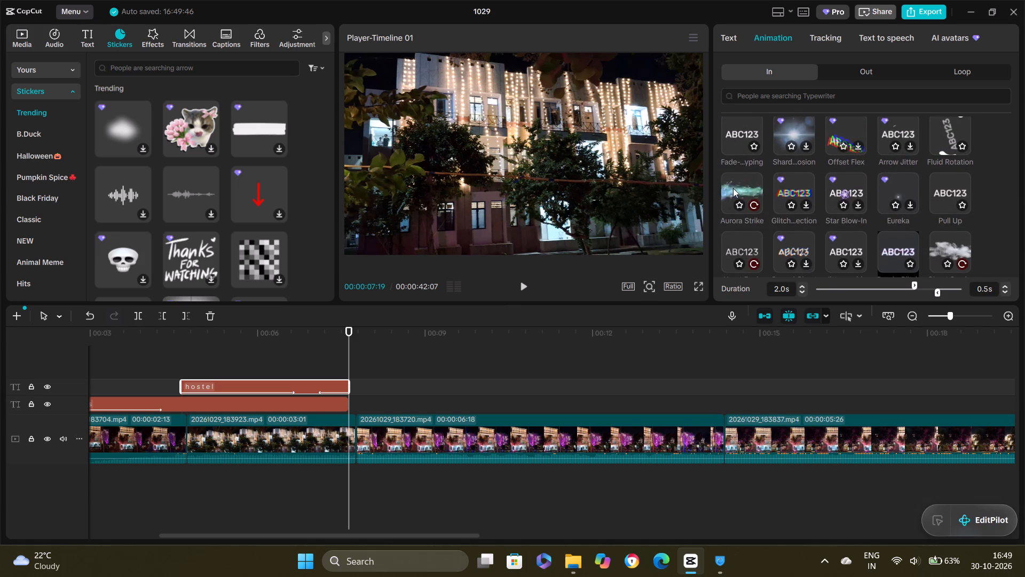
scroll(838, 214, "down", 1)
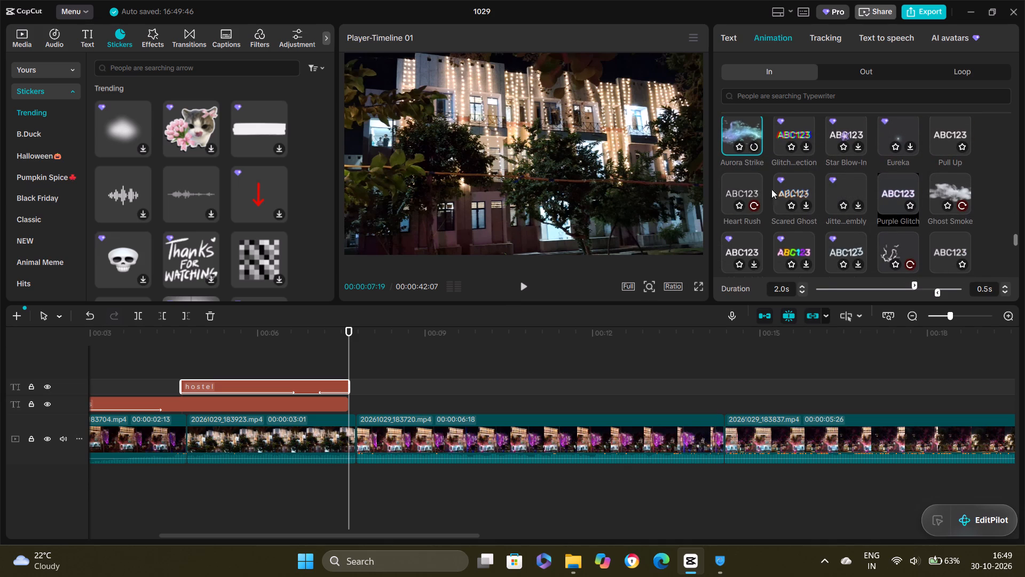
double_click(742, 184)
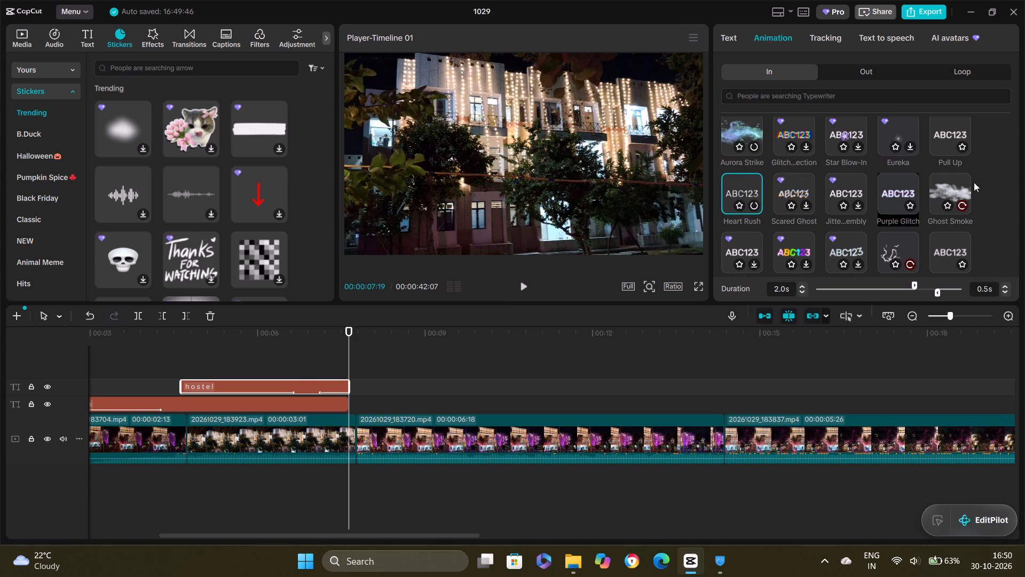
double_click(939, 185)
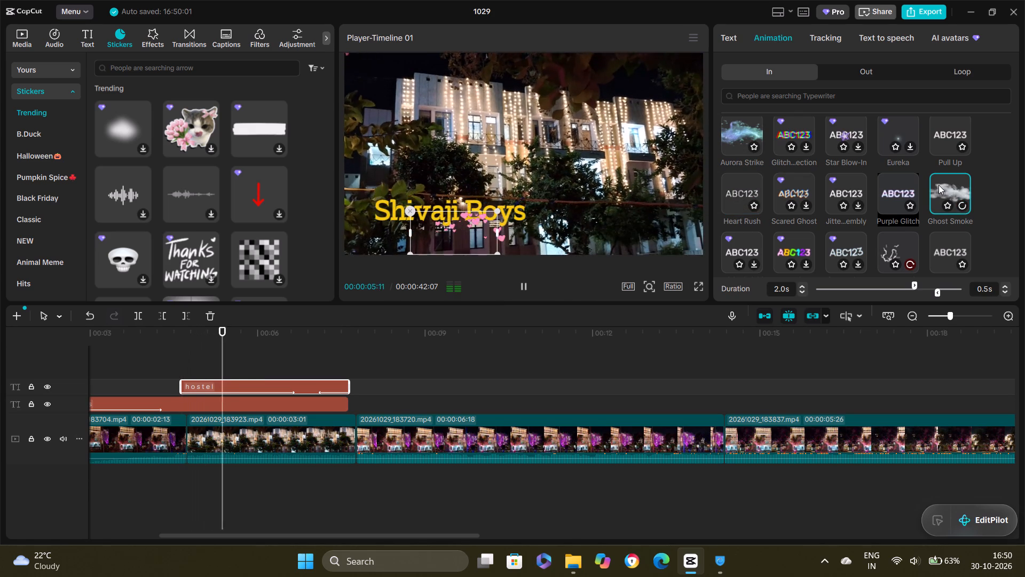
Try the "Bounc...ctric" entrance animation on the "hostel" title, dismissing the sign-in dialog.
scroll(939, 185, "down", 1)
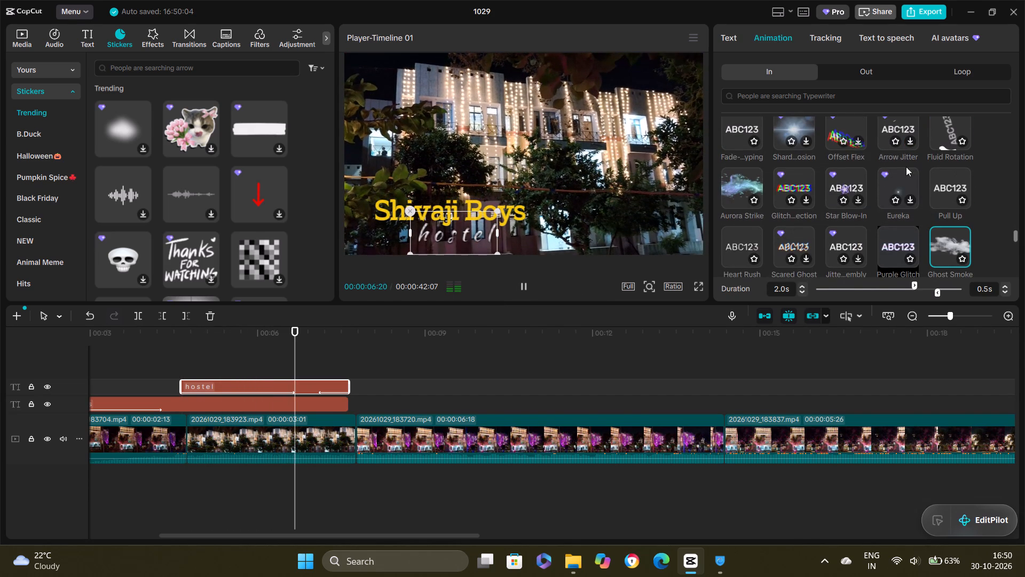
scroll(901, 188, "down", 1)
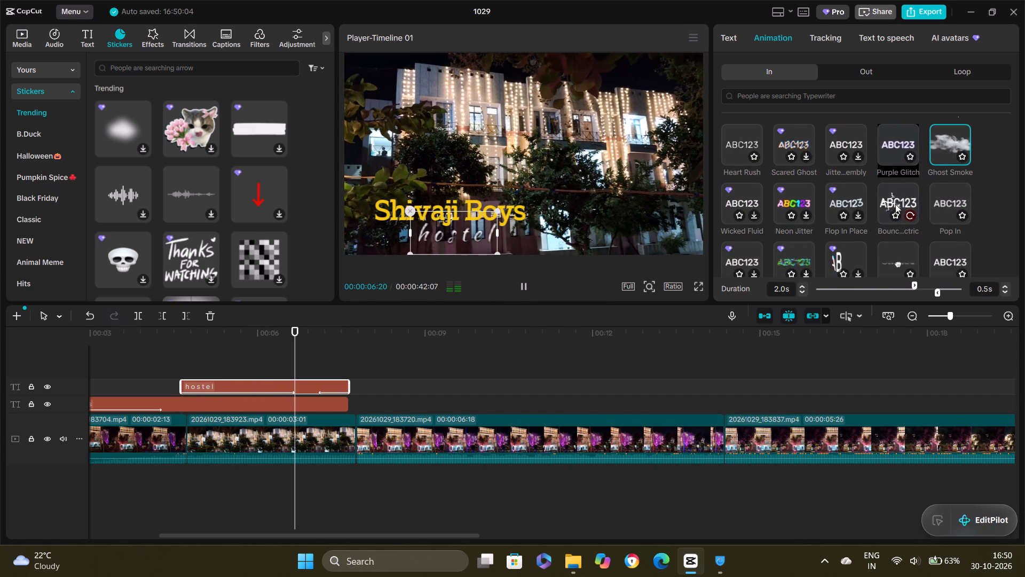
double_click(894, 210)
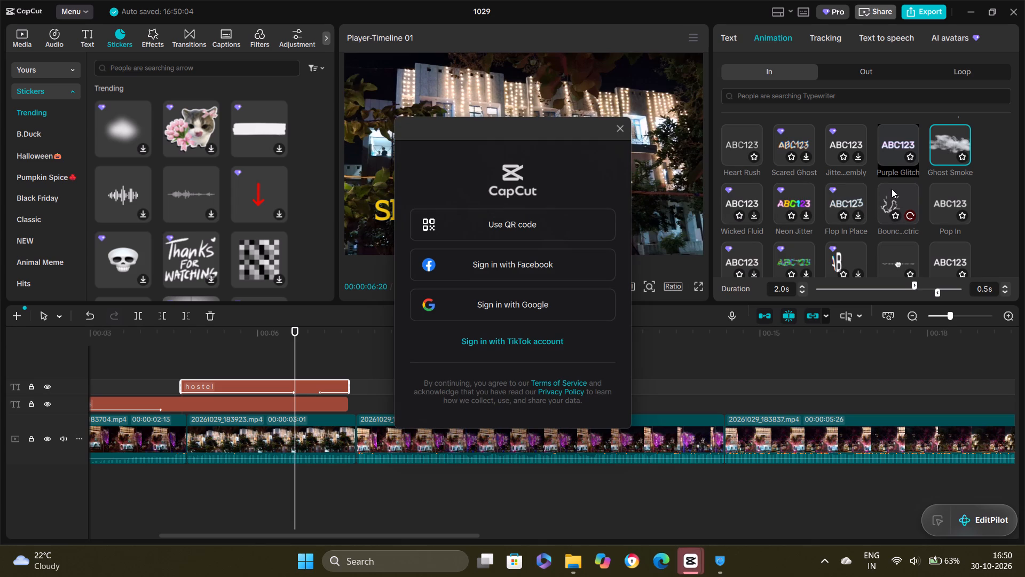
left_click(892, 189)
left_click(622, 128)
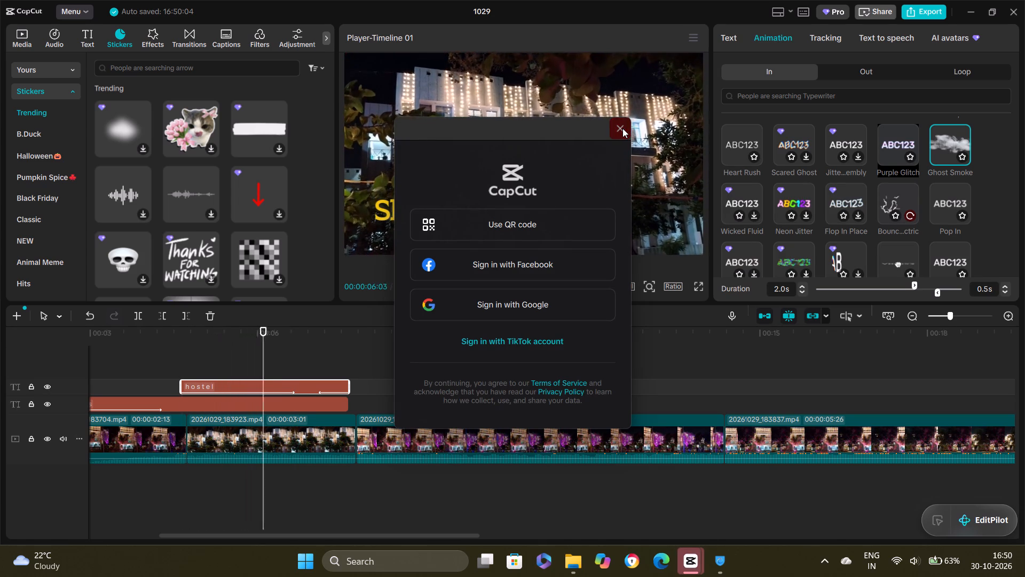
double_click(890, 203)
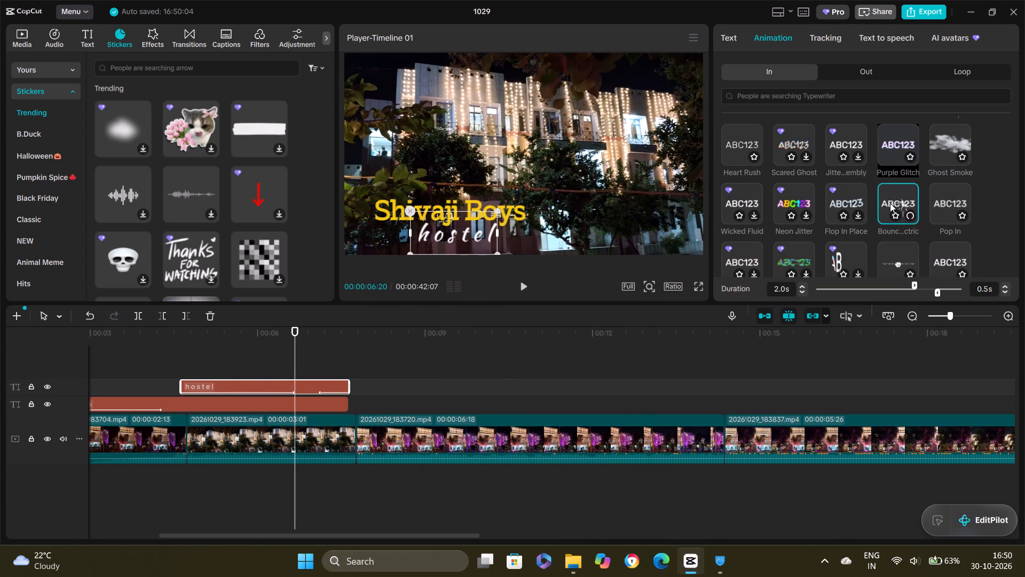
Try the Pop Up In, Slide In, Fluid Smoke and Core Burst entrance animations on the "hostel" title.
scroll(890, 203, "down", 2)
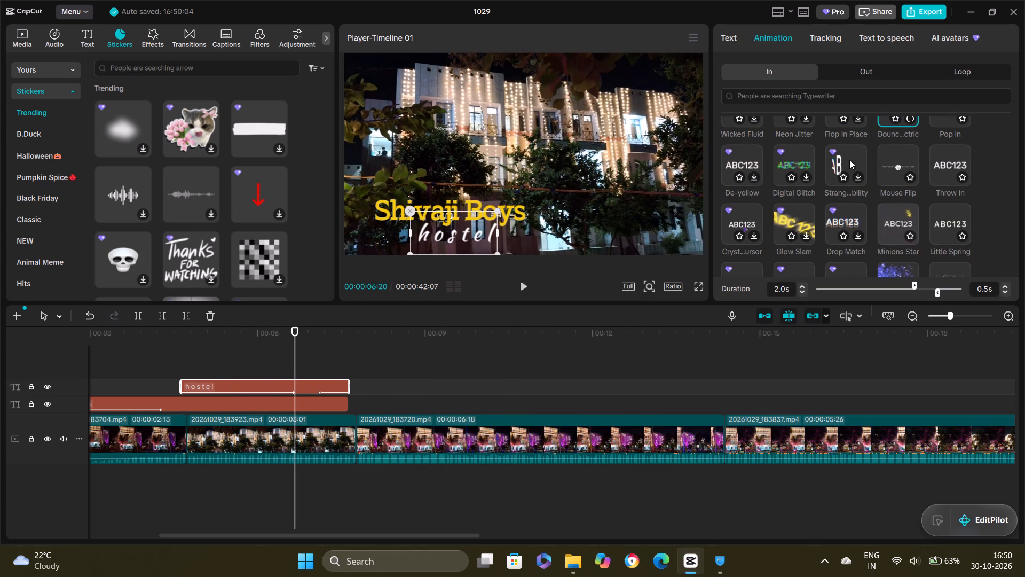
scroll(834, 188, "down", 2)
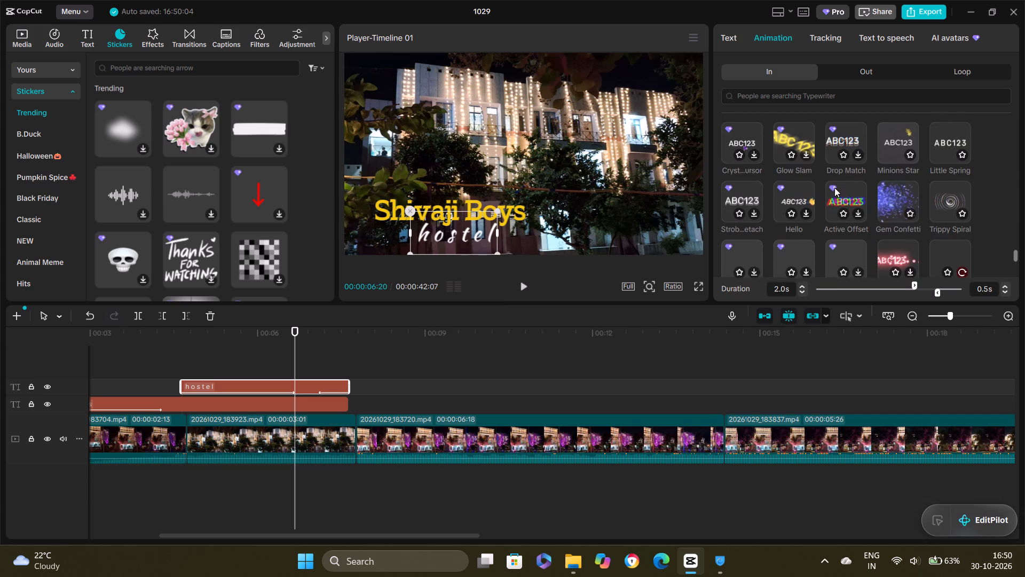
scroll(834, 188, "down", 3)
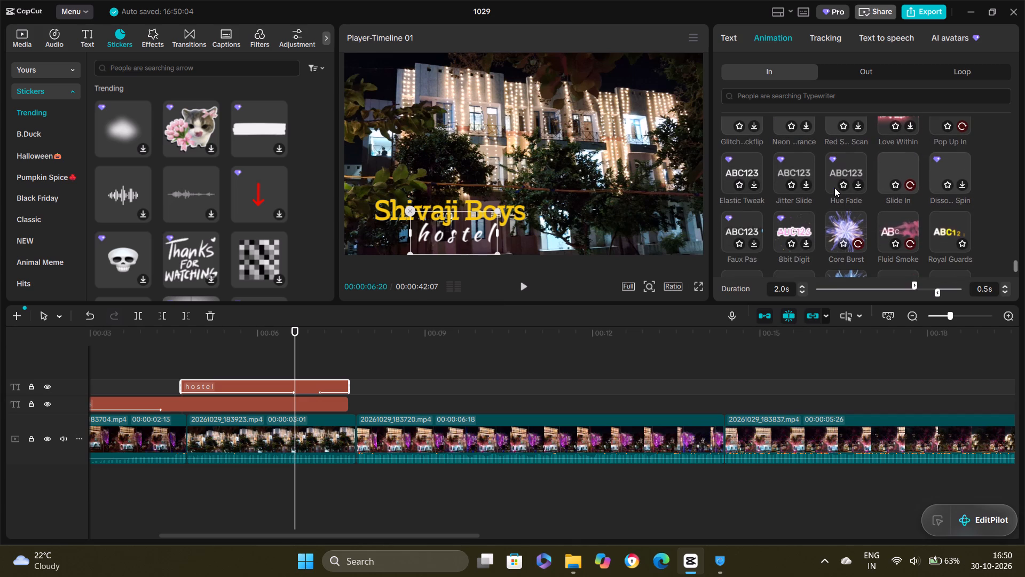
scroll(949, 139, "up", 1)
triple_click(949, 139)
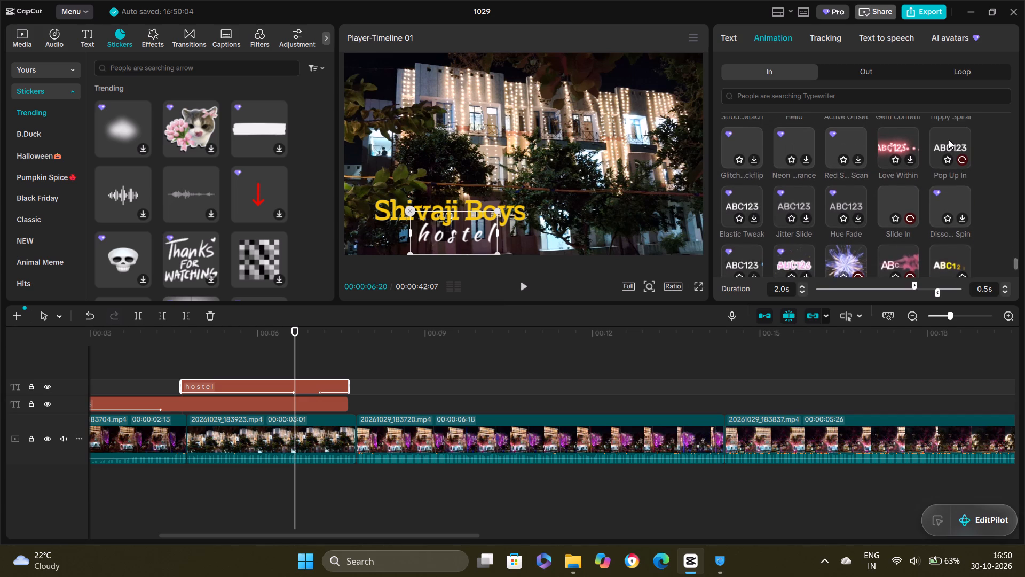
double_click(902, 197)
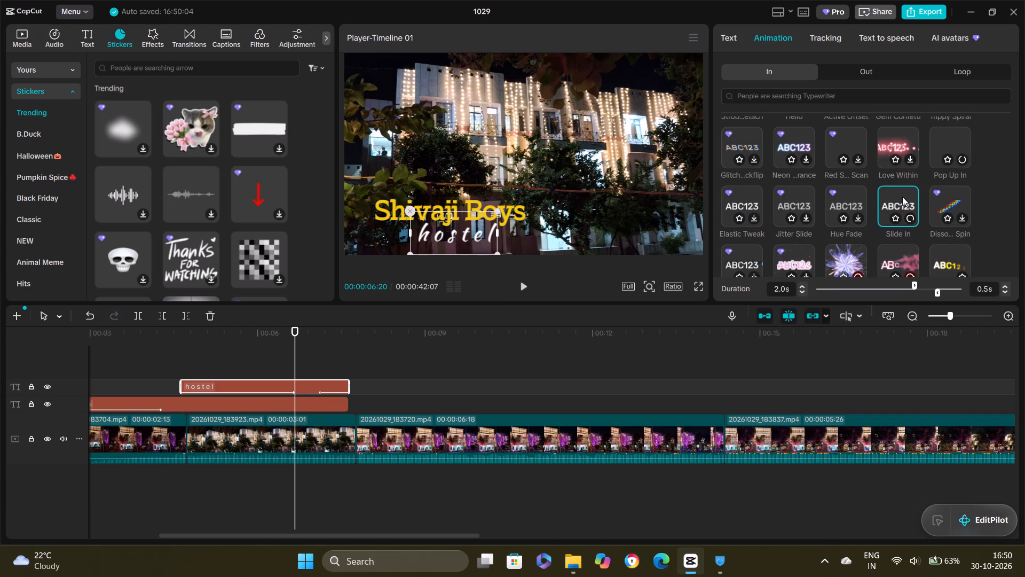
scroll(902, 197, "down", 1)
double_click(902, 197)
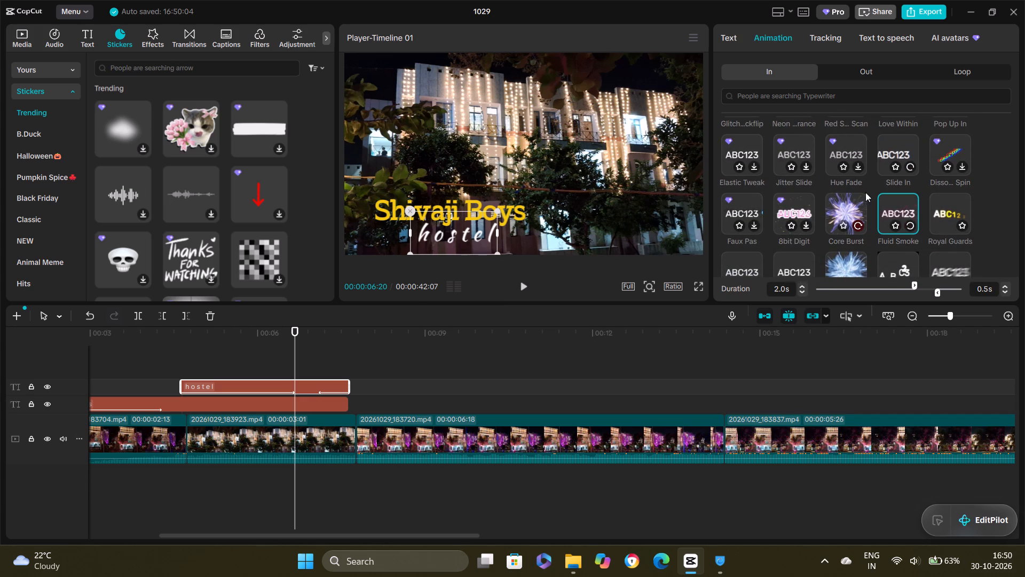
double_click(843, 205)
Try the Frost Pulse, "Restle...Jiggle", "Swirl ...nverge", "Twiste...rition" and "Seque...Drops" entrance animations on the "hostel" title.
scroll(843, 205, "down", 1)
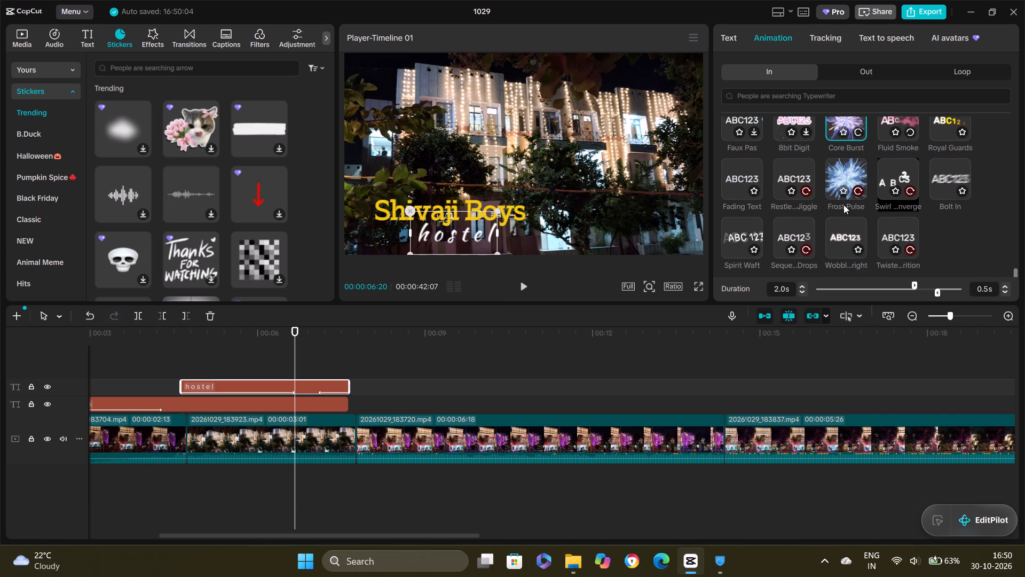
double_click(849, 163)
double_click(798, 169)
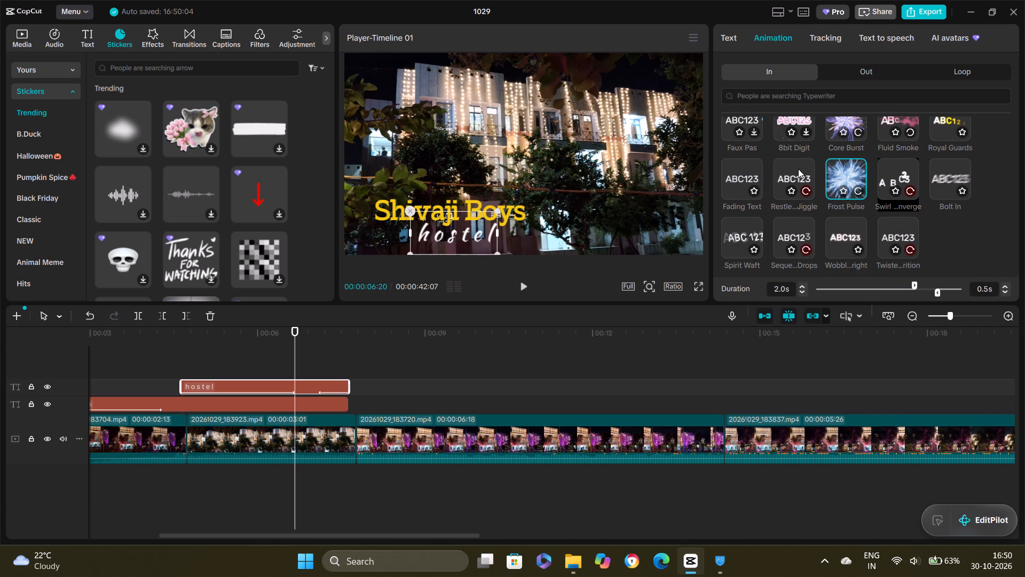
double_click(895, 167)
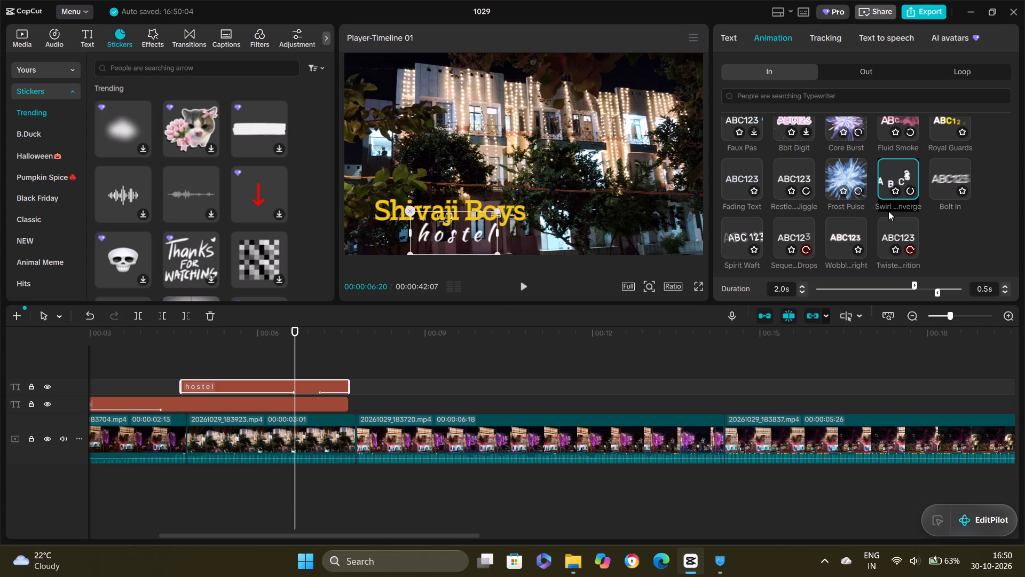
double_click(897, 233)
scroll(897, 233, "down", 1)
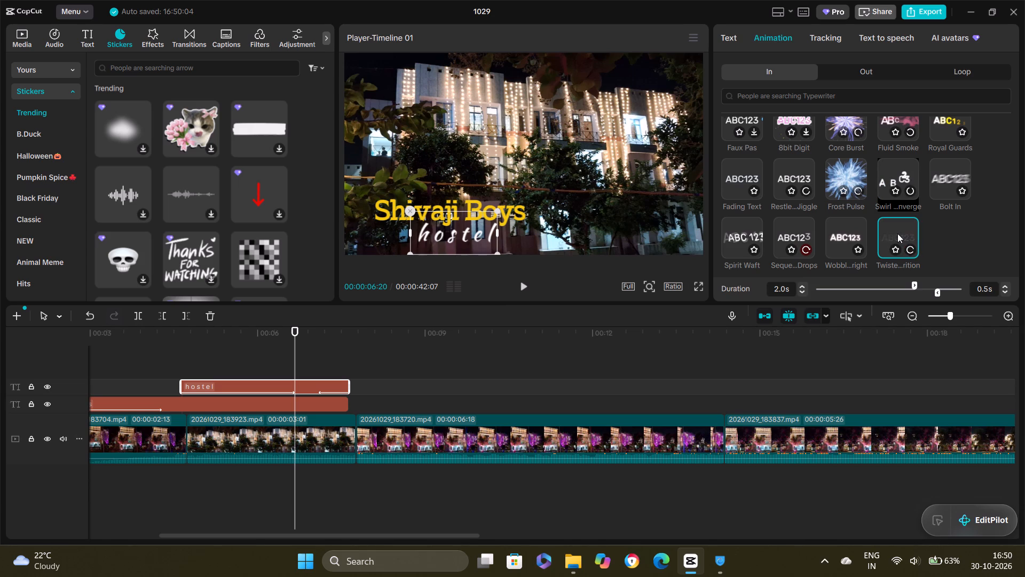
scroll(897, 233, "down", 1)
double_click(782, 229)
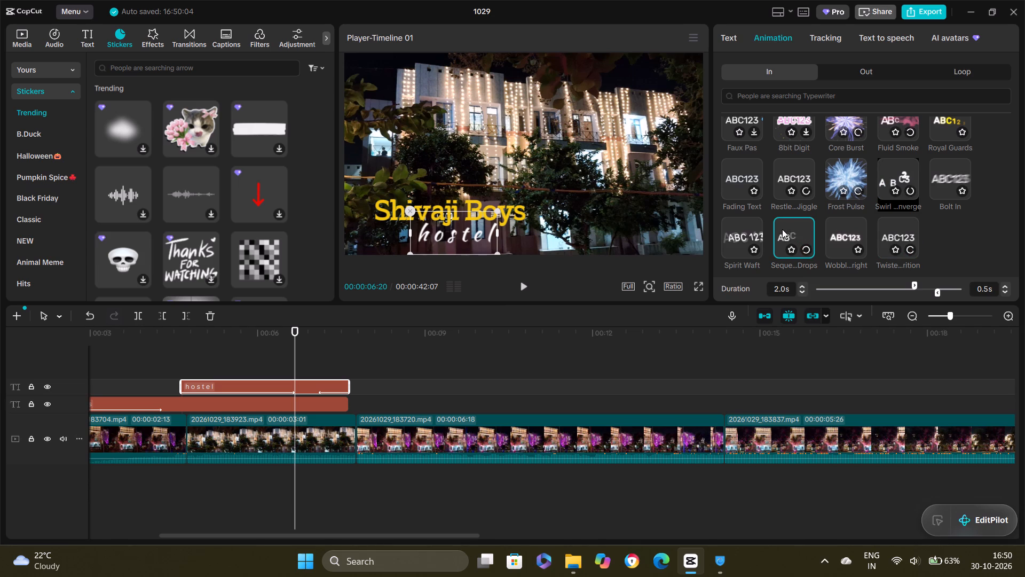
Try the Cyber Sparks, Liquid Flow and Love Blasting entrance animations on the "hostel" title.
scroll(908, 191, "up", 1)
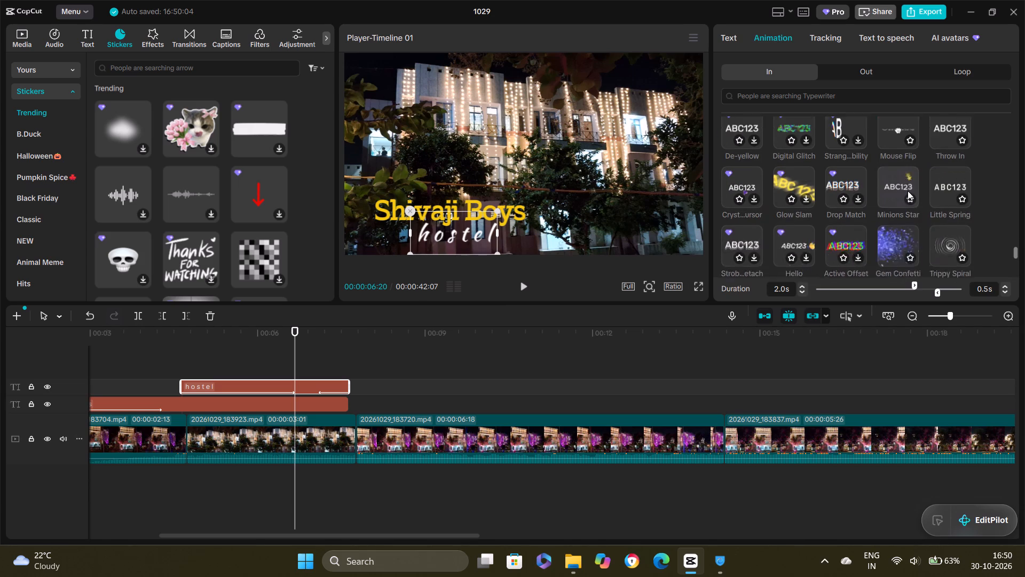
scroll(908, 191, "up", 11)
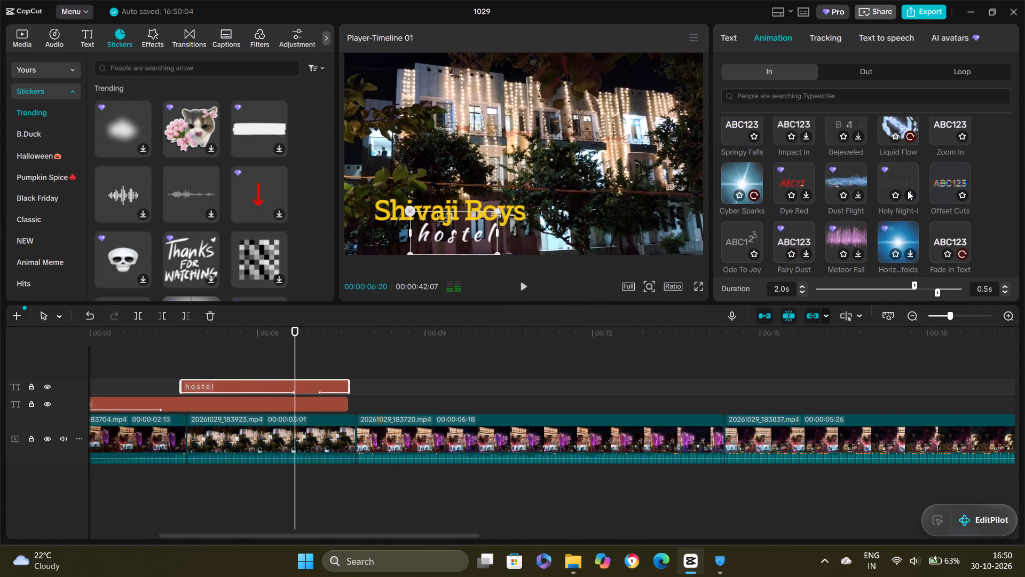
double_click(751, 181)
scroll(835, 163, "up", 1)
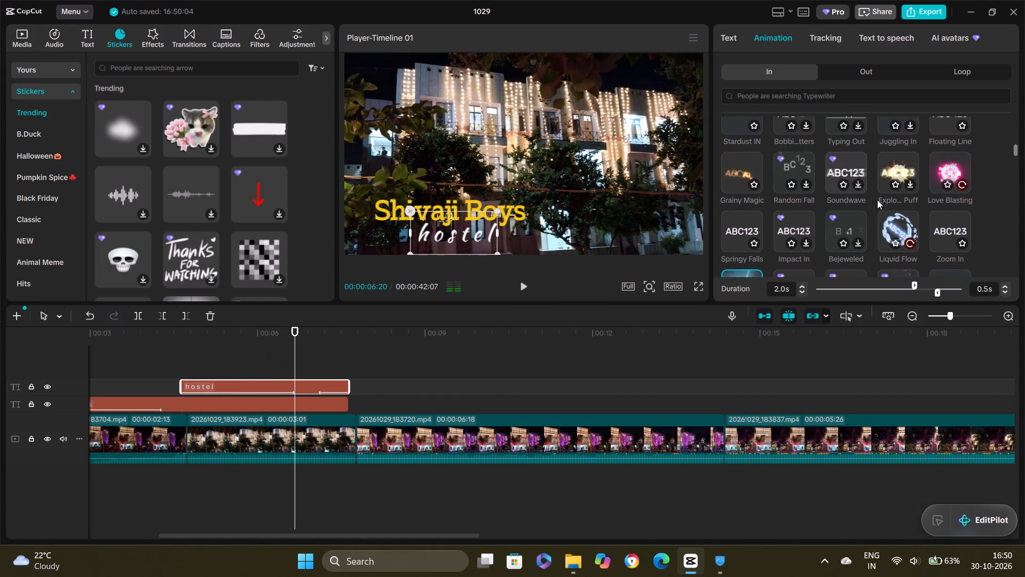
double_click(896, 223)
double_click(950, 163)
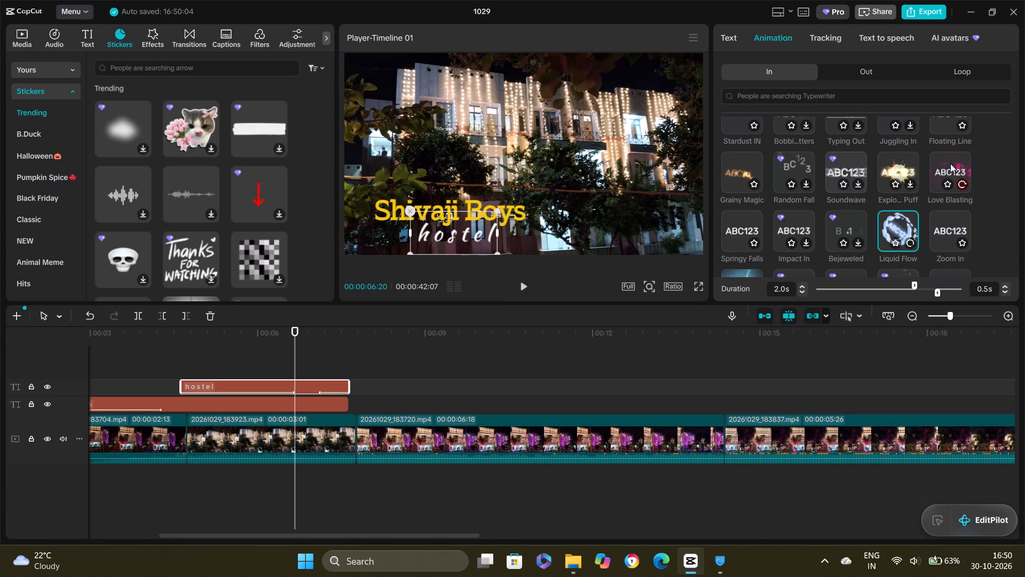
Browse the entrance animation collection back to its start for alternatives for the "hostel" title.
scroll(950, 163, "up", 1)
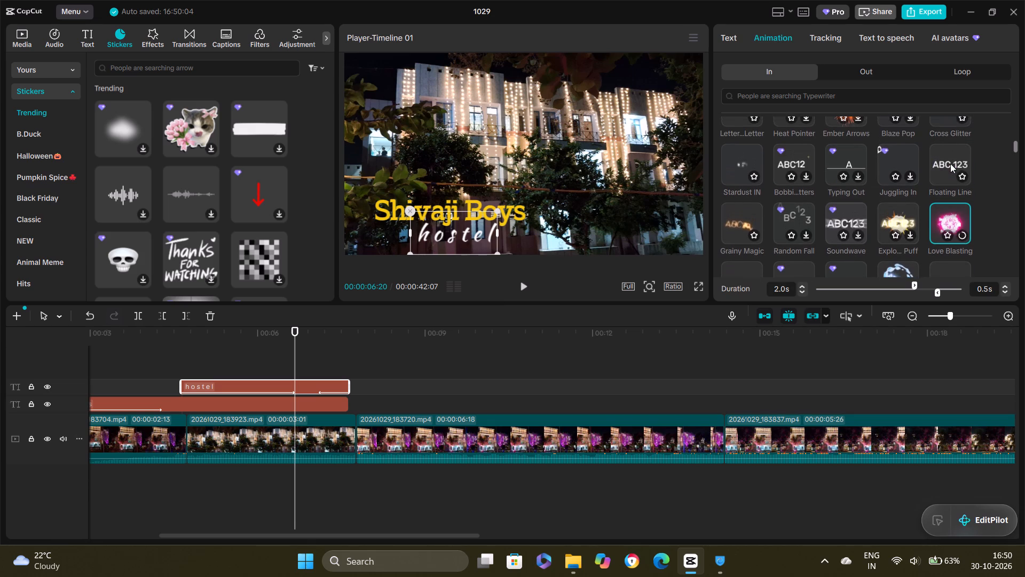
scroll(950, 163, "up", 1)
scroll(842, 186, "up", 1)
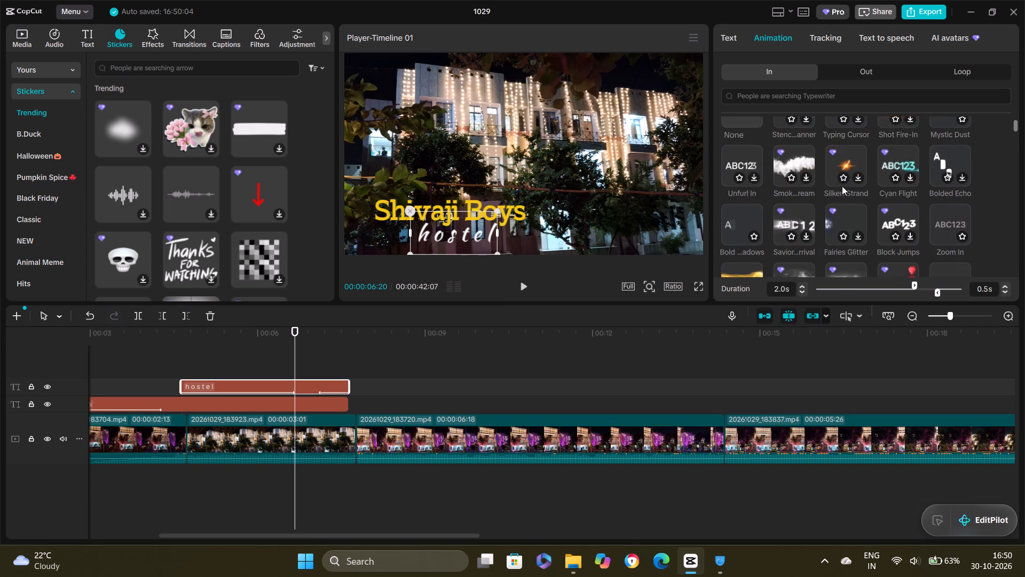
scroll(842, 186, "up", 1)
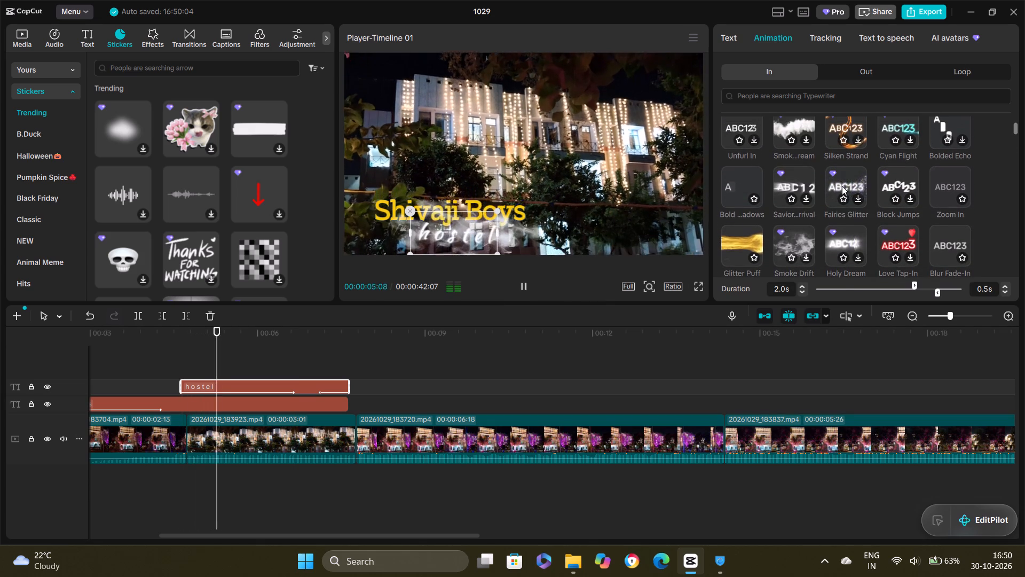
scroll(778, 186, "up", 1)
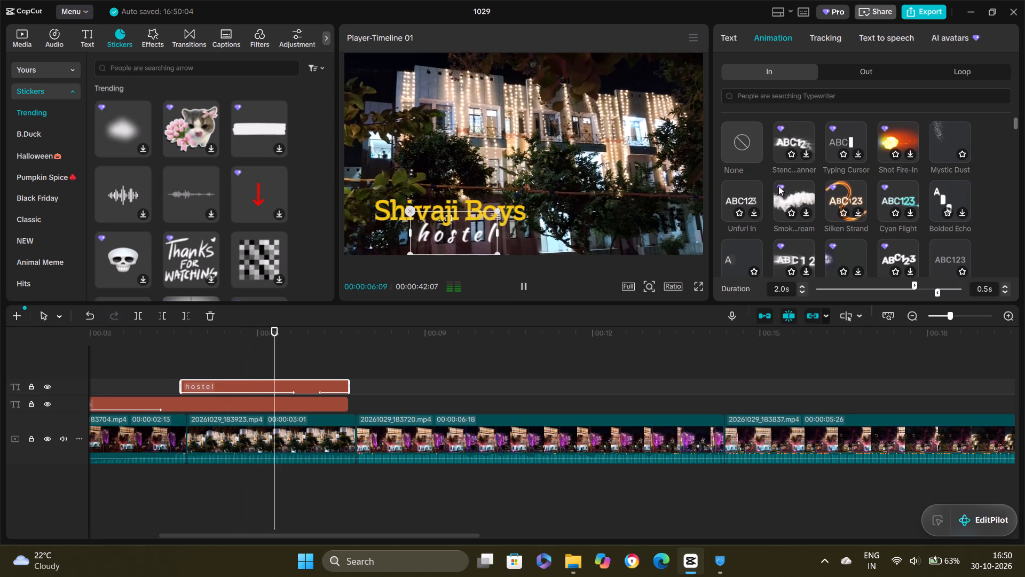
left_click(877, 66)
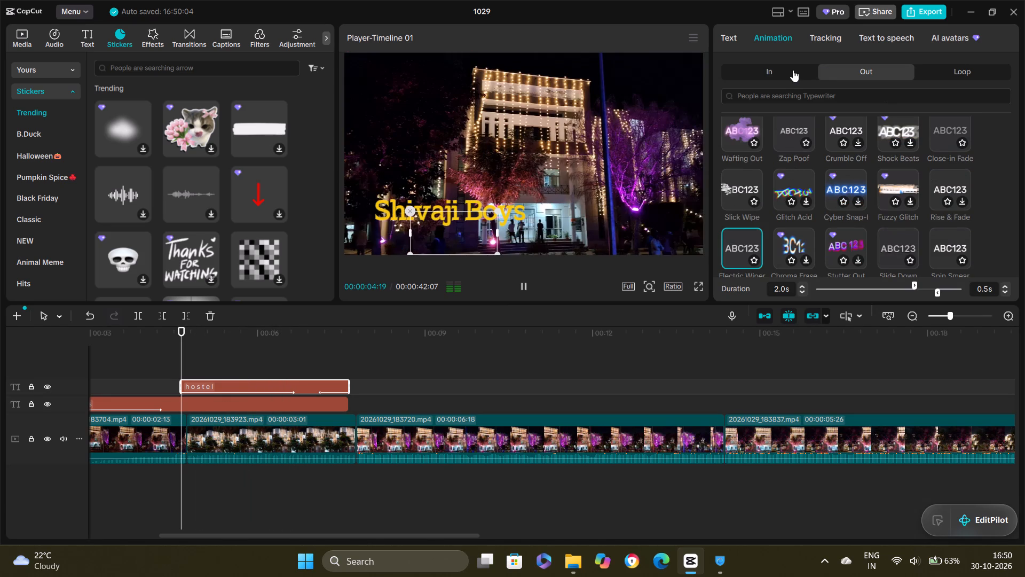
left_click(784, 70)
scroll(818, 171, "up", 2)
scroll(818, 171, "down", 1)
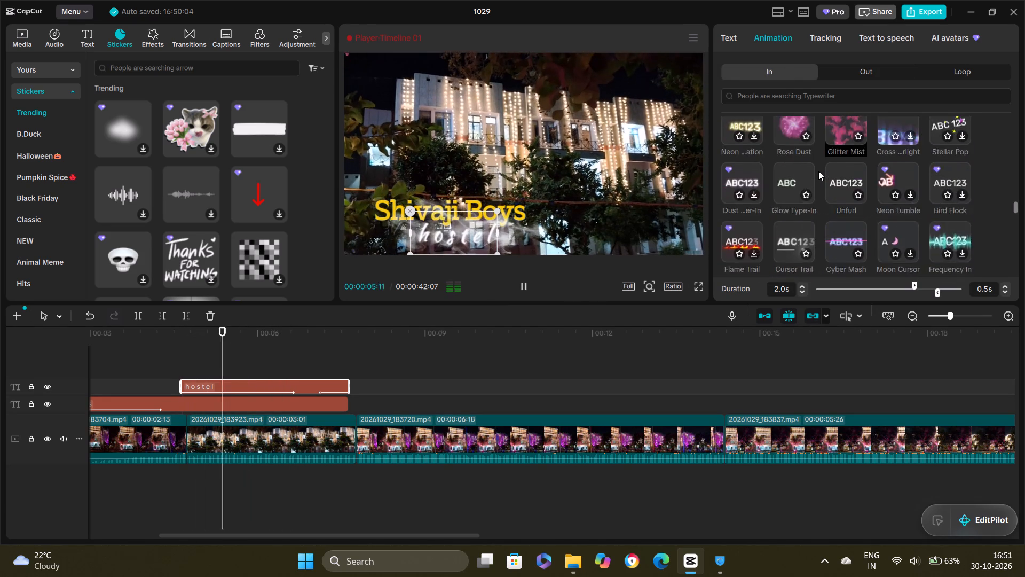
scroll(818, 171, "down", 1)
scroll(818, 171, "up", 3)
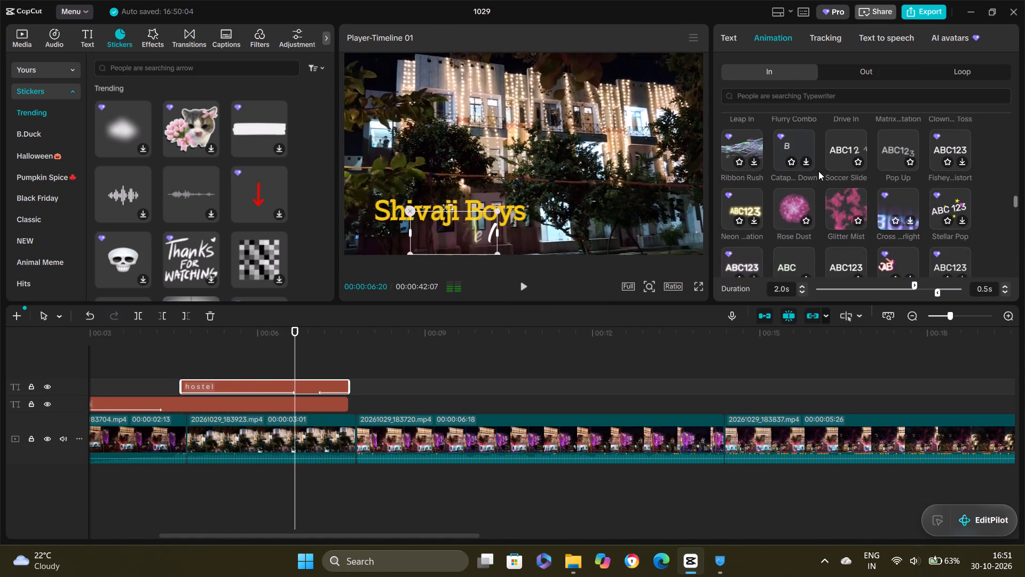
scroll(818, 171, "up", 7)
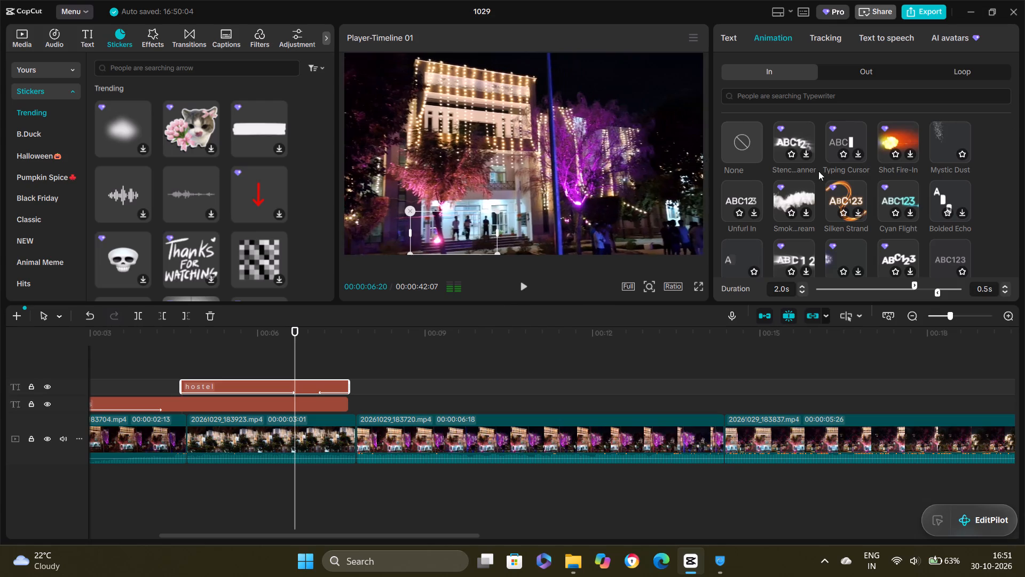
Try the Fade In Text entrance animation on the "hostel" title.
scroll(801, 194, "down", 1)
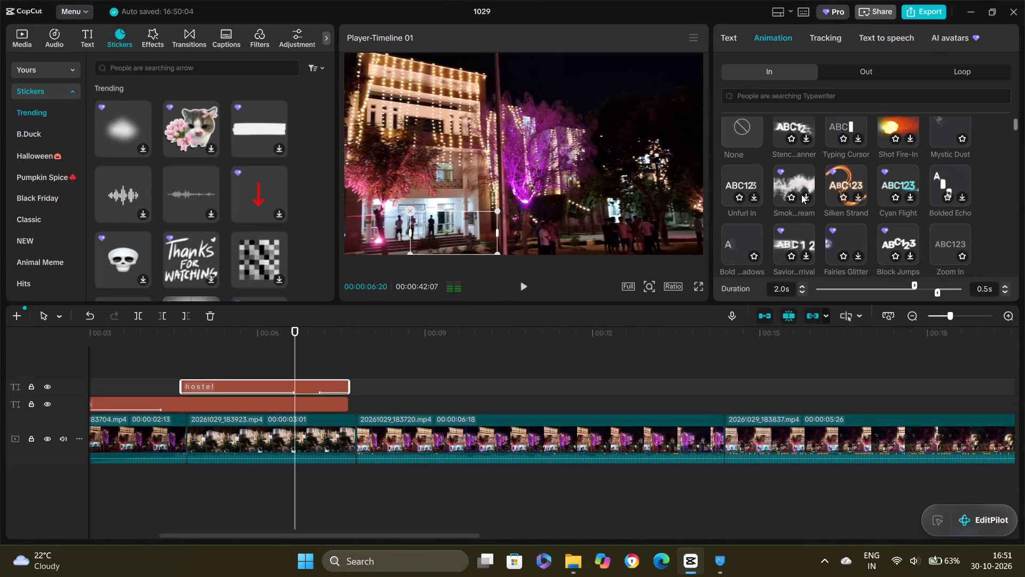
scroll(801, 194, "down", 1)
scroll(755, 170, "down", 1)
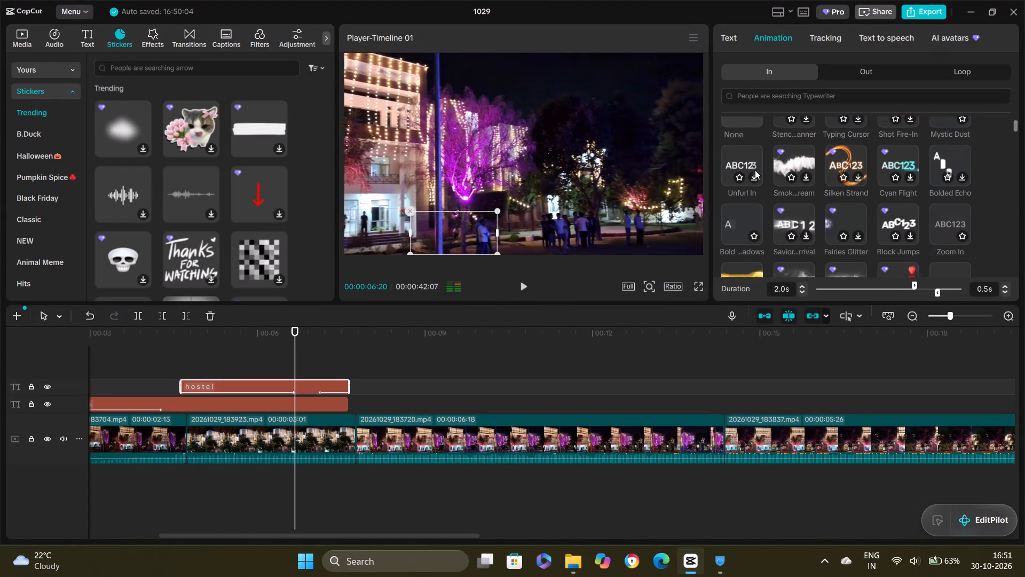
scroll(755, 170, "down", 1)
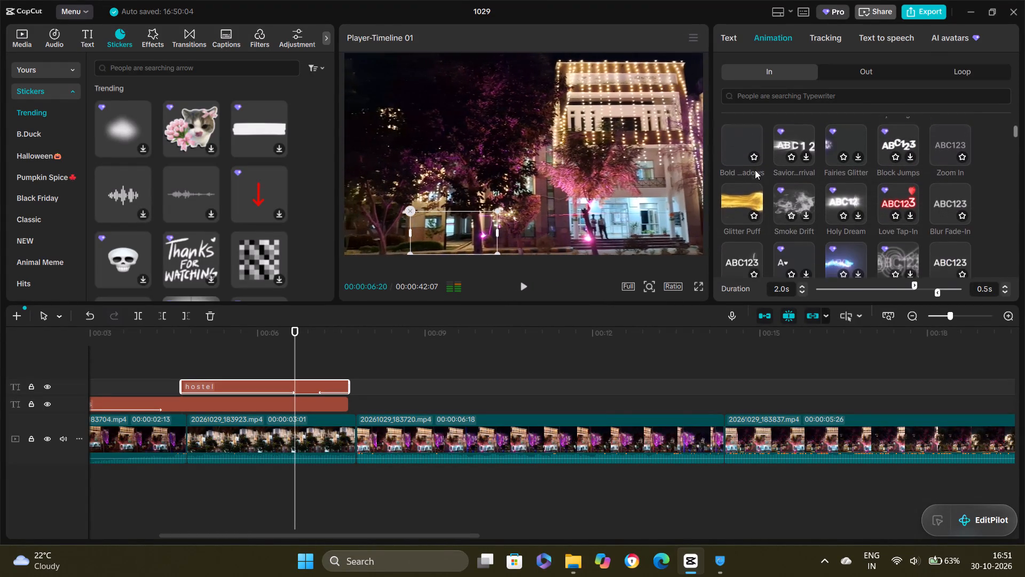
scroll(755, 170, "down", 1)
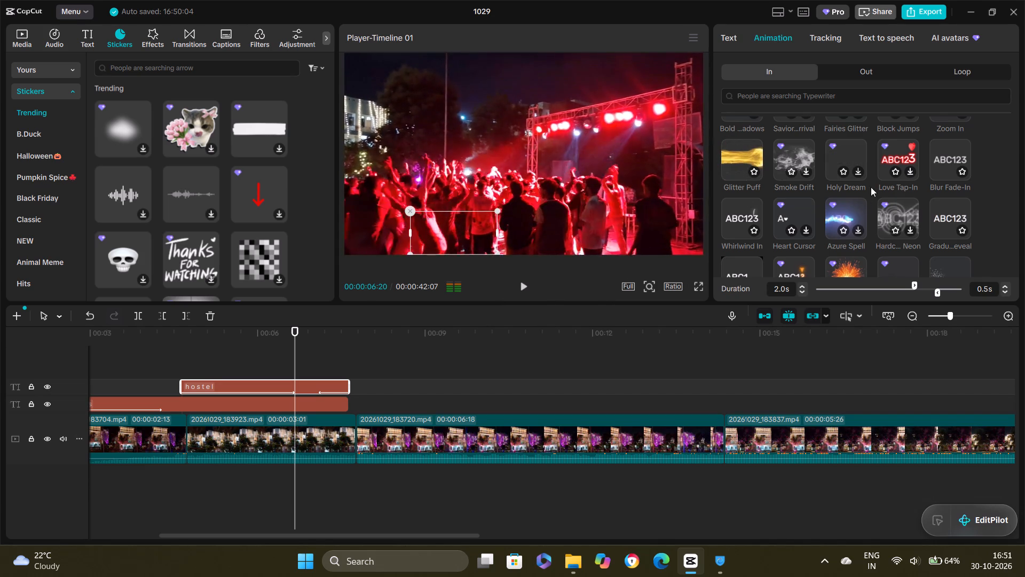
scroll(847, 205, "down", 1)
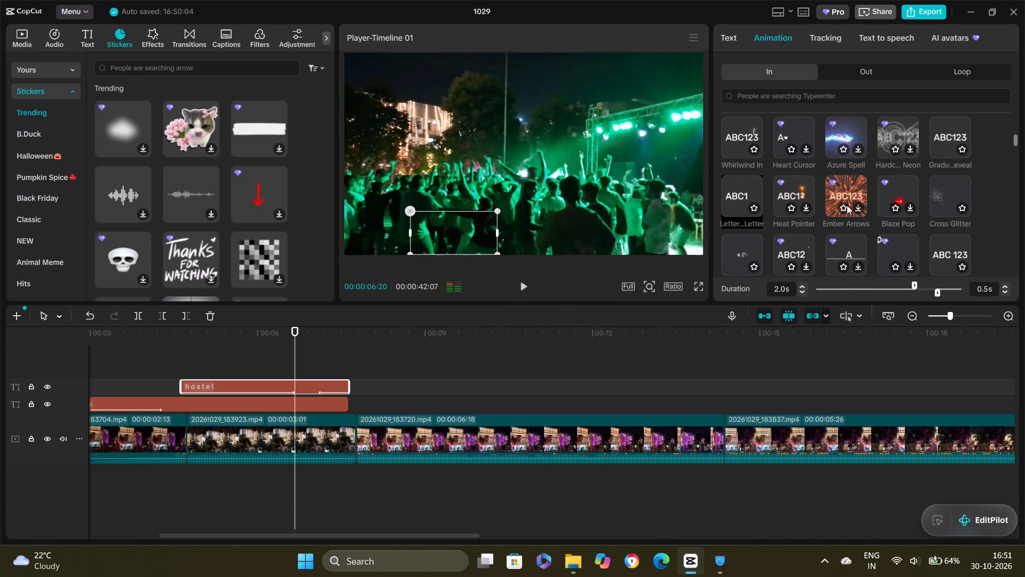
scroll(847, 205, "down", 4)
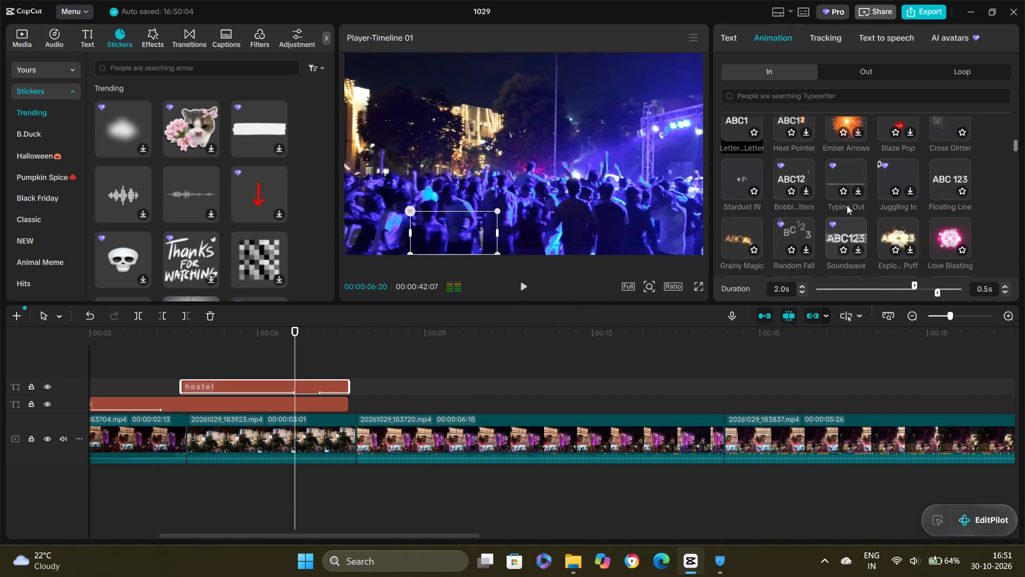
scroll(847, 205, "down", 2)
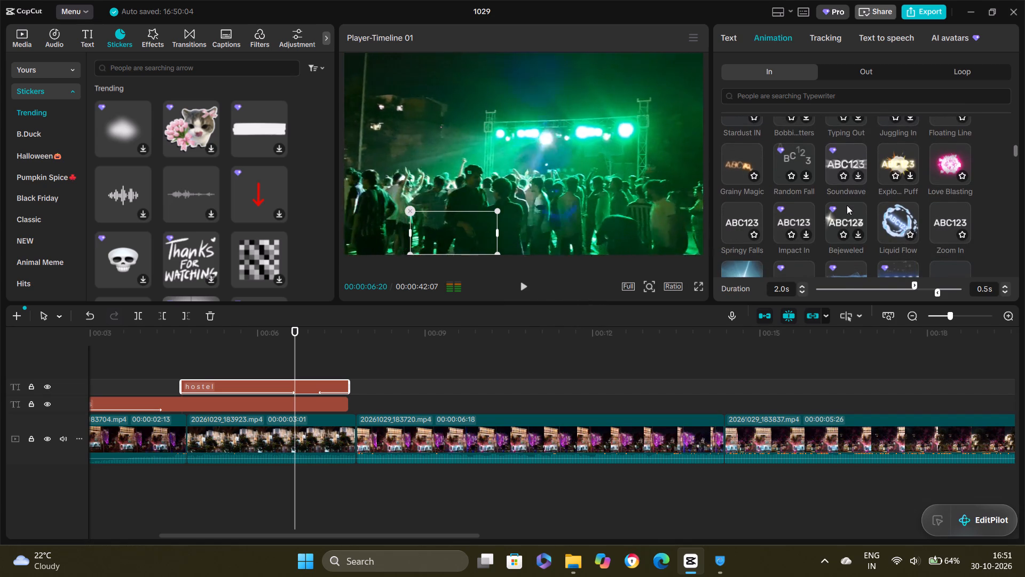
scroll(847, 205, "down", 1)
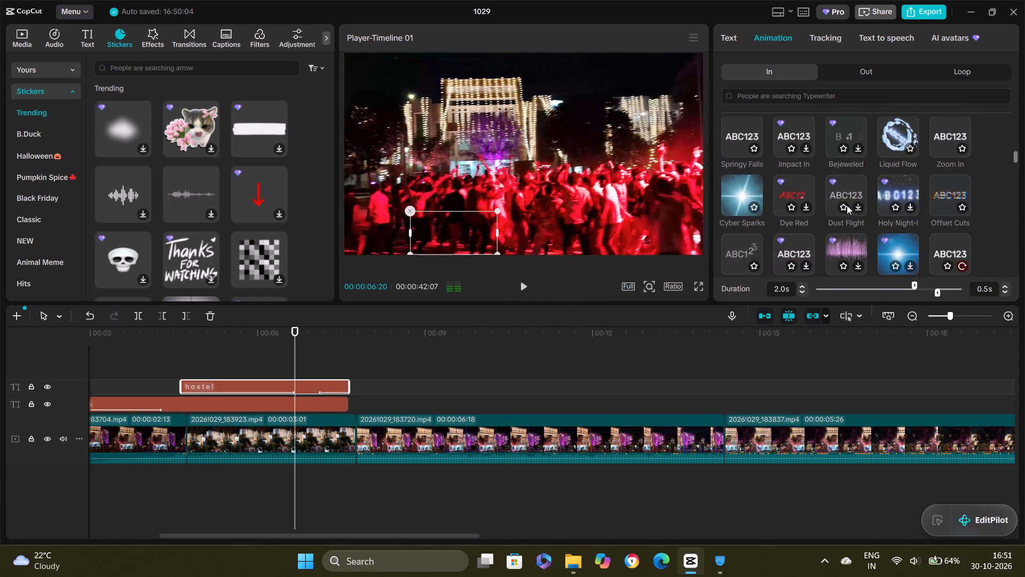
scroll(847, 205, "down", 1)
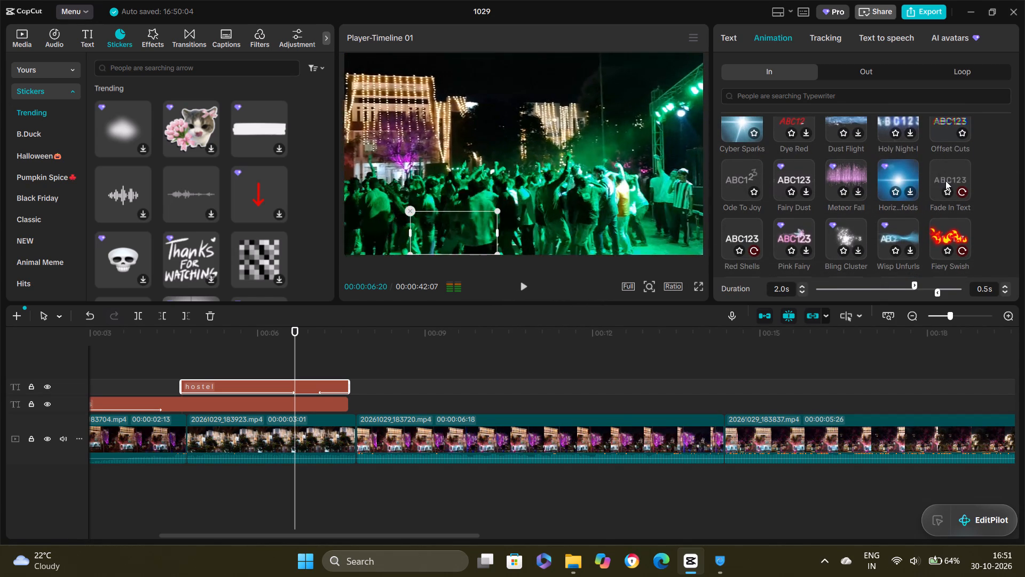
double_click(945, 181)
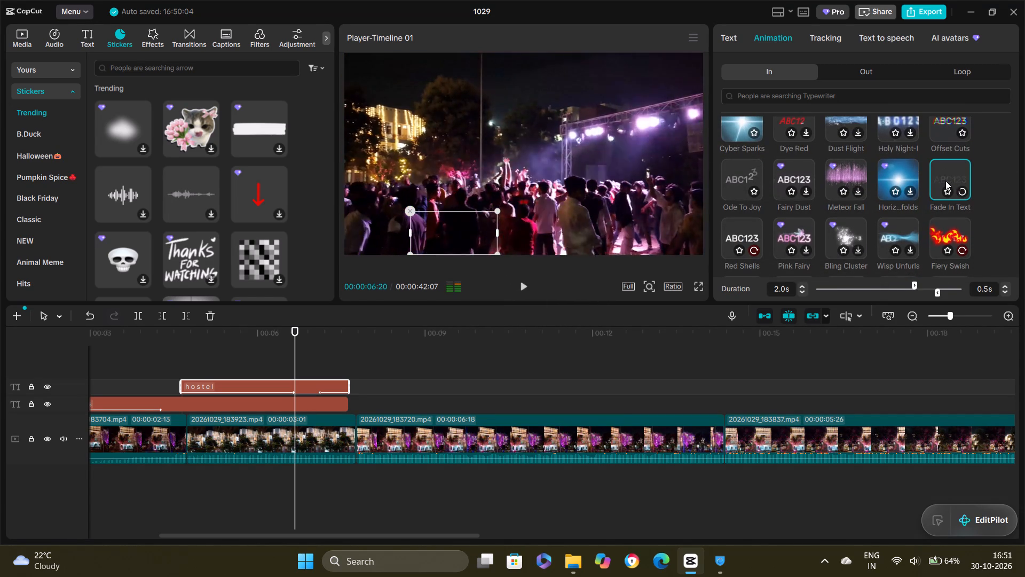
Apply the Red Shells entrance animation to the "hostel" title.
double_click(739, 235)
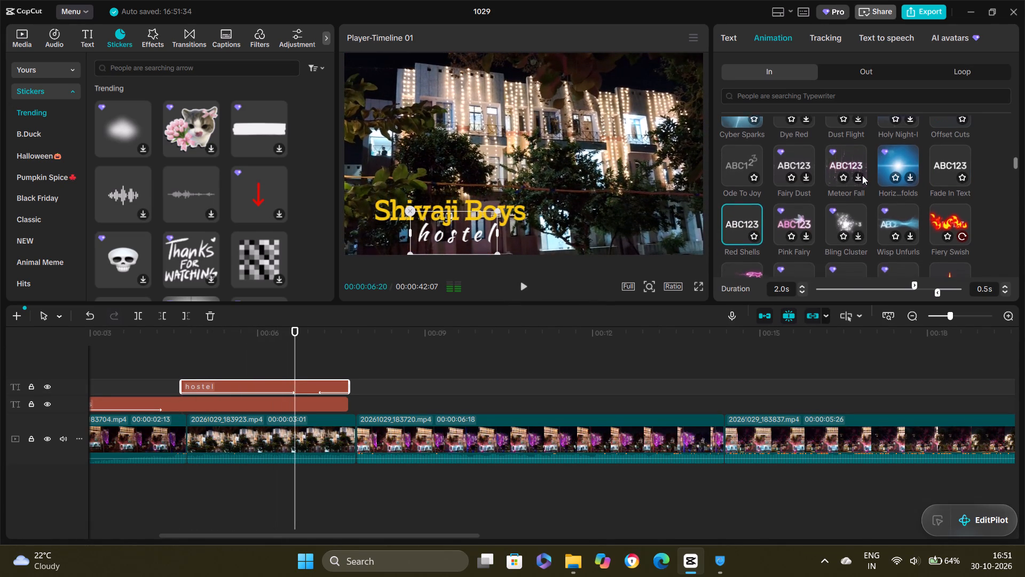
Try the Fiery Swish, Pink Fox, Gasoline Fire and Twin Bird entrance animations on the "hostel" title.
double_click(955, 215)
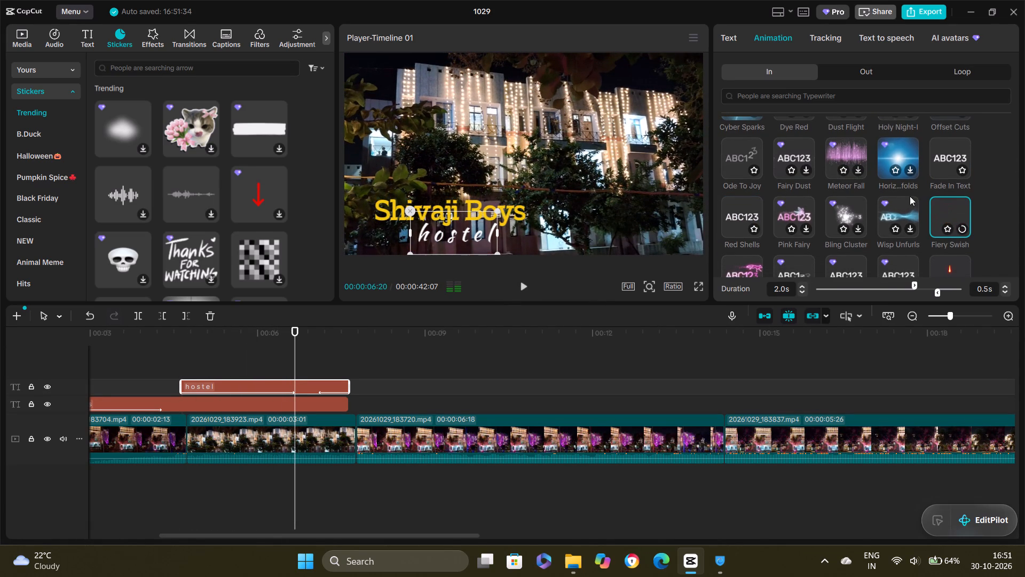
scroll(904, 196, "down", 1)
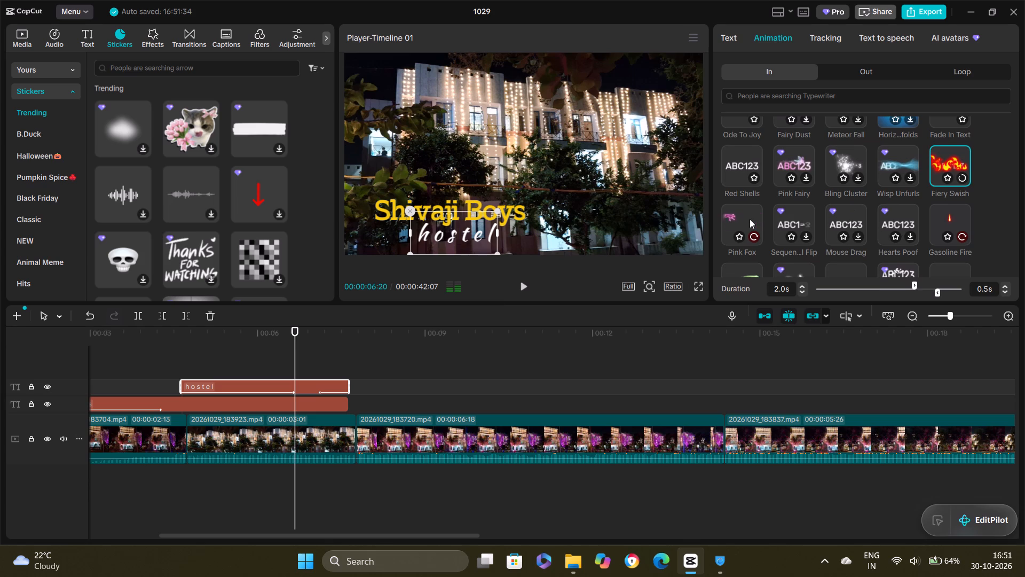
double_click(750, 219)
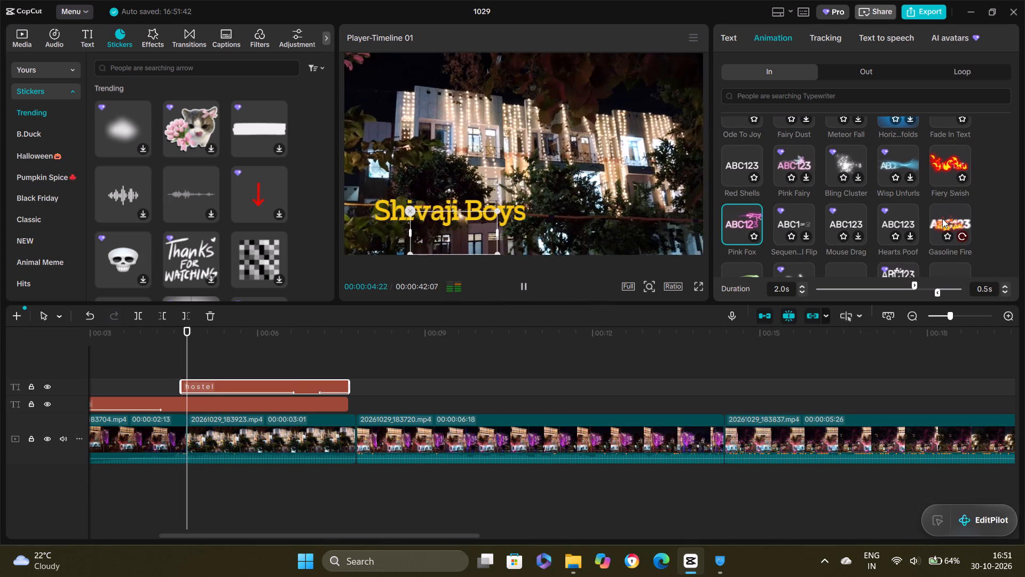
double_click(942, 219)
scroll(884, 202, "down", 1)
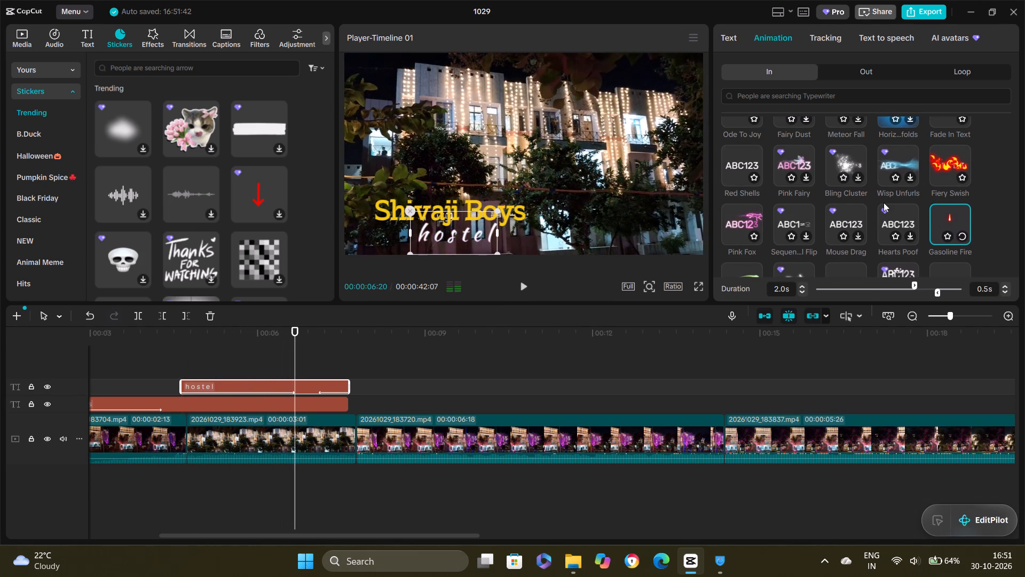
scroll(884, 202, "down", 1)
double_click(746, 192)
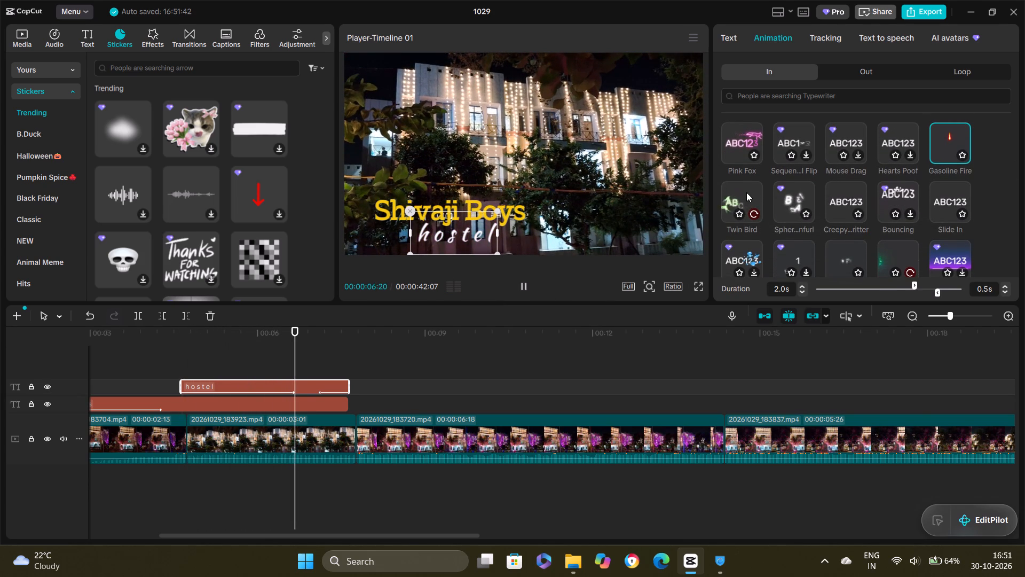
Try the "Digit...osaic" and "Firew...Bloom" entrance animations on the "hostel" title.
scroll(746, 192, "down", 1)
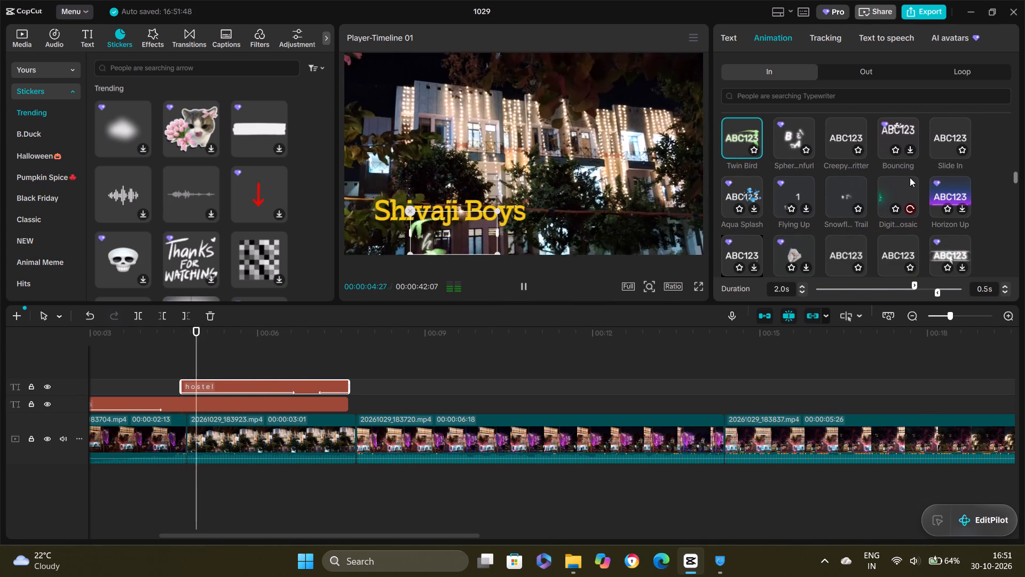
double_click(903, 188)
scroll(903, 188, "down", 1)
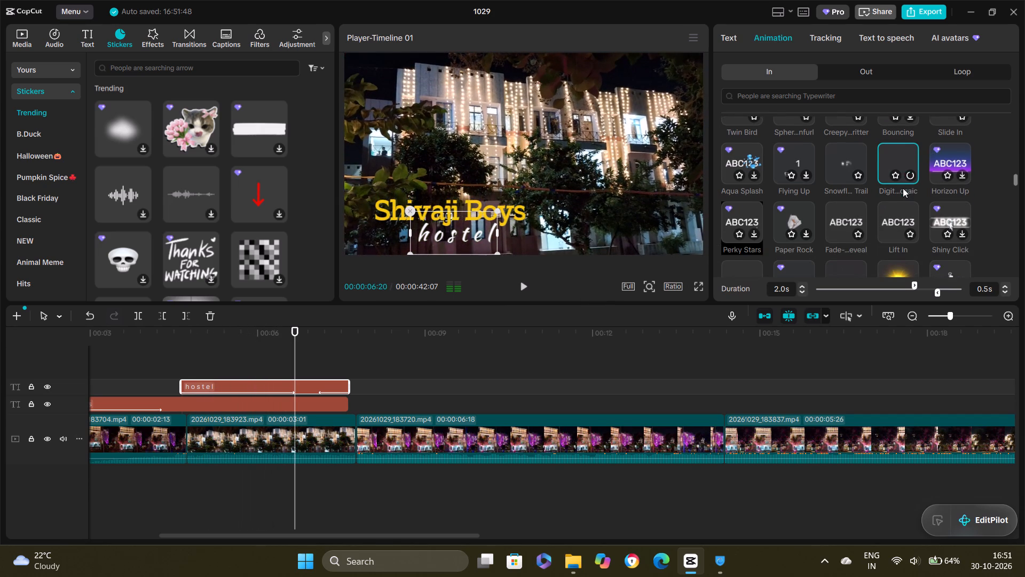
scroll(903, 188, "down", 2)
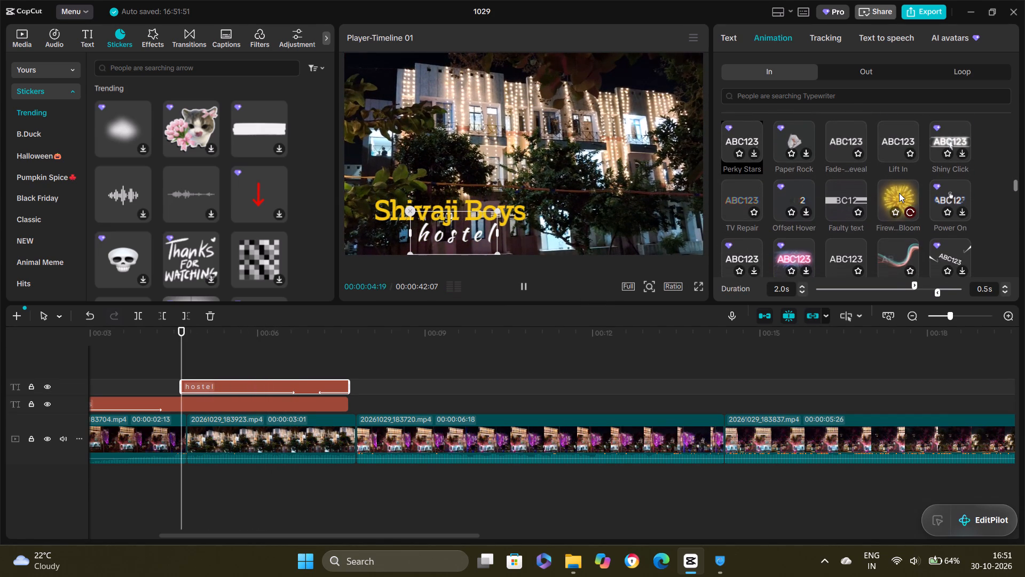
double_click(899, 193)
Browse further through the entrance animation collection for alternatives for the "hostel" title.
scroll(899, 193, "down", 1)
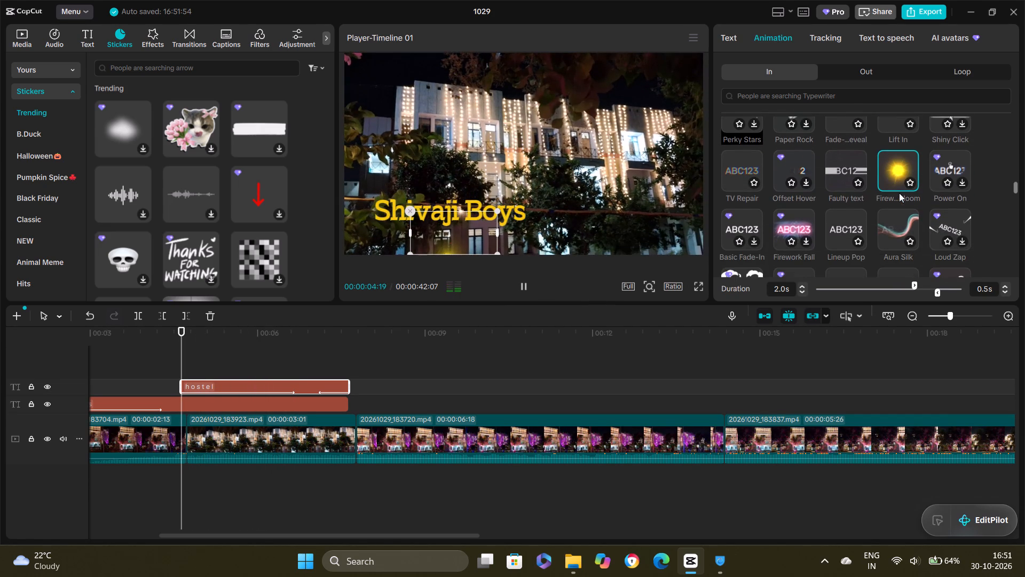
scroll(900, 213, "down", 3)
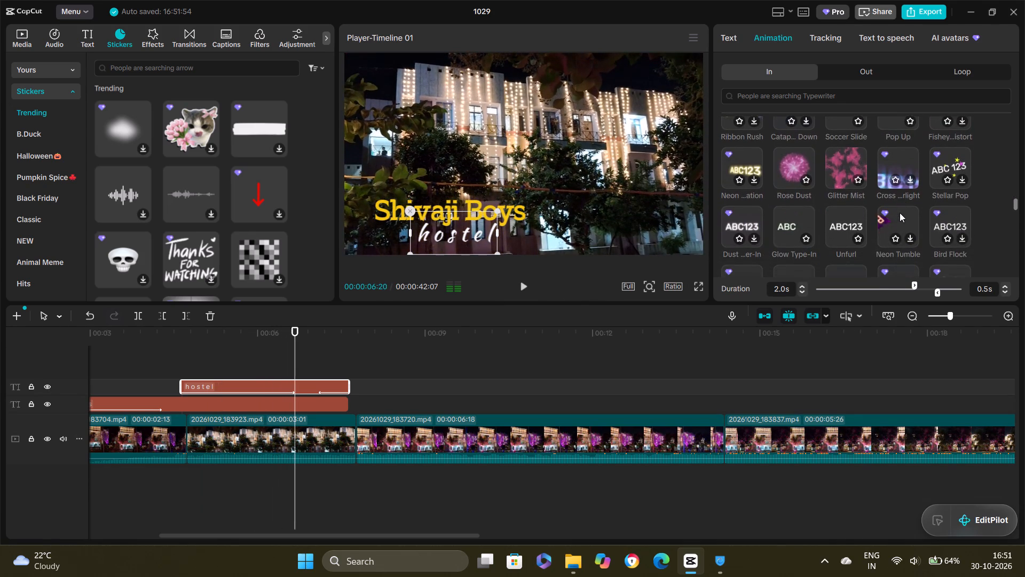
scroll(900, 213, "down", 1)
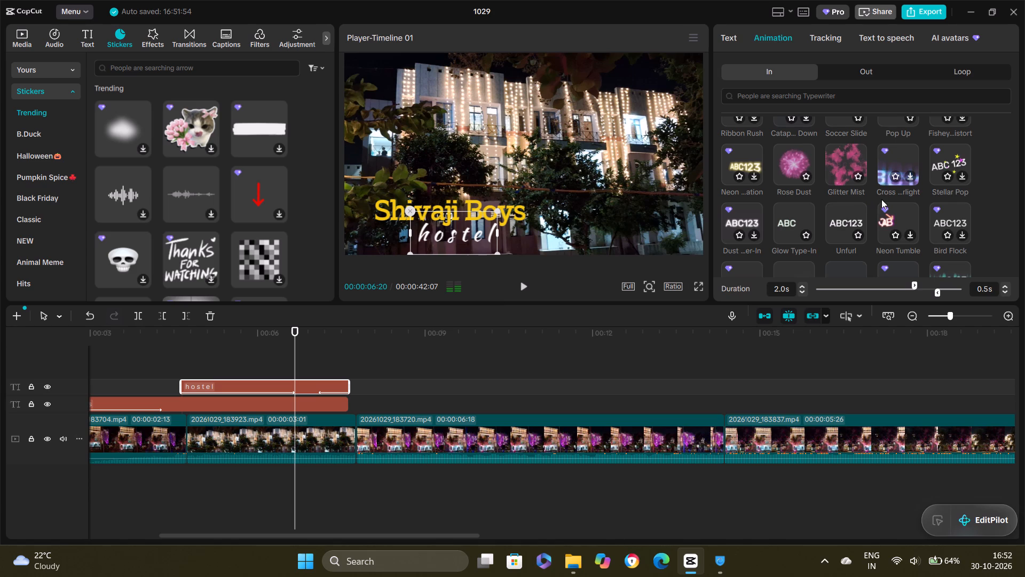
scroll(881, 199, "down", 2)
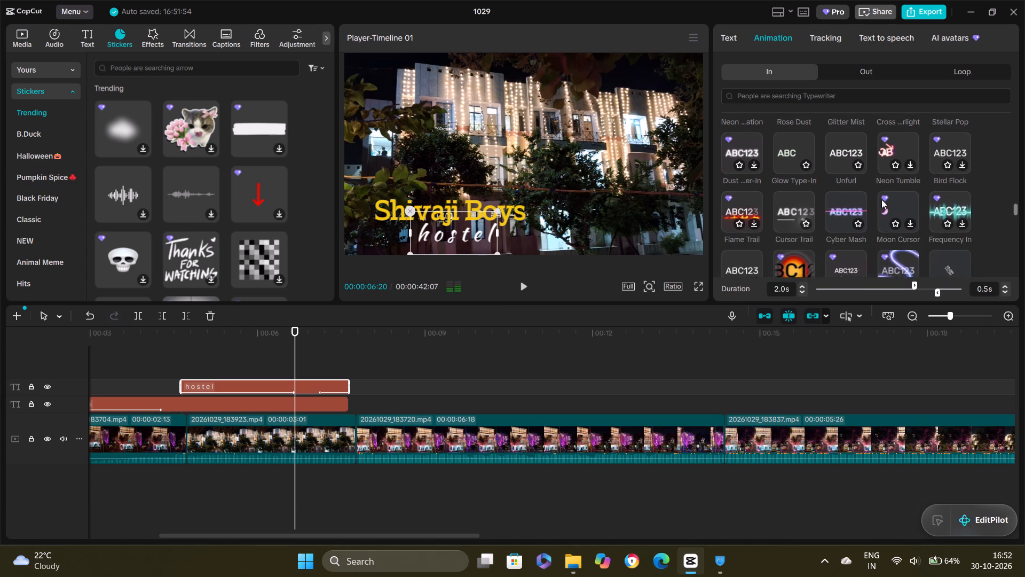
scroll(881, 199, "down", 1)
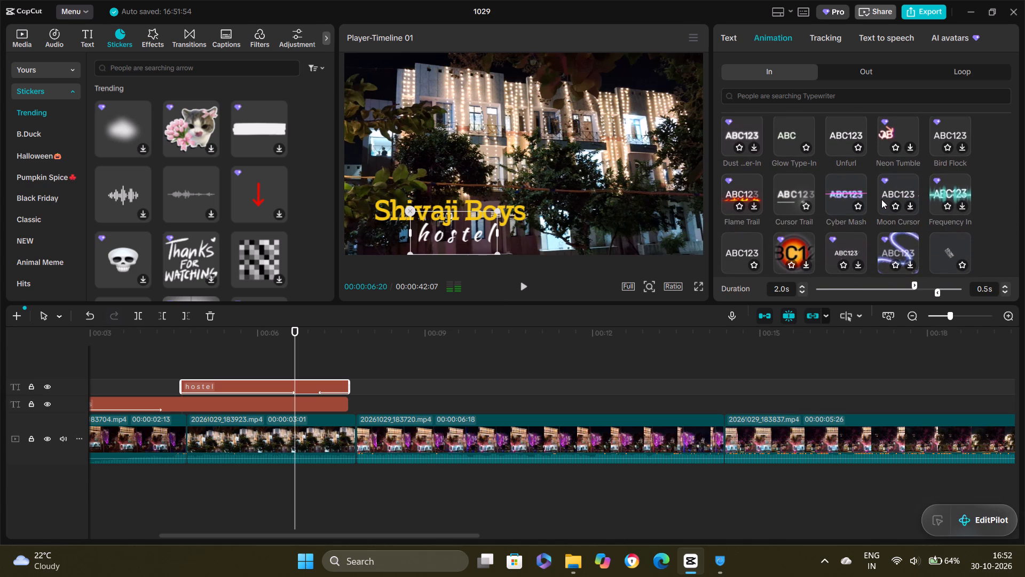
scroll(881, 199, "down", 1)
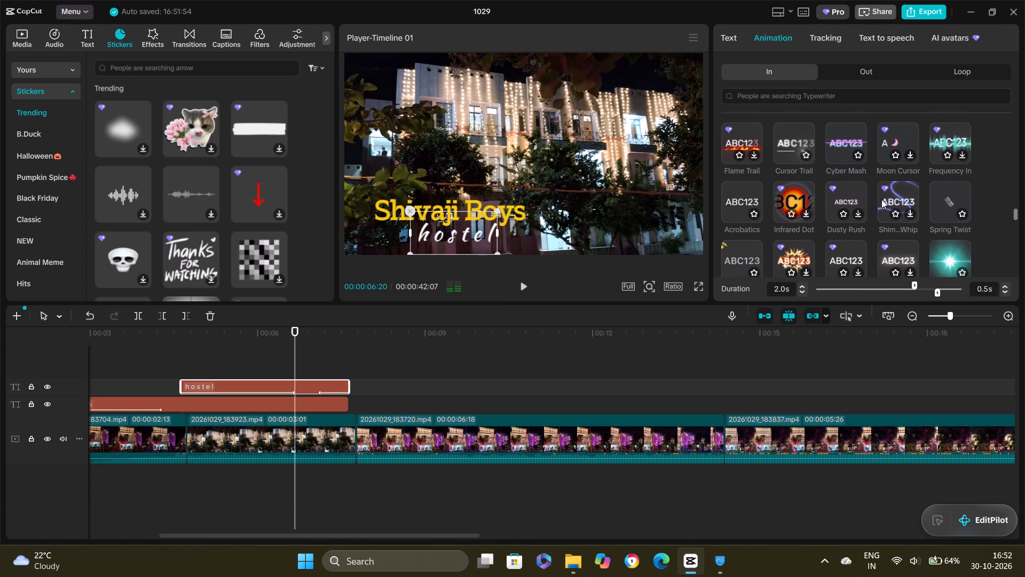
scroll(864, 210, "down", 1)
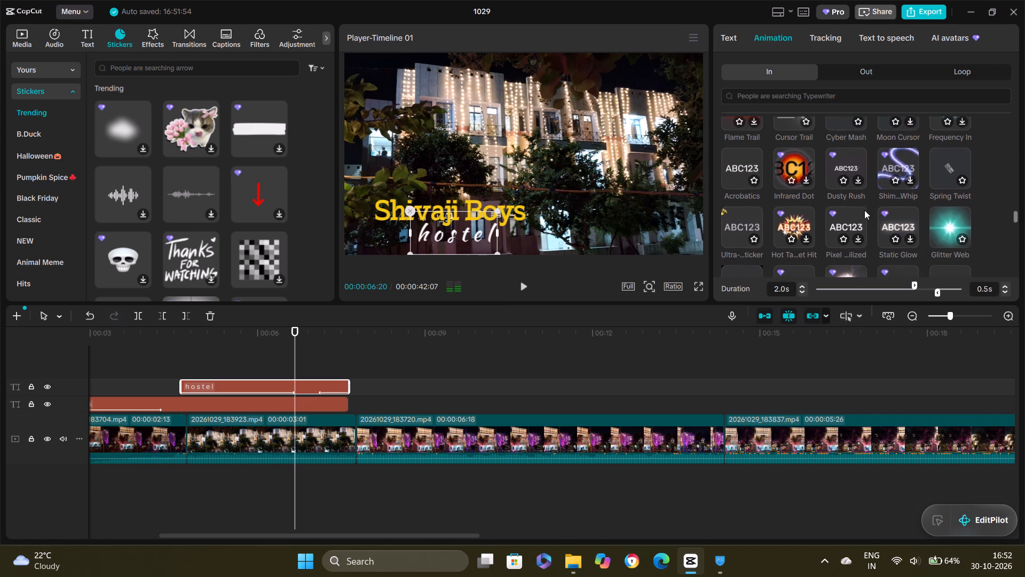
scroll(864, 210, "down", 3)
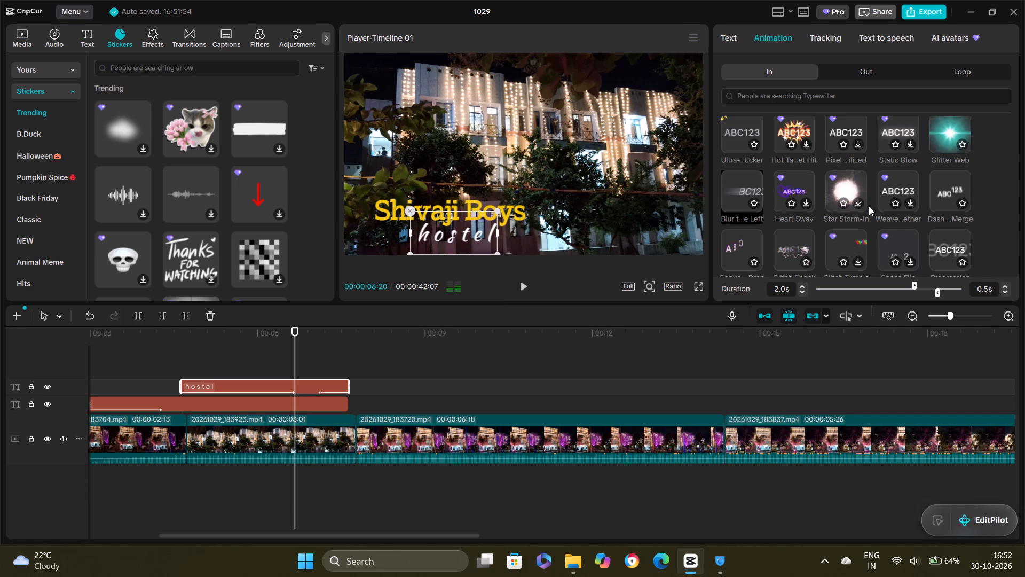
scroll(869, 206, "down", 1)
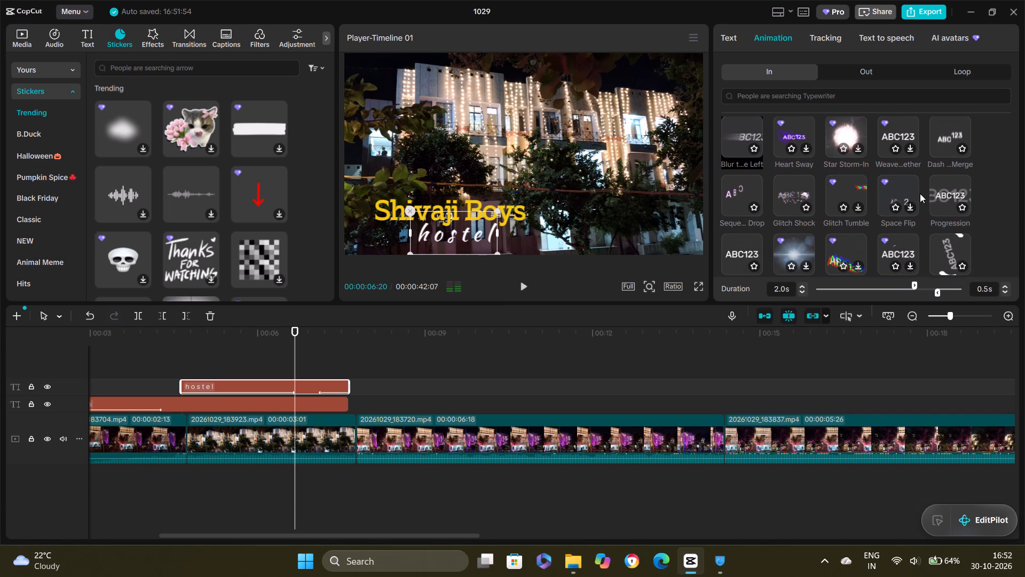
scroll(920, 193, "down", 1)
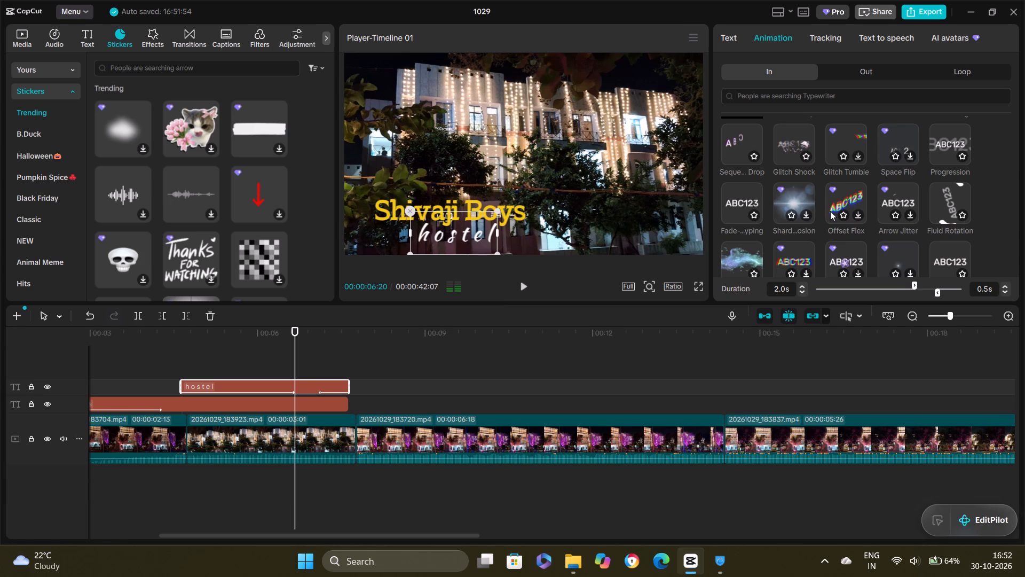
scroll(830, 211, "down", 1)
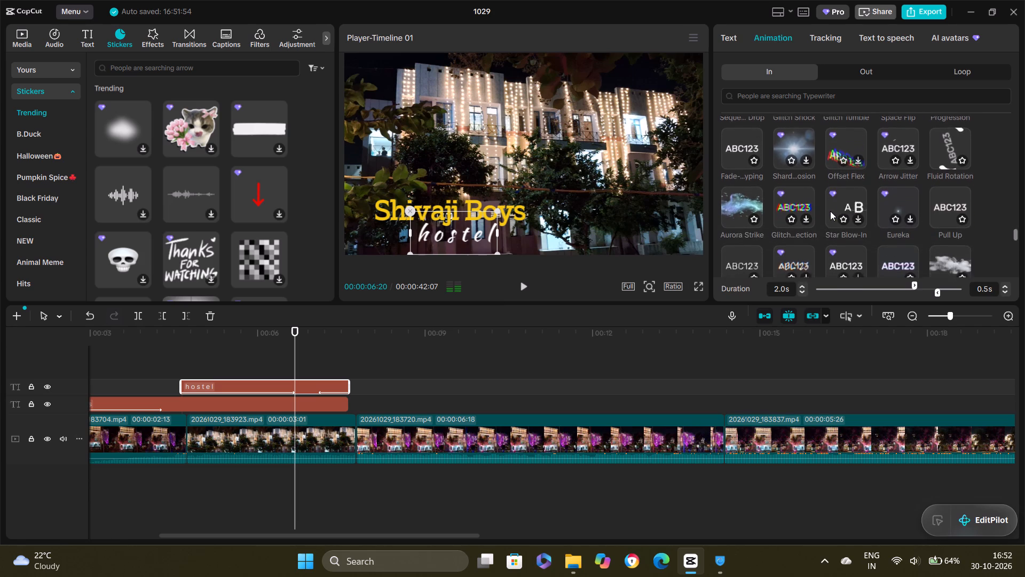
scroll(830, 211, "down", 2)
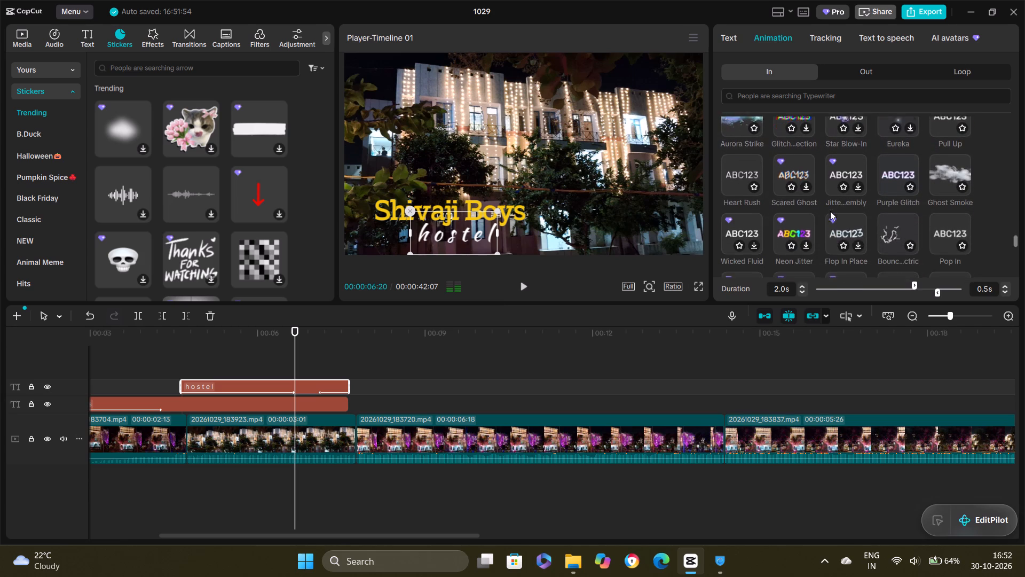
scroll(830, 211, "down", 2)
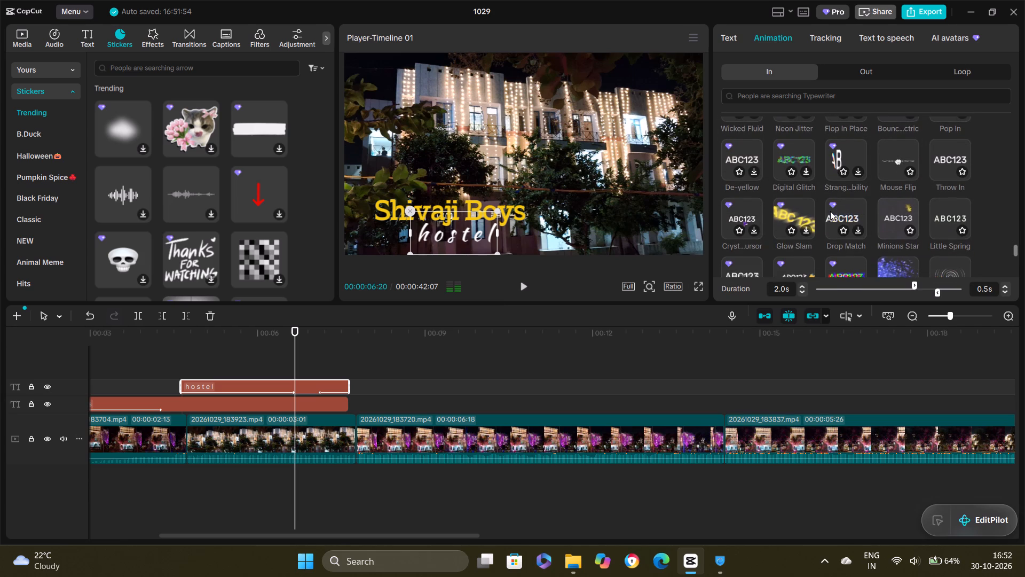
scroll(830, 211, "down", 2)
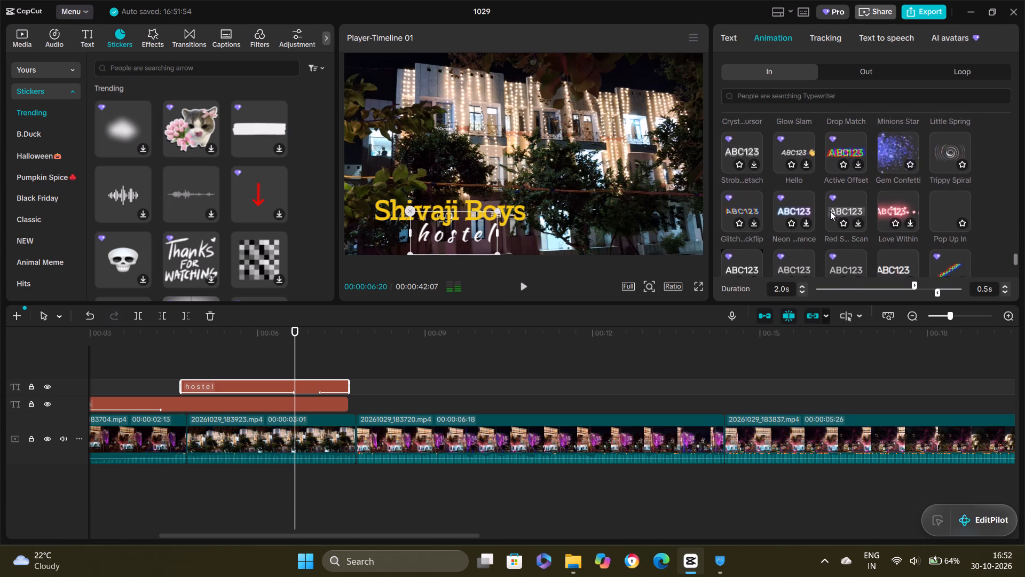
Apply the Love Within entrance animation to the "hostel" title.
scroll(830, 211, "down", 1)
double_click(898, 190)
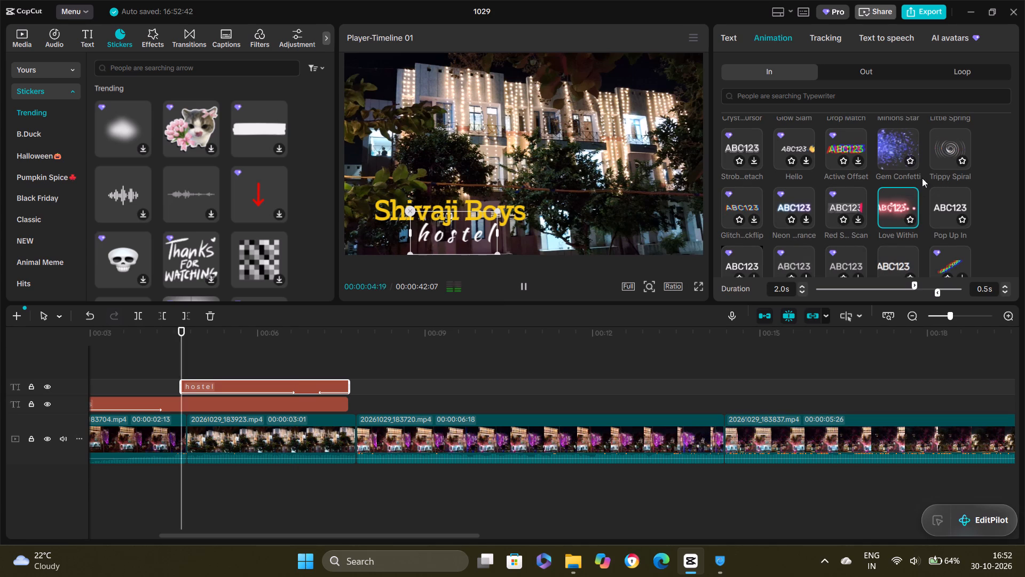
Examine the remaining entrance animations and the exit and loop collections for the "hostel" title, ending back at the entrance animations.
scroll(911, 192, "down", 1)
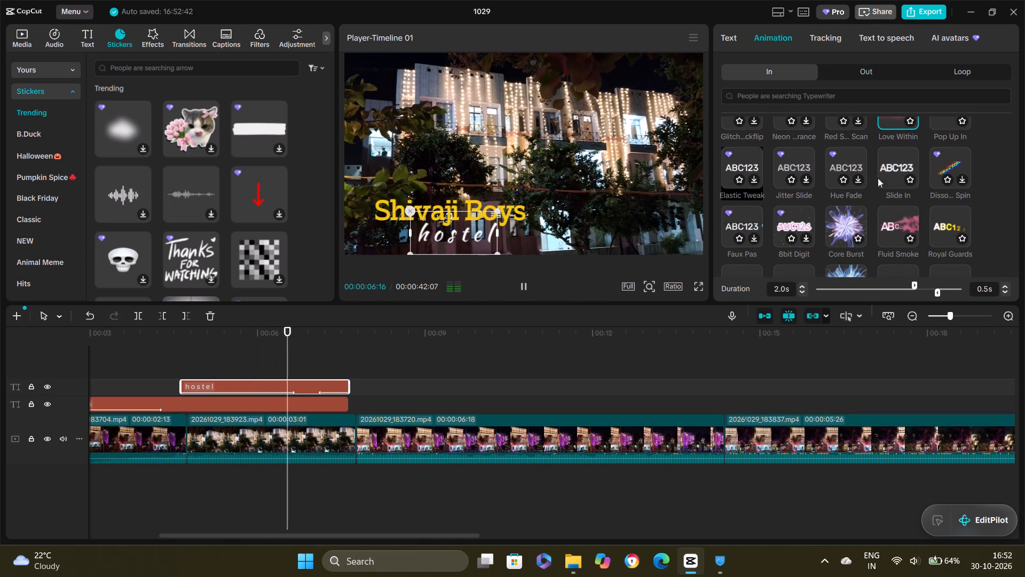
scroll(805, 184, "down", 1)
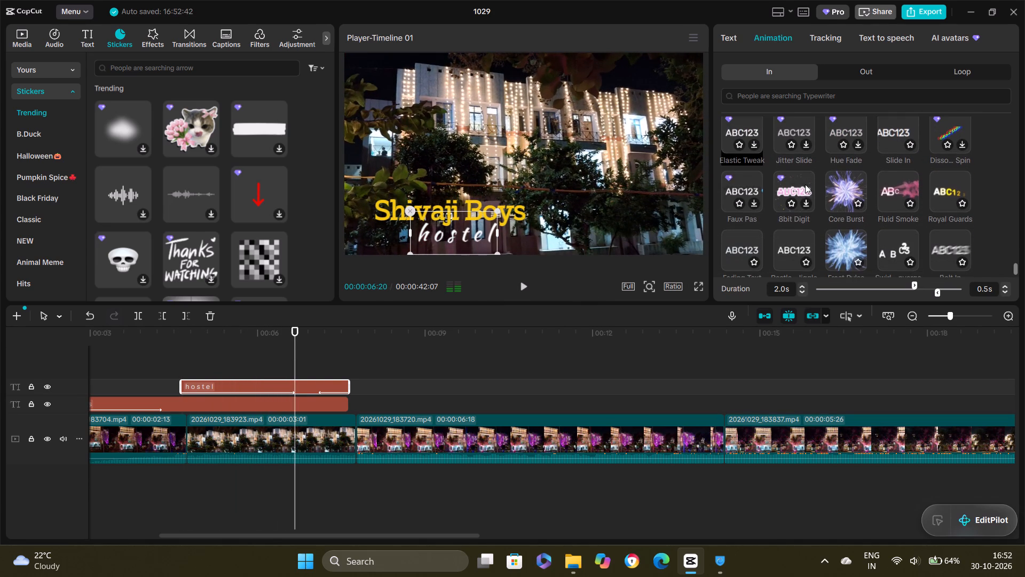
scroll(858, 184, "down", 1)
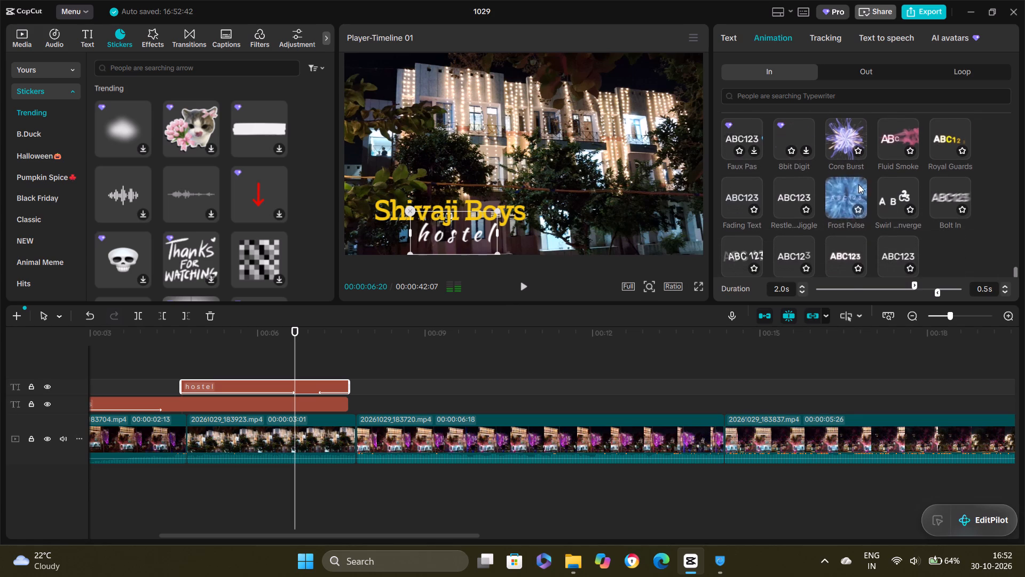
scroll(894, 196, "down", 1)
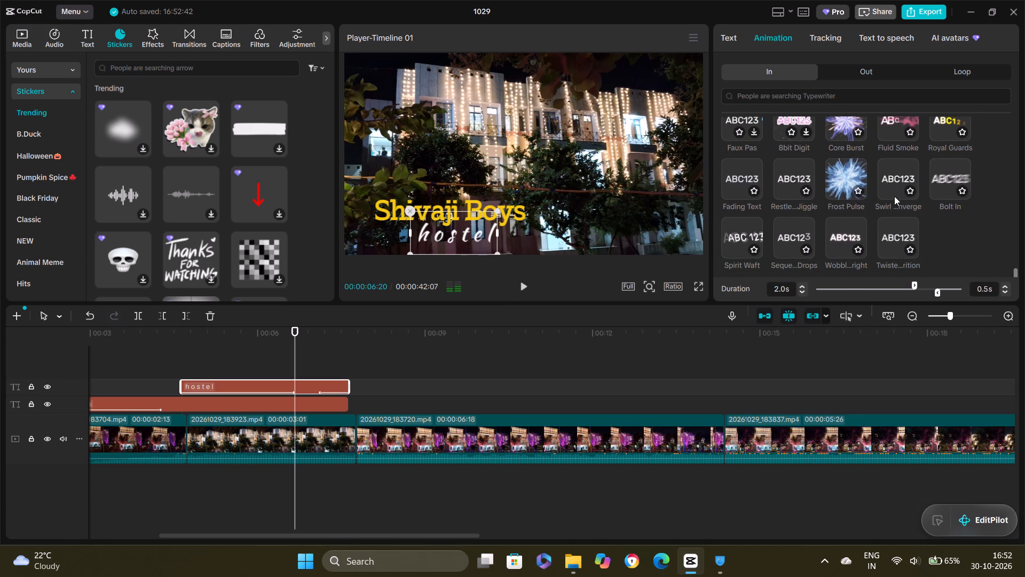
left_click(860, 75)
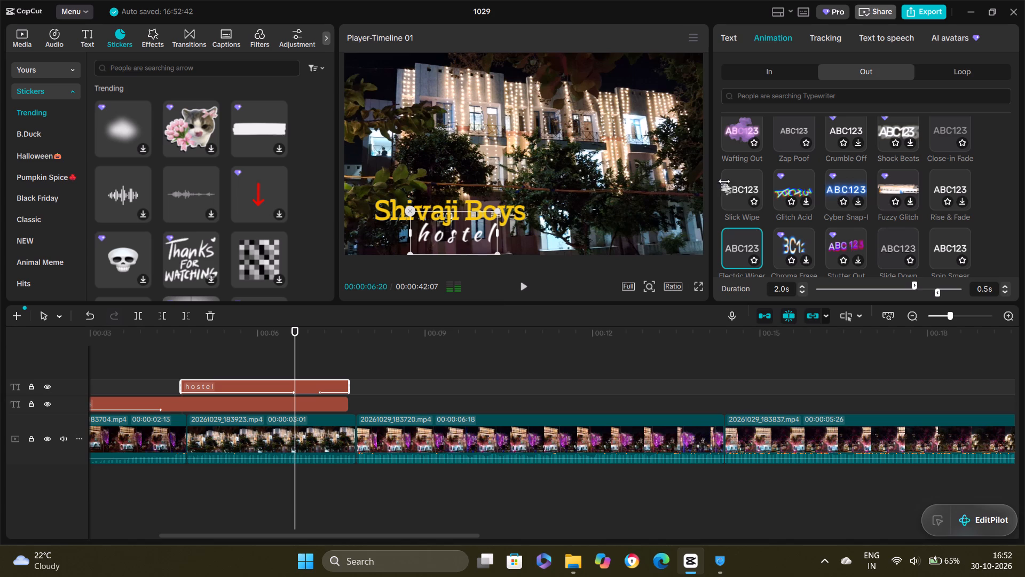
scroll(904, 214, "up", 1)
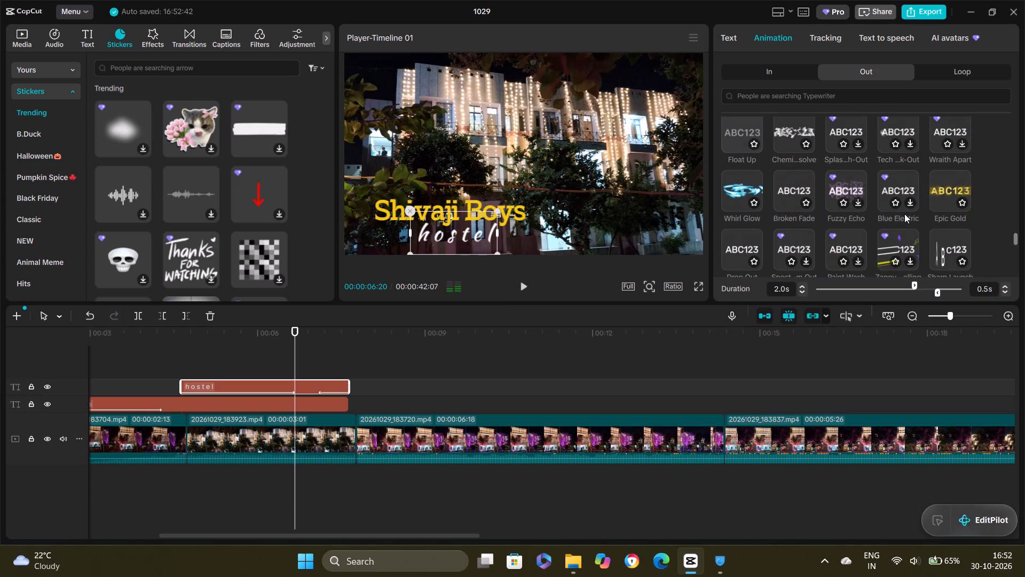
scroll(904, 214, "down", 2)
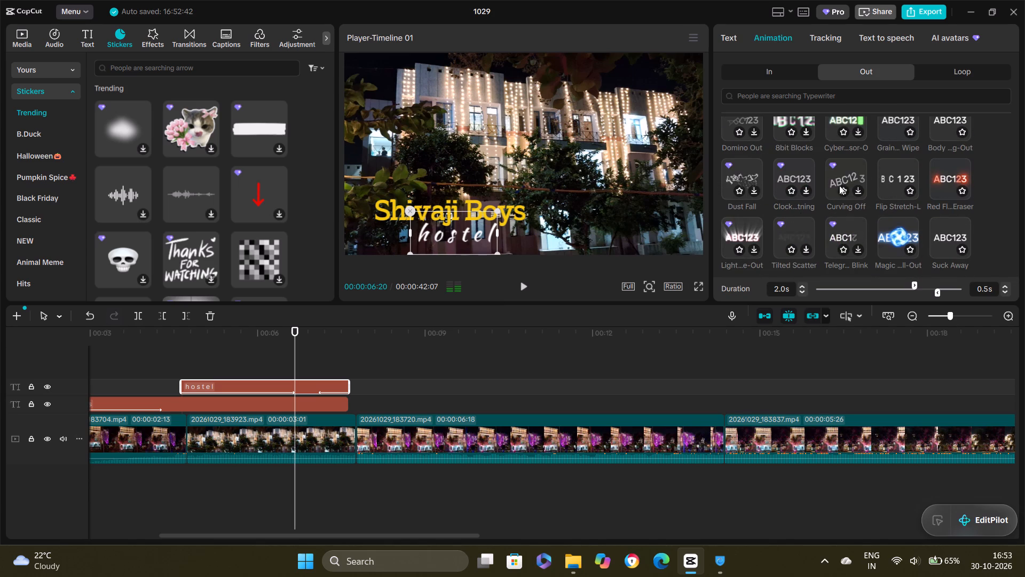
scroll(928, 164, "up", 1)
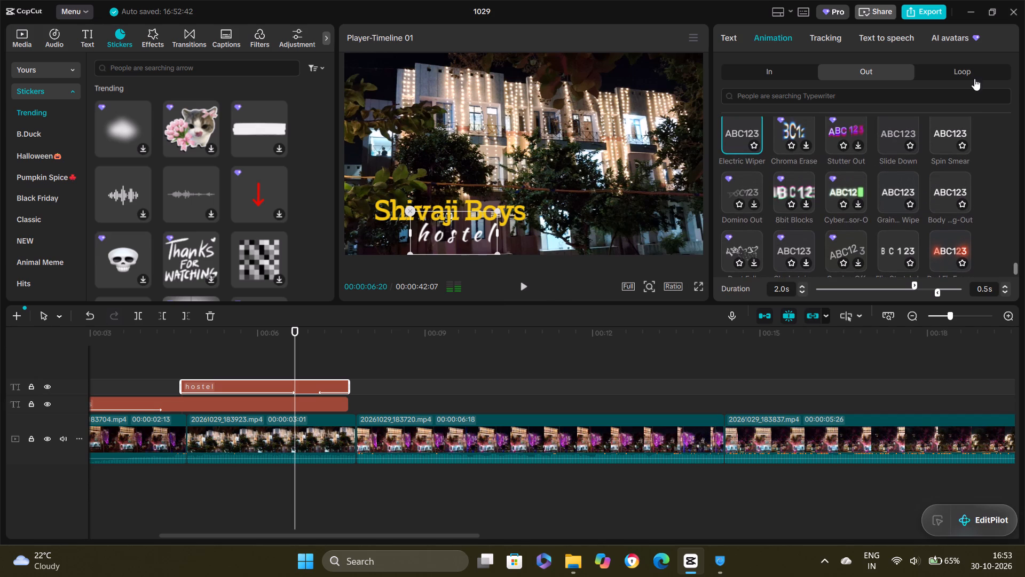
left_click(966, 65)
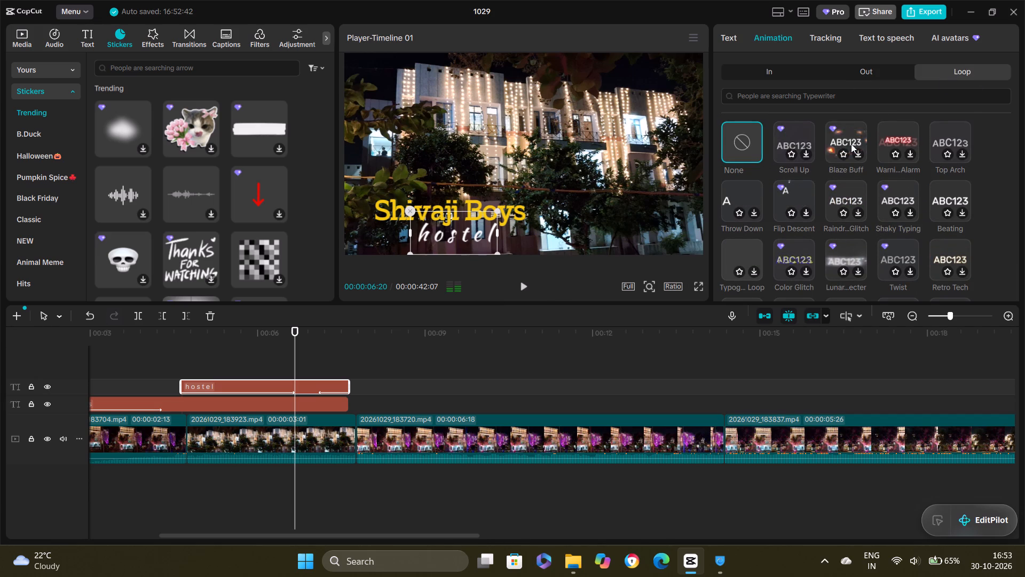
scroll(851, 144, "down", 2)
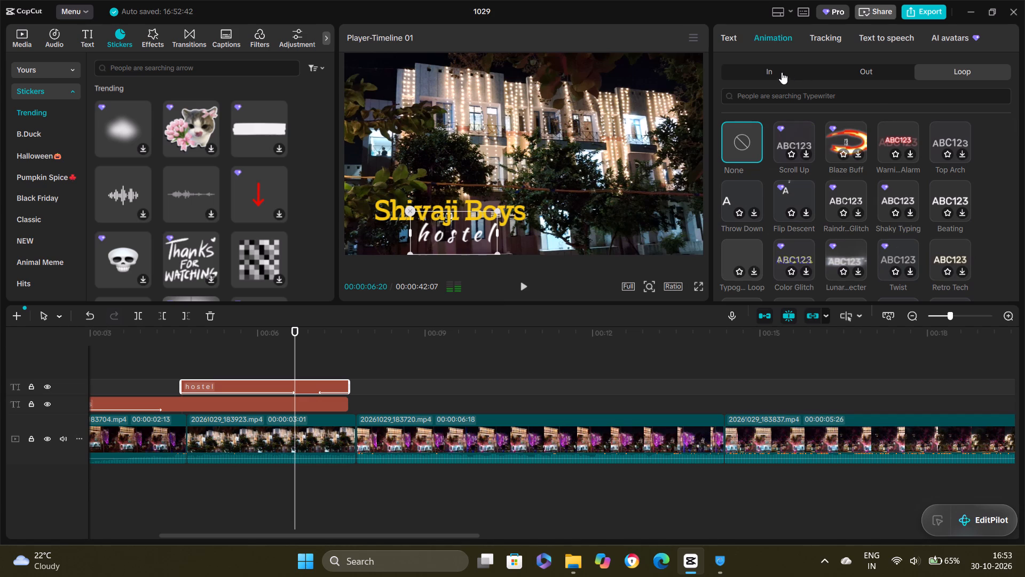
left_click(779, 74)
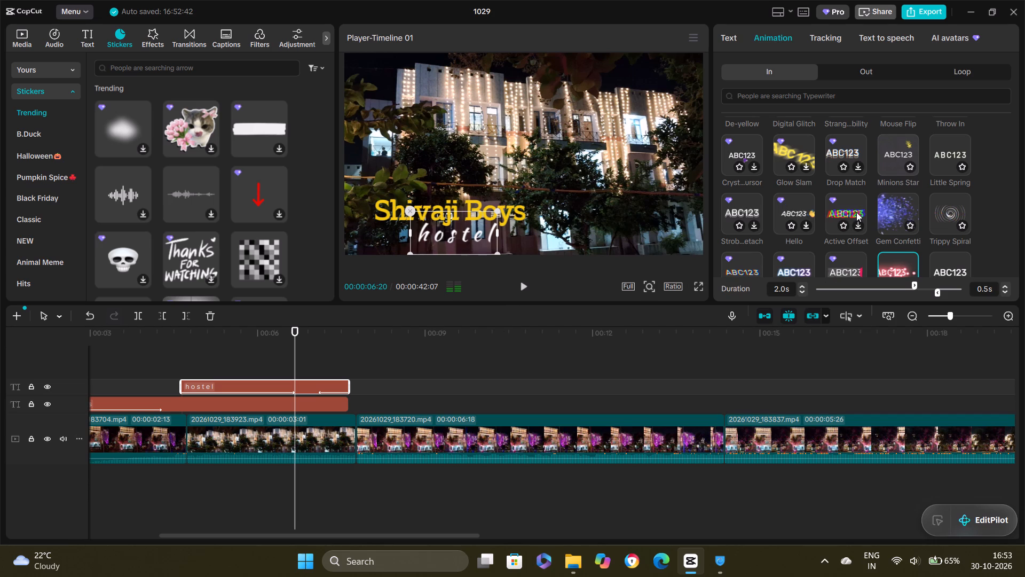
Apply the Mystic Dust entrance animation to the "hostel" title.
scroll(856, 212, "up", 6)
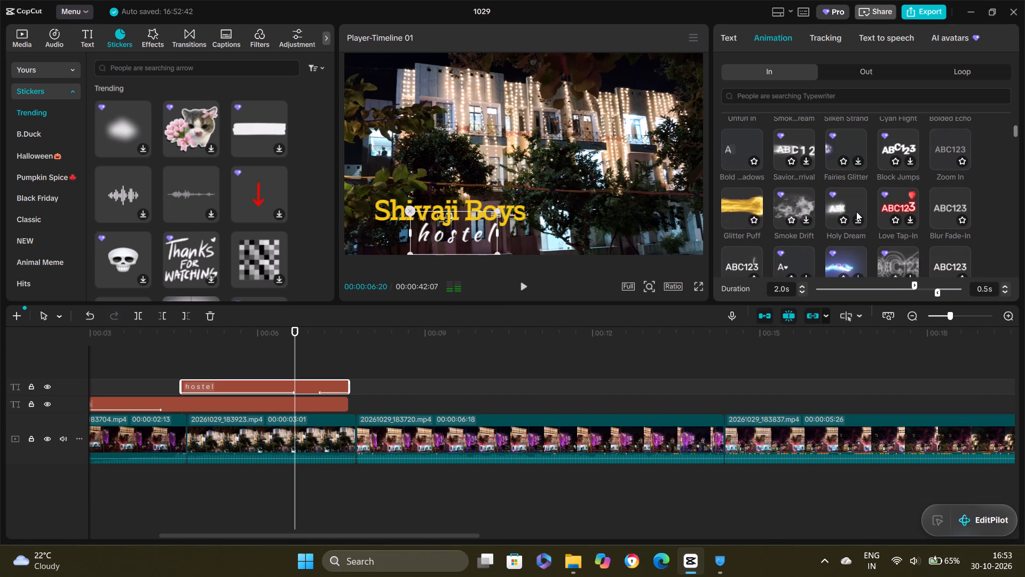
scroll(856, 212, "up", 4)
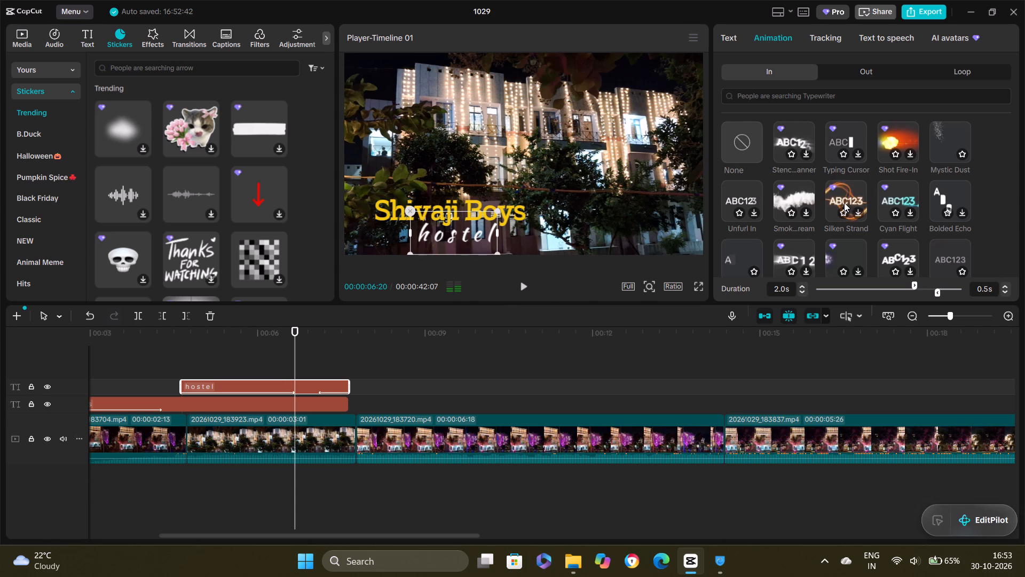
scroll(806, 140, "up", 3)
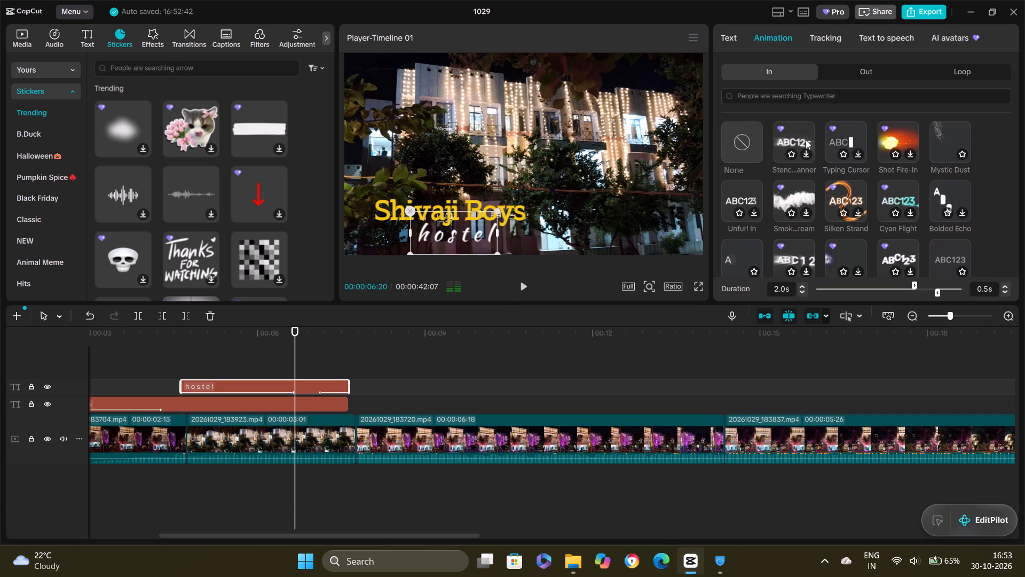
double_click(950, 142)
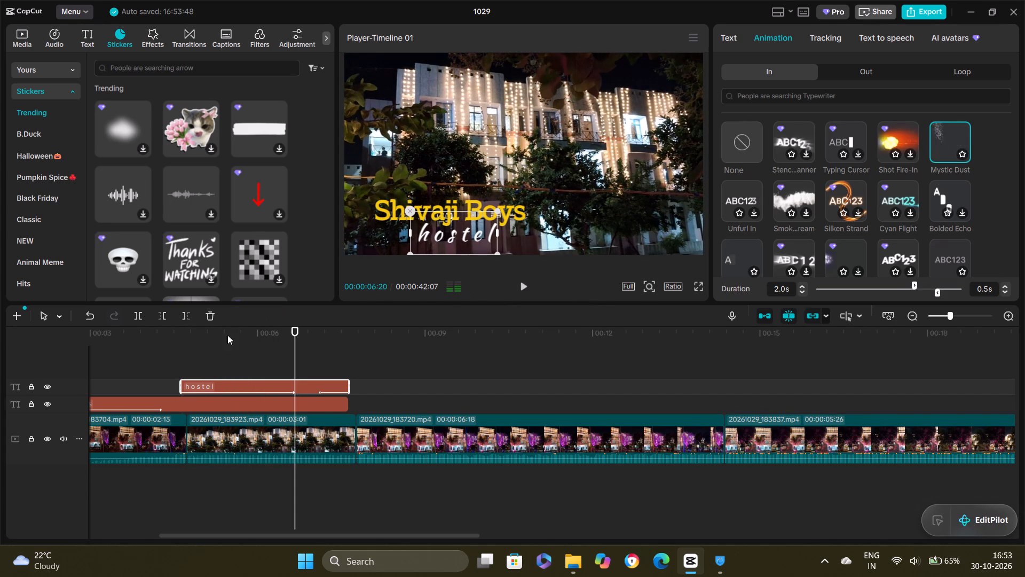
Select the "Shivaji Boys" title and scrub through its whole span to examine how both titles appear and disappear.
left_click(391, 209)
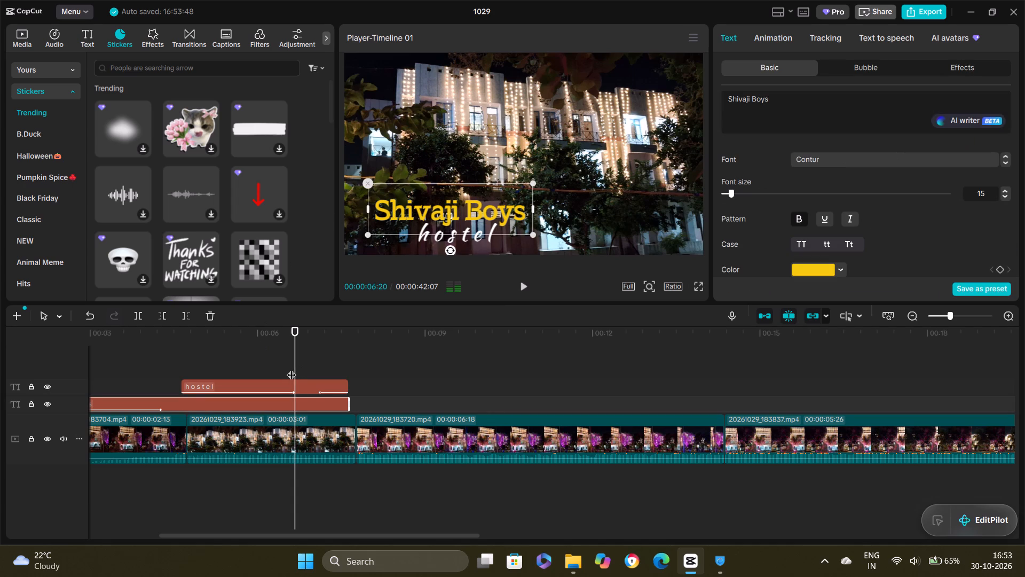
scroll(382, 367, "right", 2)
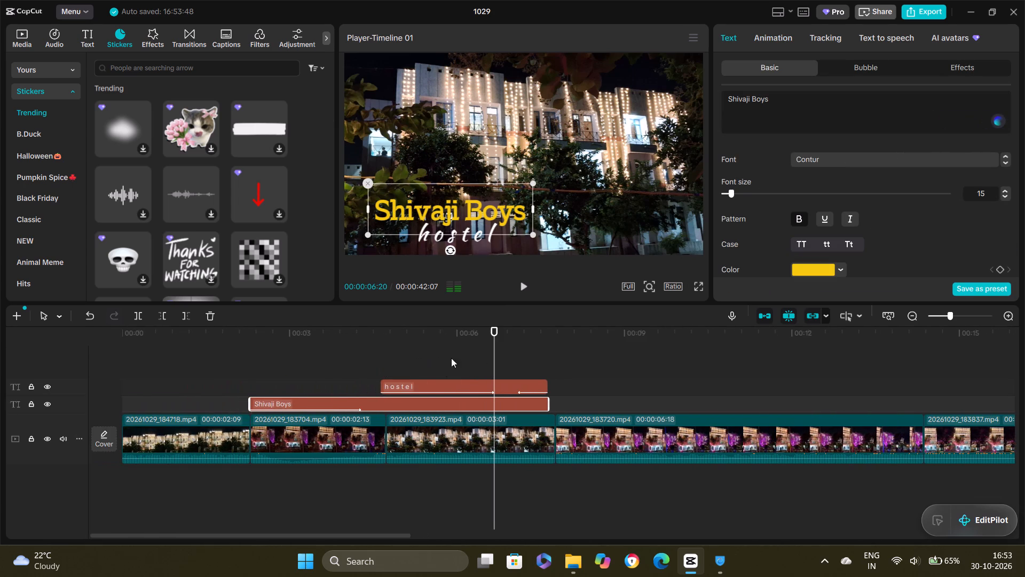
left_click_drag(497, 353, 248, 372)
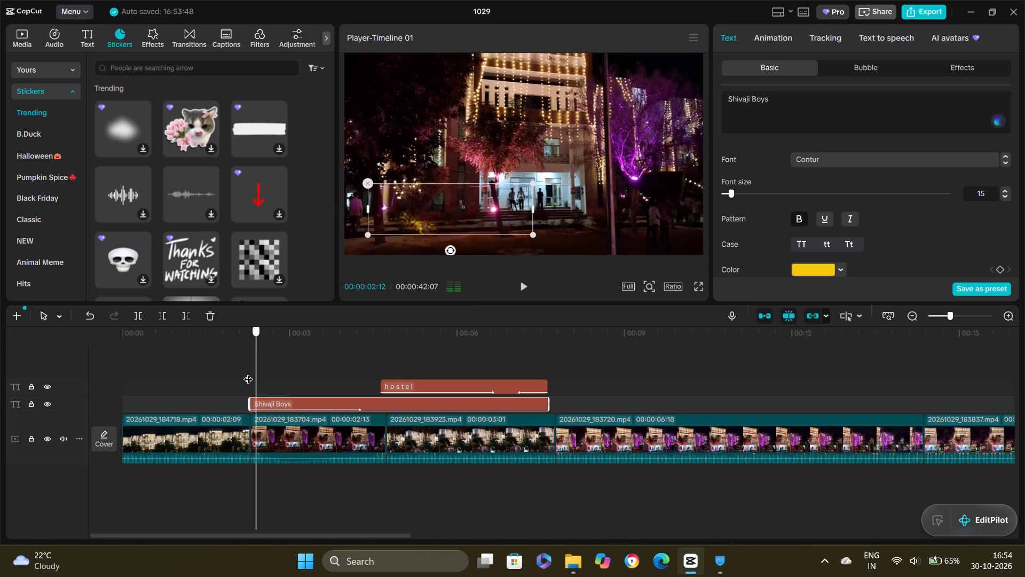
left_click_drag(248, 372, 397, 346)
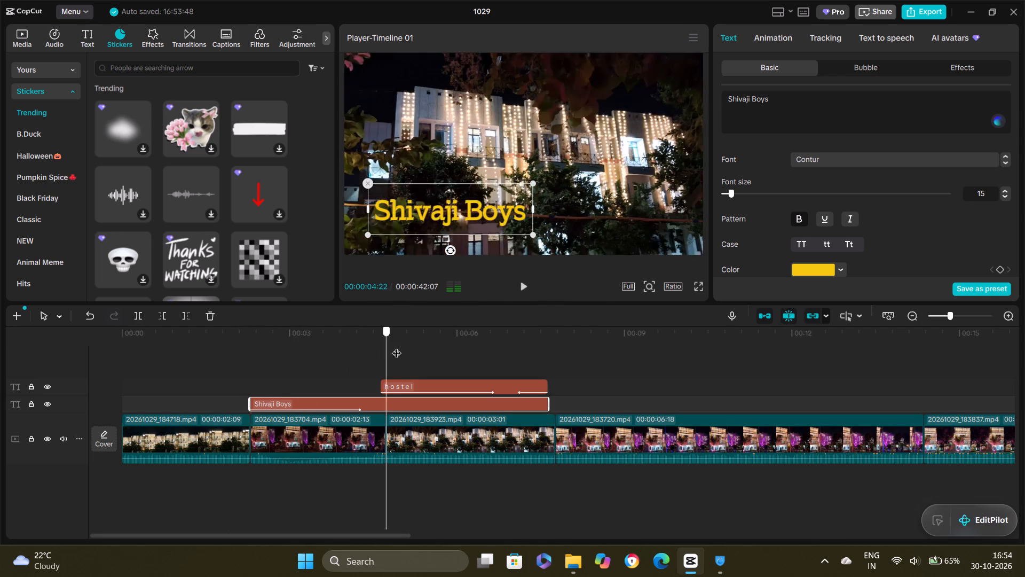
left_click_drag(397, 346, 477, 340)
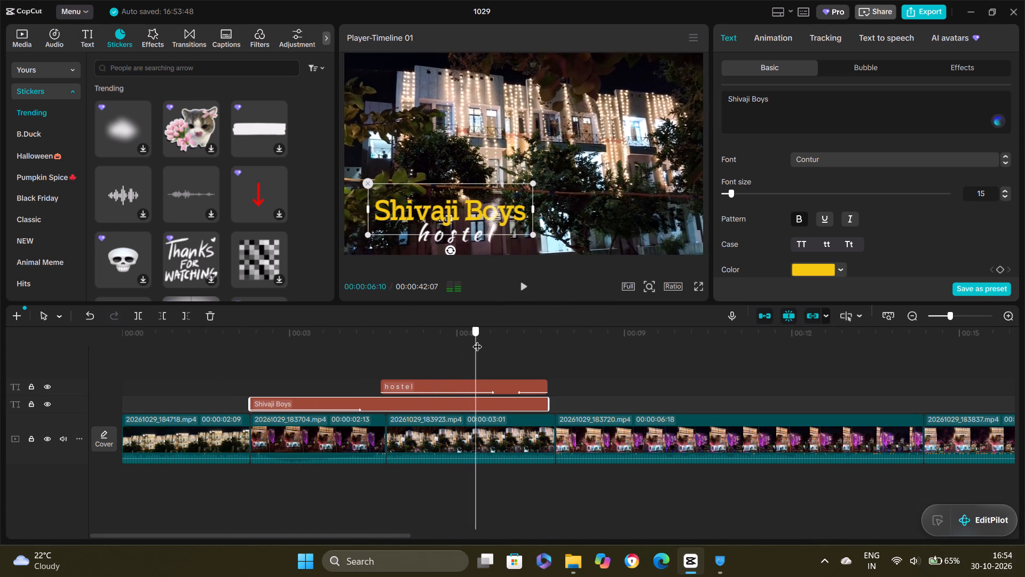
left_click_drag(477, 340, 509, 332)
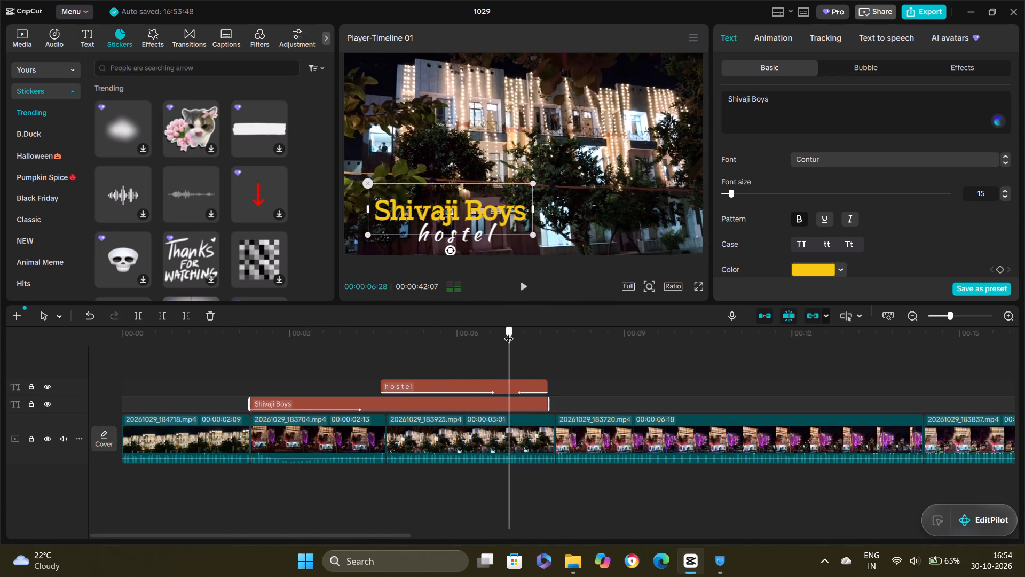
left_click_drag(509, 332, 545, 322)
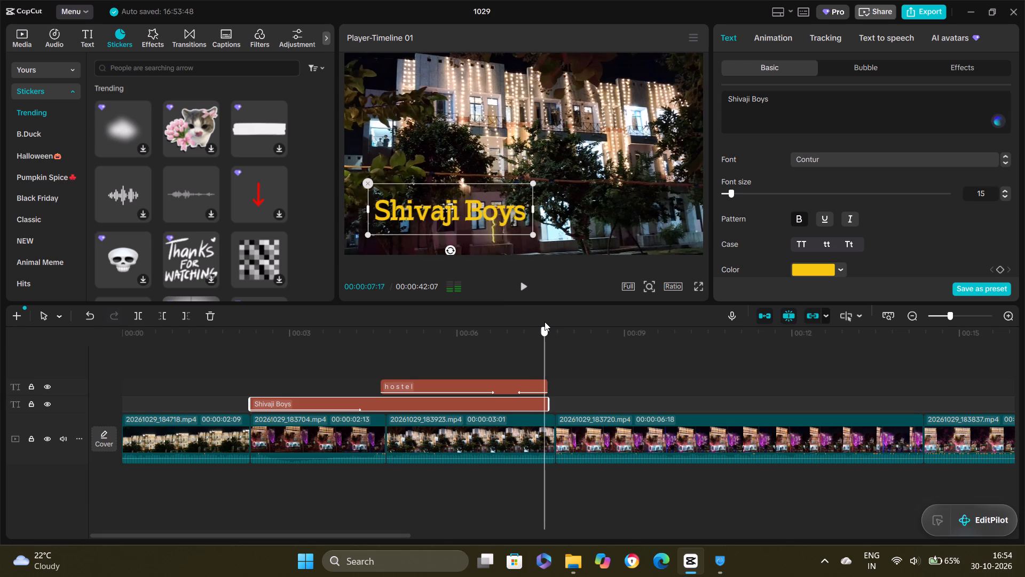
left_click_drag(545, 322, 517, 337)
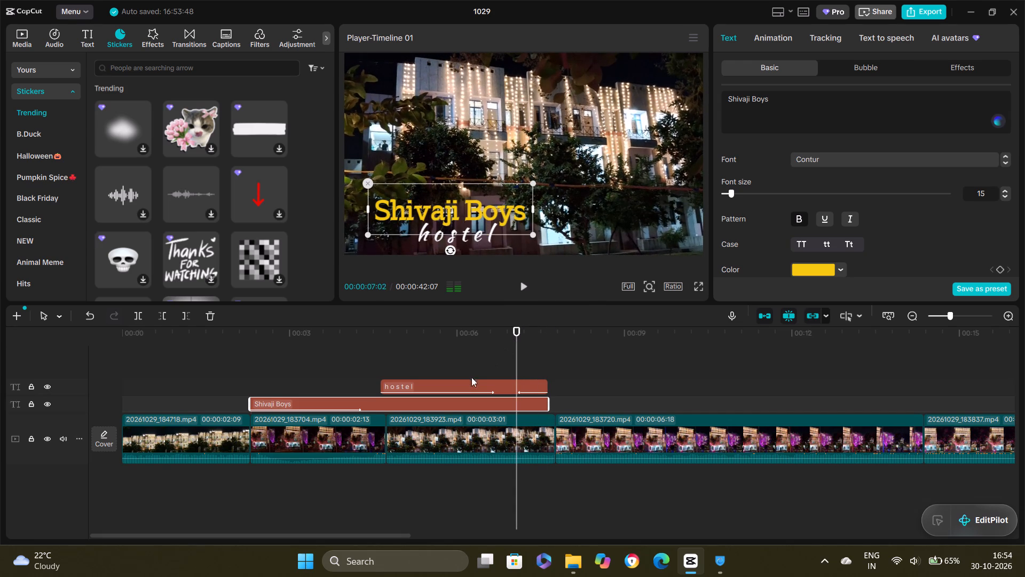
Apply the "Partic...e Left" exit animation to the "Shivaji Boys" title with a duration of 2.0 s.
left_click(452, 404)
left_click(770, 36)
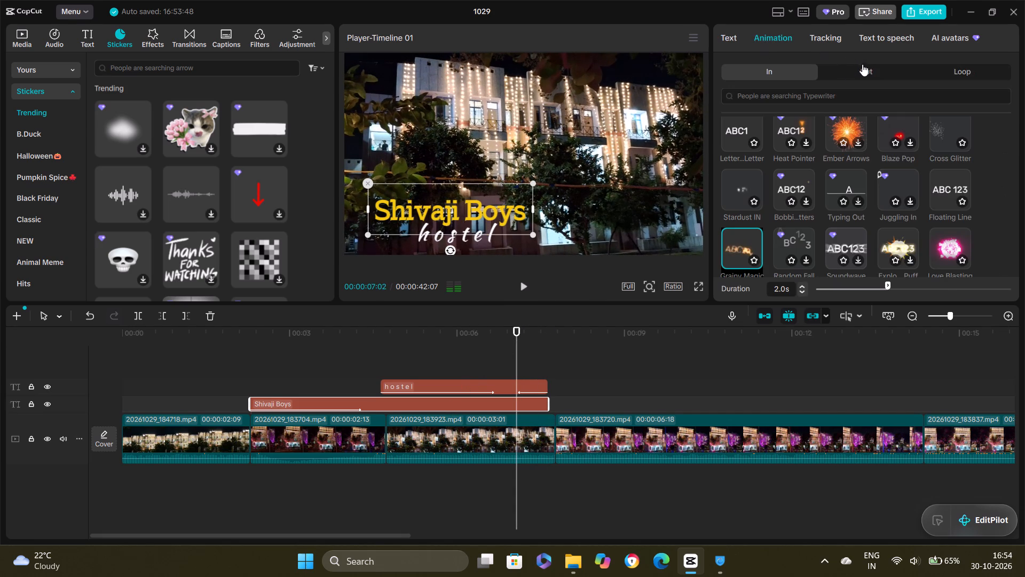
left_click(868, 66)
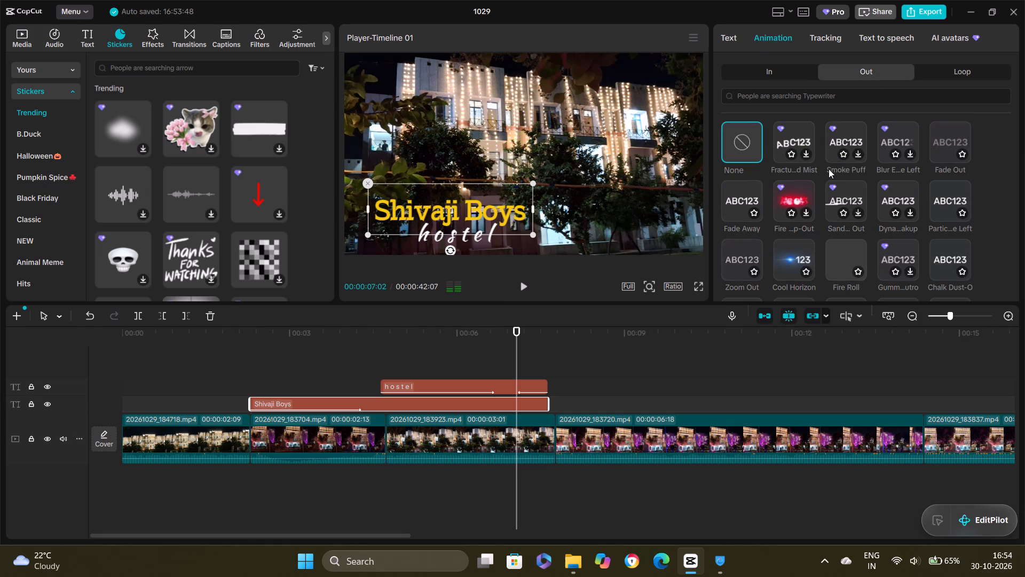
left_click(939, 139)
scroll(943, 191, "down", 1)
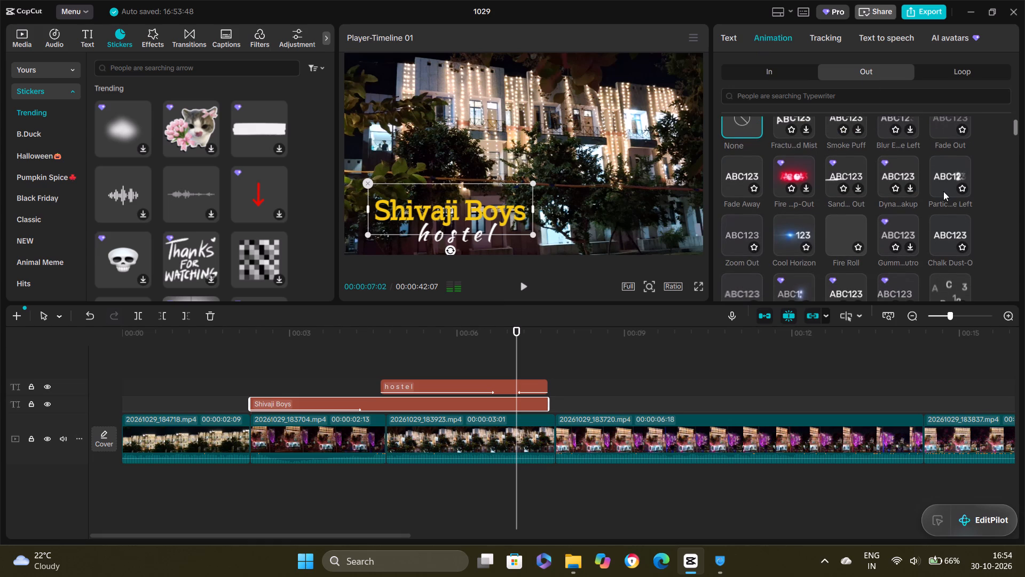
double_click(943, 191)
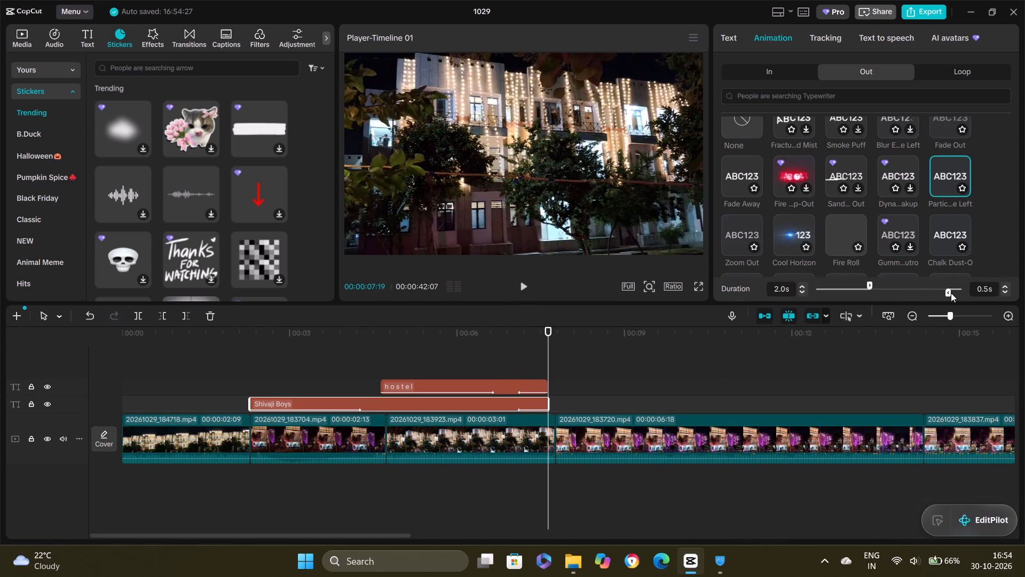
left_click_drag(945, 293, 912, 294)
left_click_drag(912, 294, 888, 299)
left_click_drag(888, 299, 903, 297)
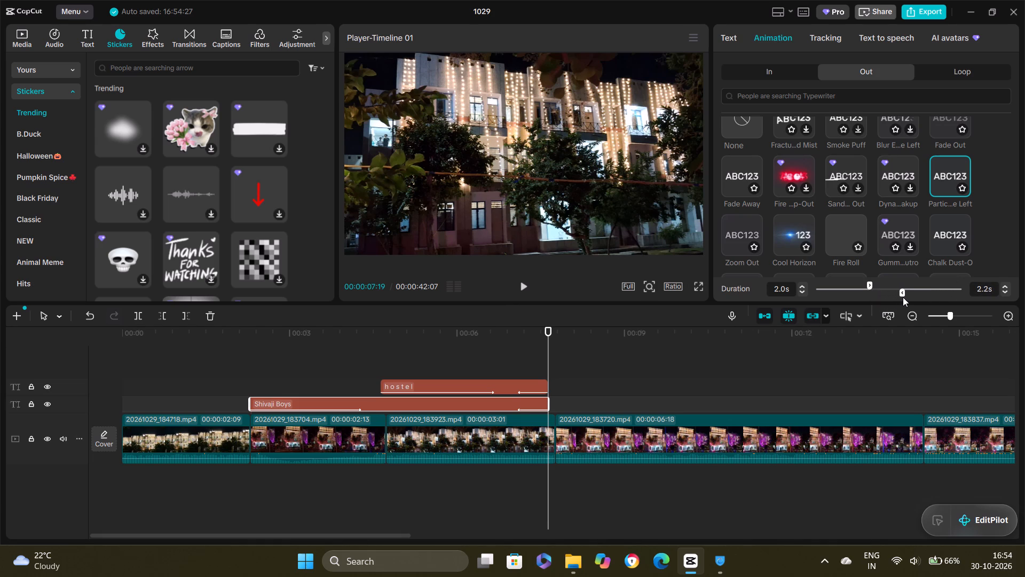
left_click_drag(903, 297, 907, 296)
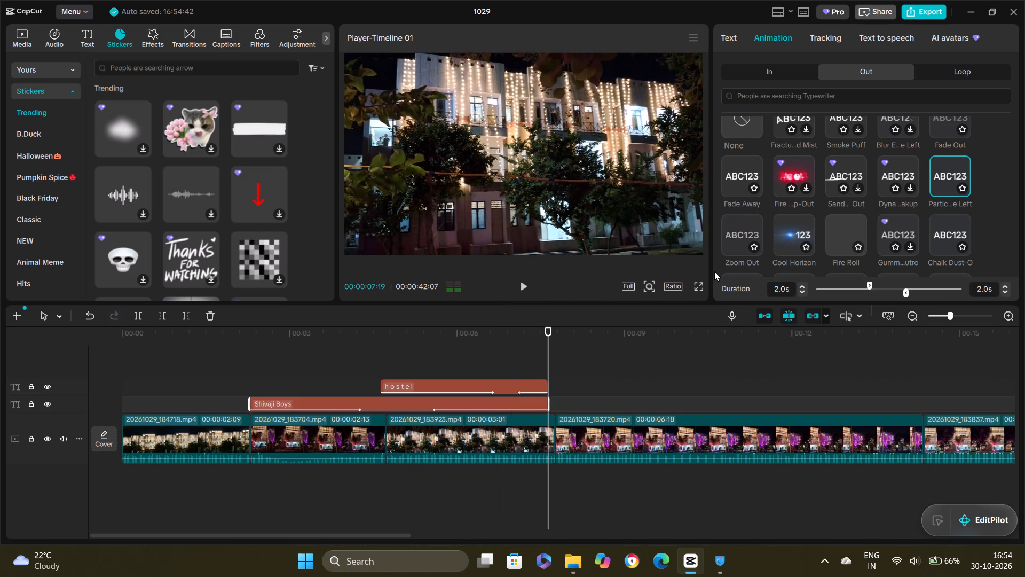
Set both the entrance and exit animation durations of the "hostel" title to 1.5 s.
left_click(476, 381)
left_click(787, 35)
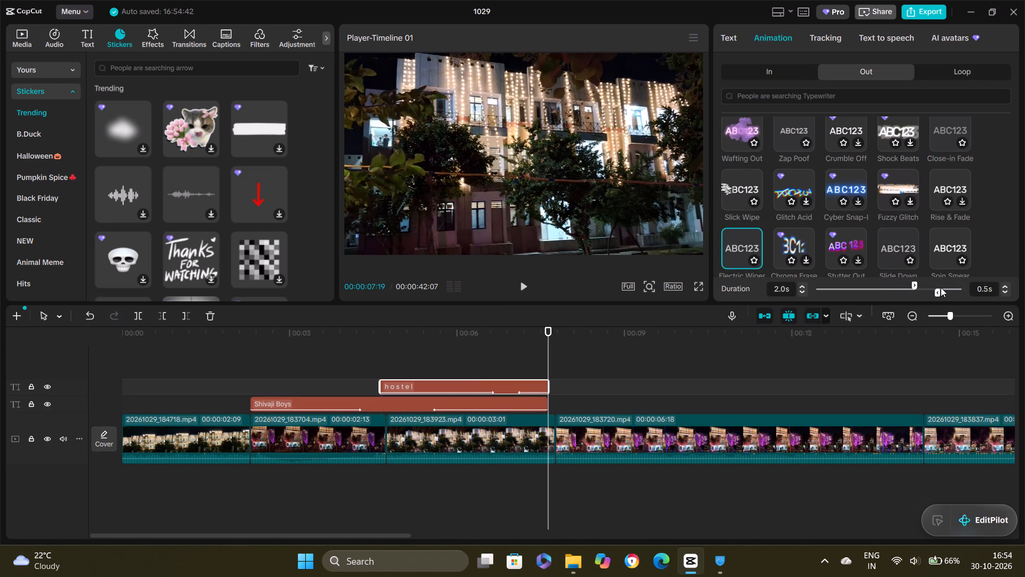
left_click_drag(938, 292, 919, 297)
left_click_drag(919, 297, 898, 300)
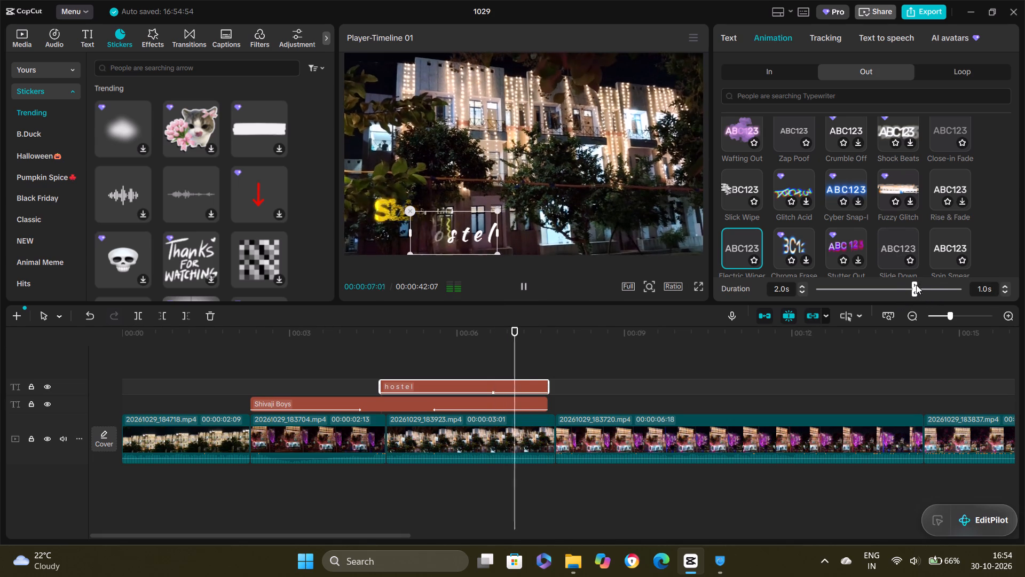
left_click_drag(914, 285, 902, 288)
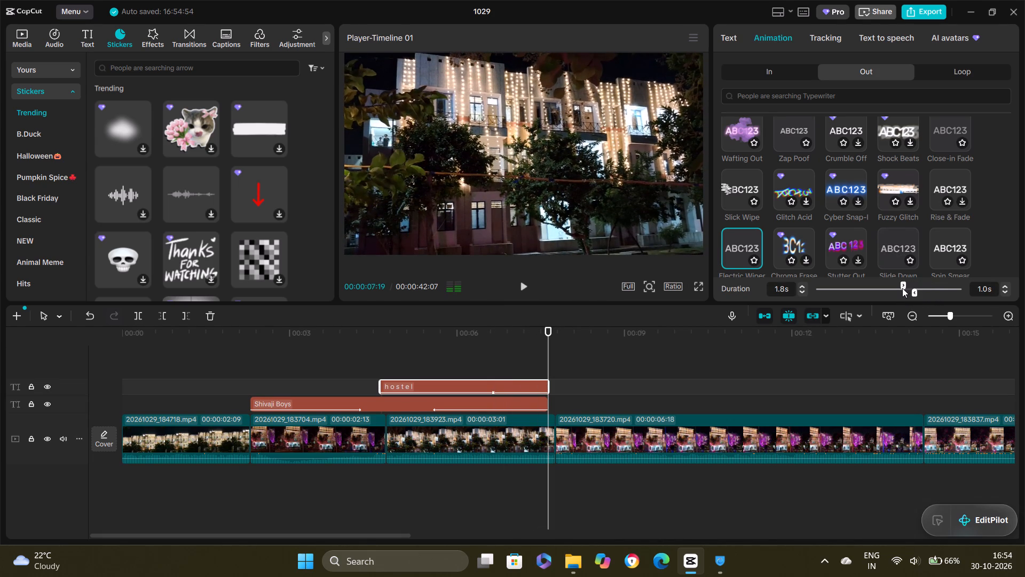
left_click_drag(902, 288, 899, 289)
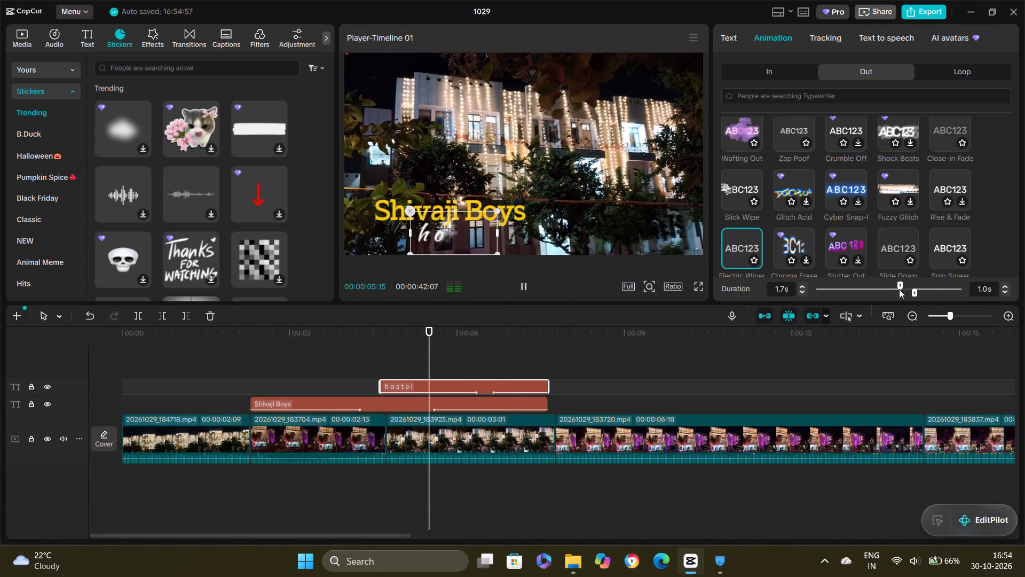
left_click_drag(899, 289, 889, 290)
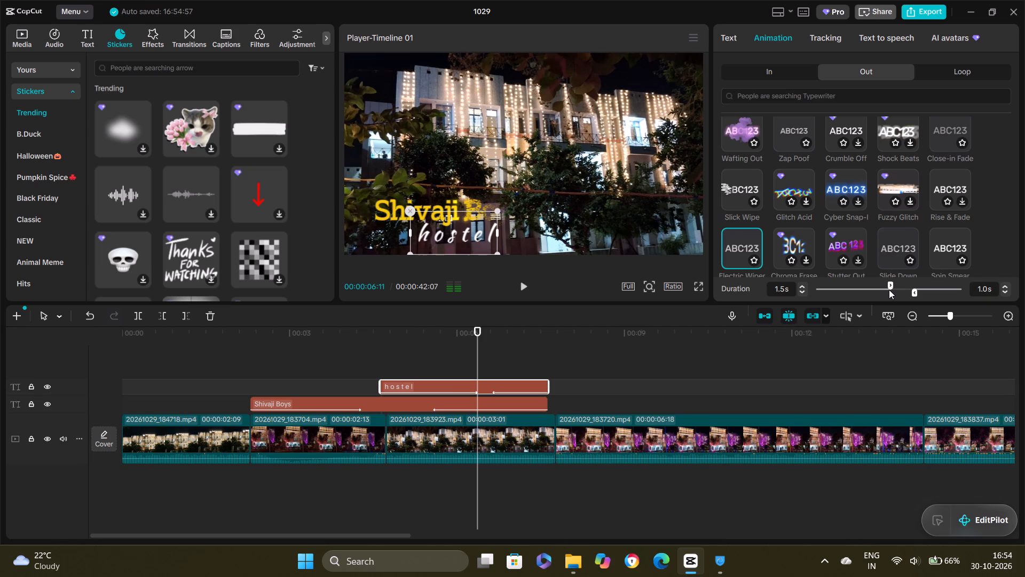
left_click_drag(889, 290, 889, 290)
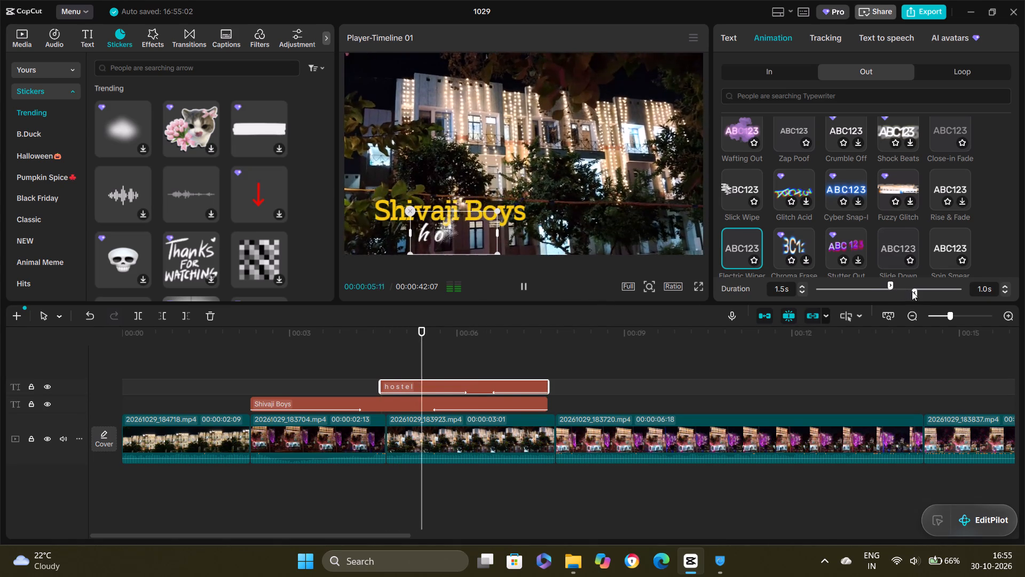
left_click_drag(912, 292, 888, 295)
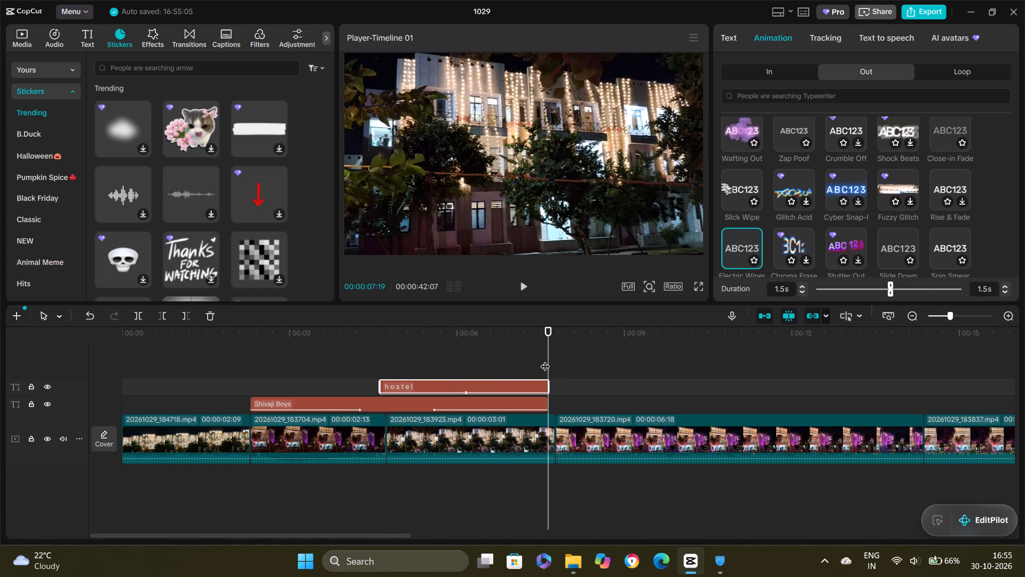
Play back the video from just before the "Shivaji Boys" title until both titles have ended to review their animations.
left_click_drag(547, 360, 274, 381)
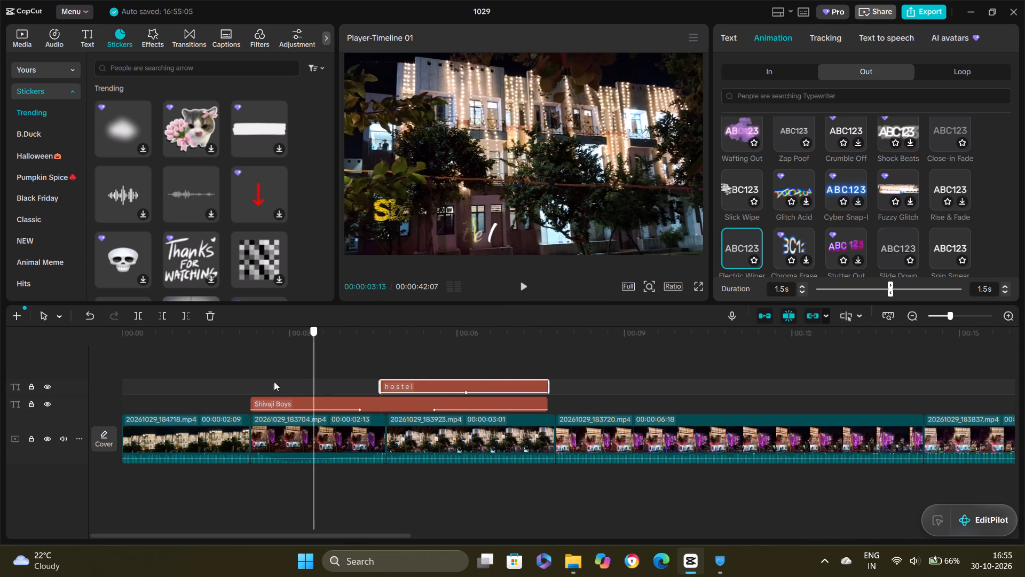
left_click_drag(274, 381, 236, 389)
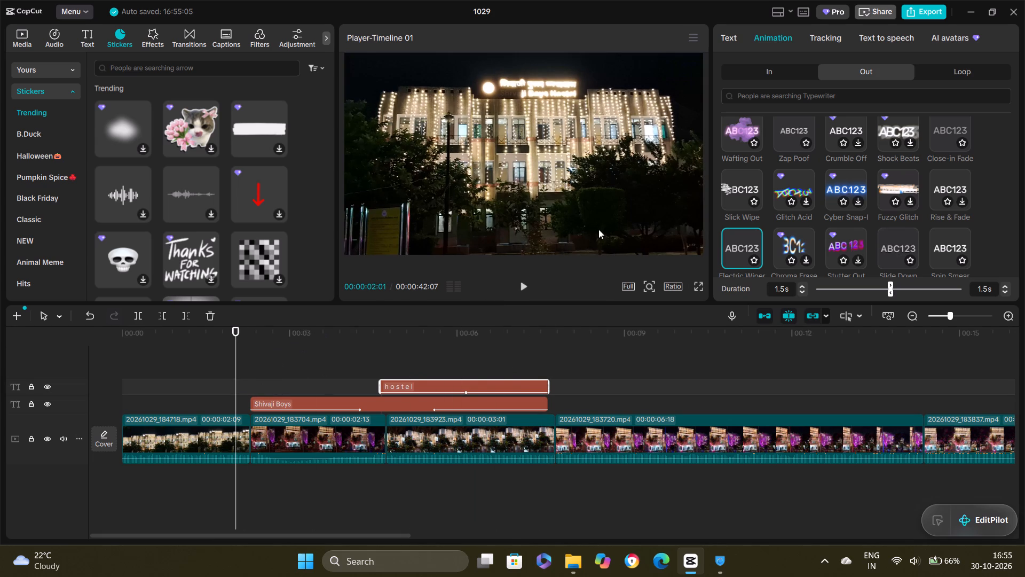
left_click(523, 288)
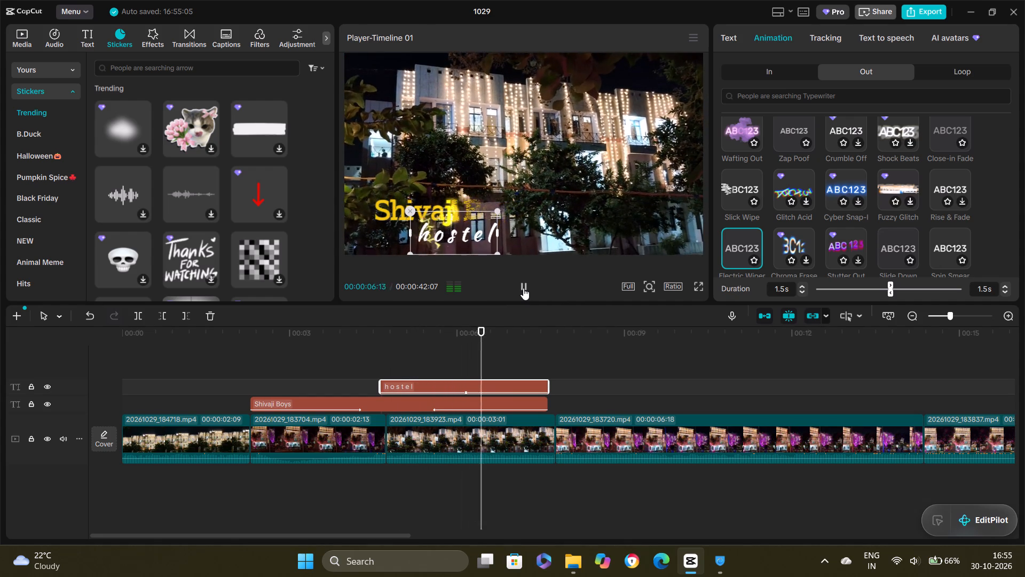
left_click(523, 288)
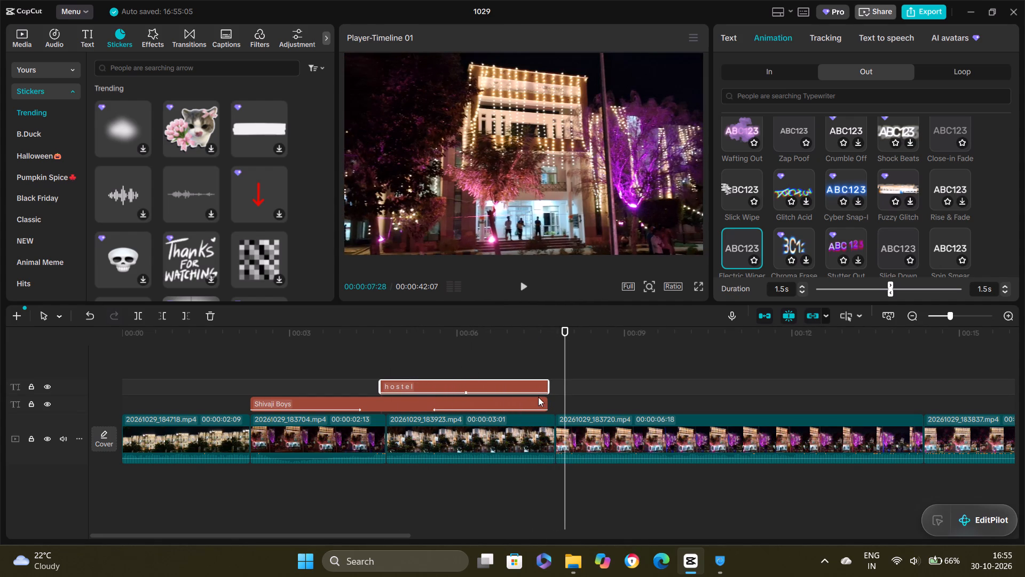
Extend the ends of the "Shivaji Boys" and "hostel" titles to the playhead at 00:00:07:28.
left_click_drag(547, 403, 575, 402)
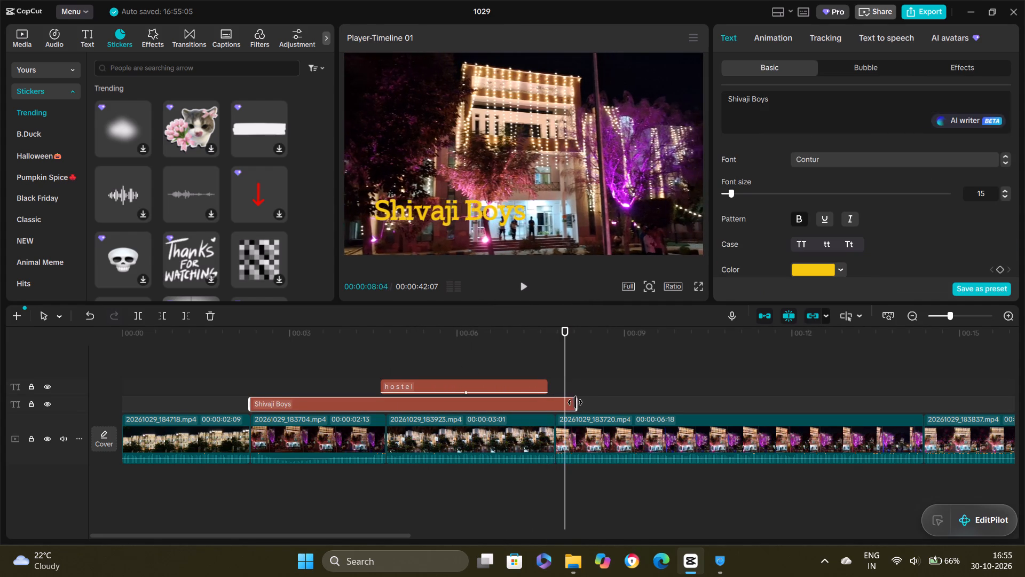
left_click_drag(575, 402, 550, 407)
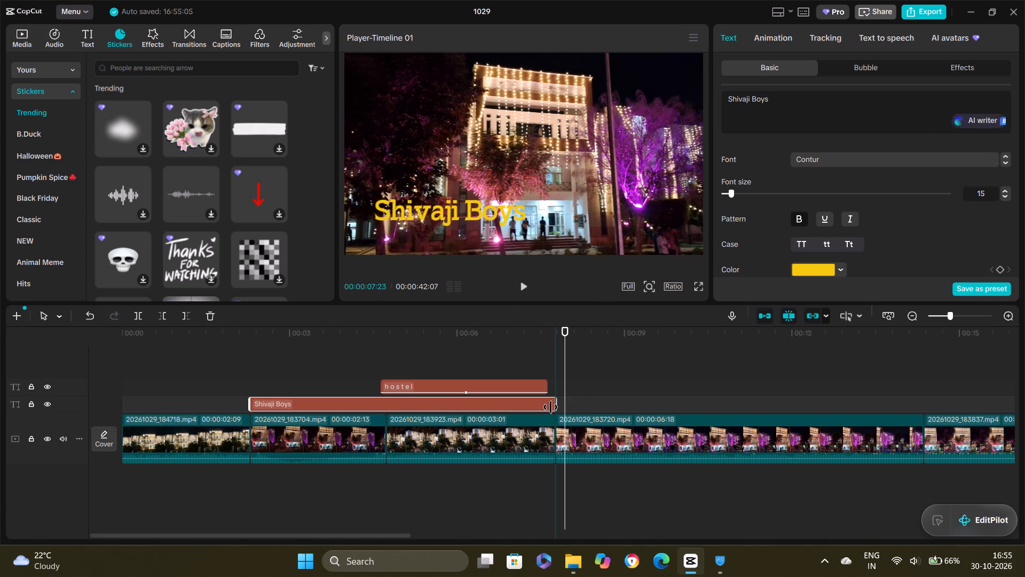
left_click_drag(550, 407, 566, 407)
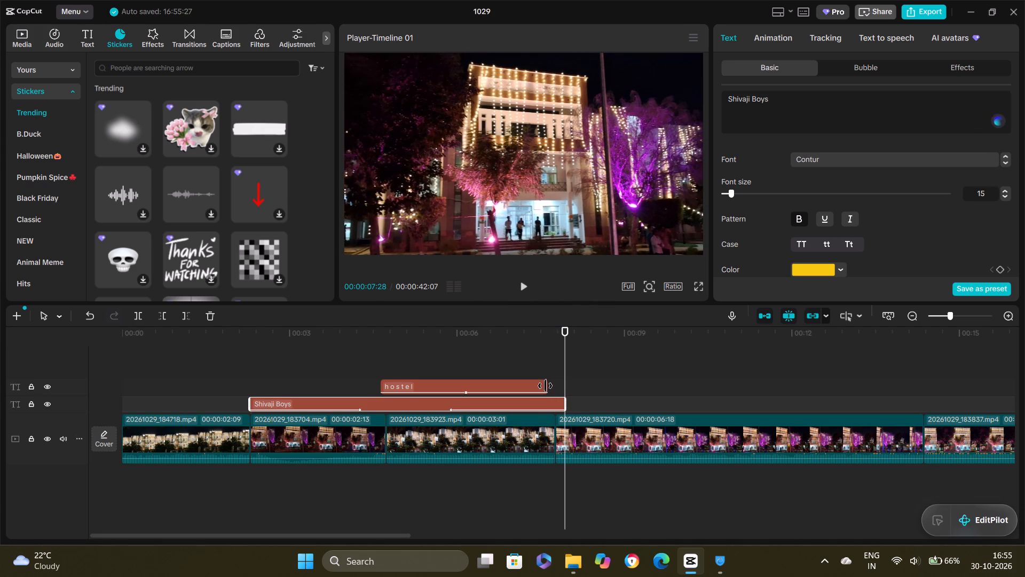
left_click_drag(545, 386, 566, 383)
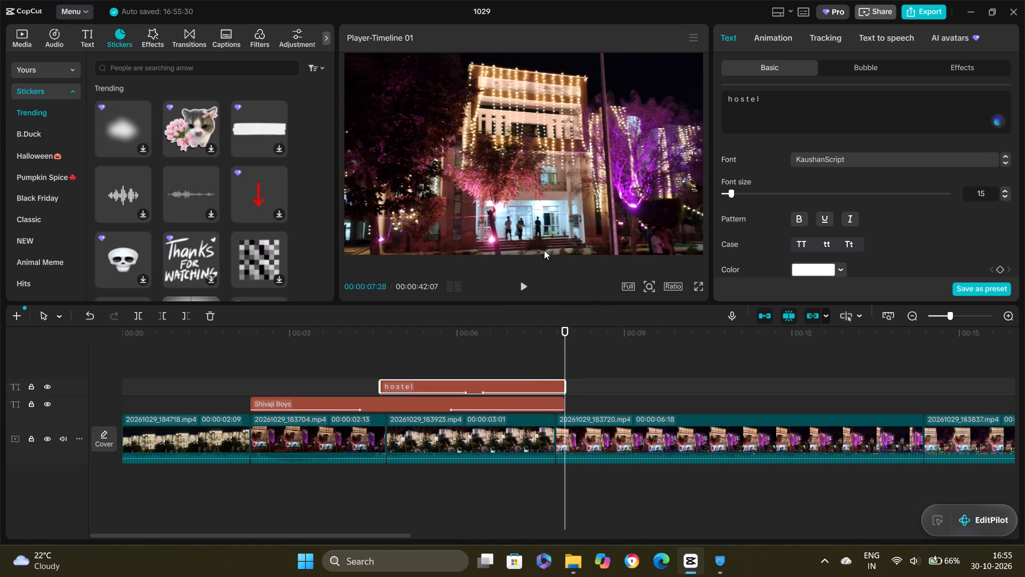
Play back the video from the start of the "Shivaji Boys" title past the end of both titles to review their timing.
left_click_drag(563, 357, 250, 350)
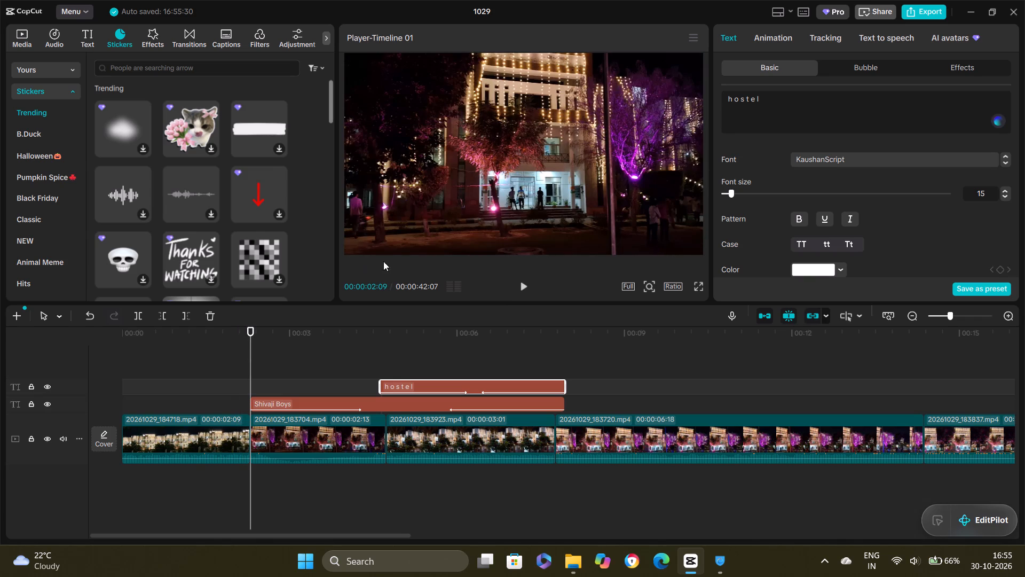
left_click(524, 286)
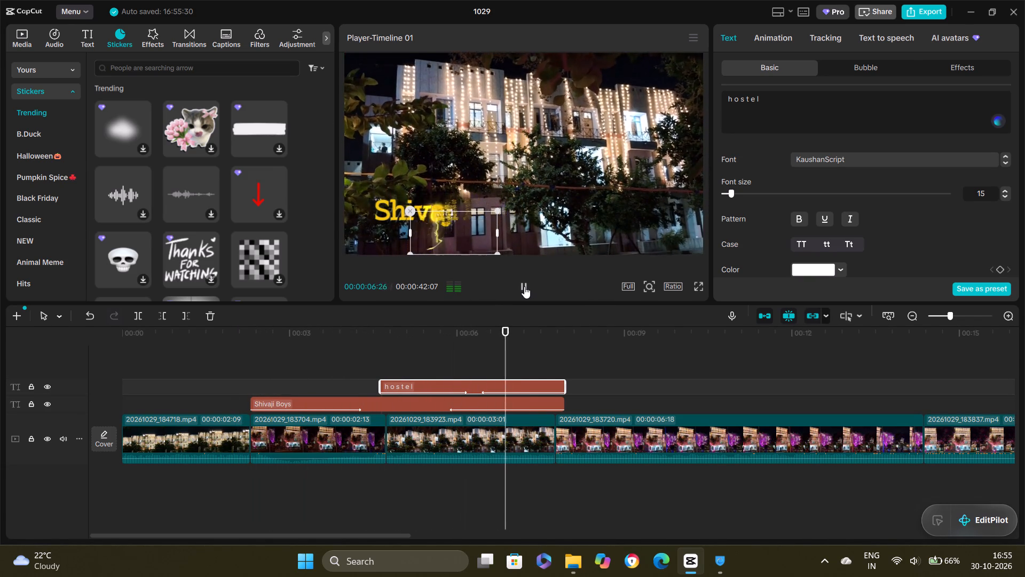
left_click(456, 388)
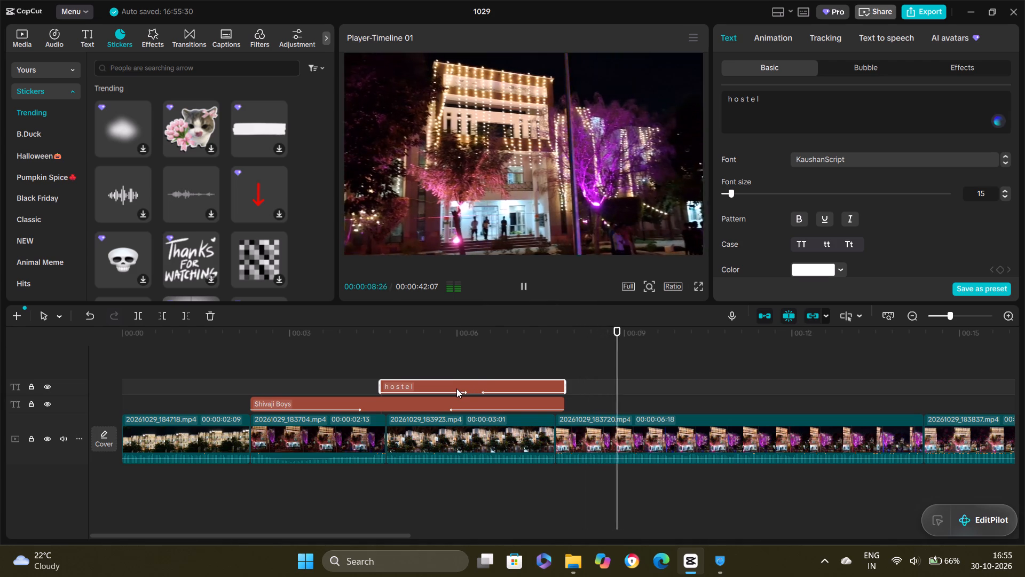
left_click(456, 388)
left_click(438, 407)
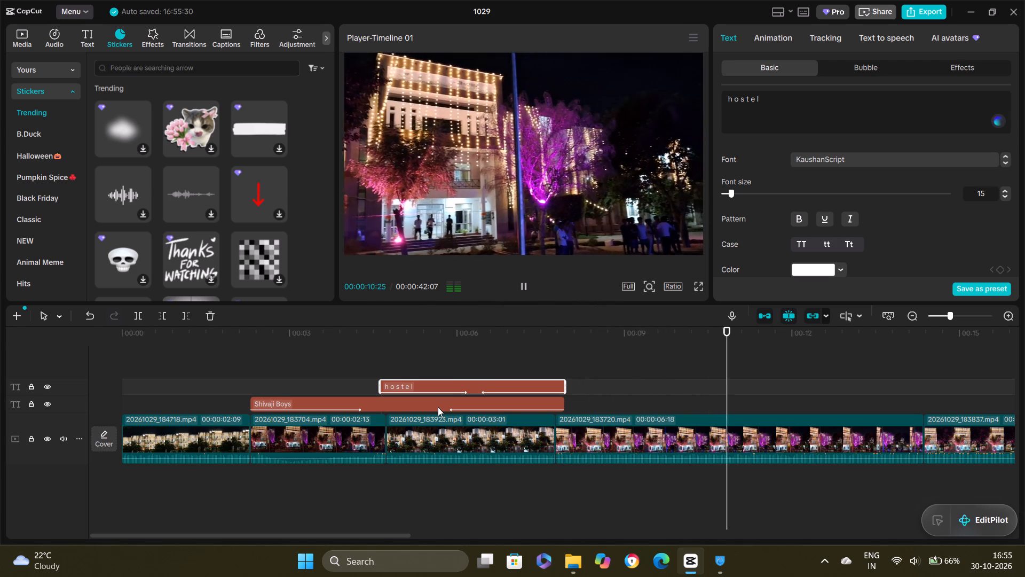
left_click(453, 381)
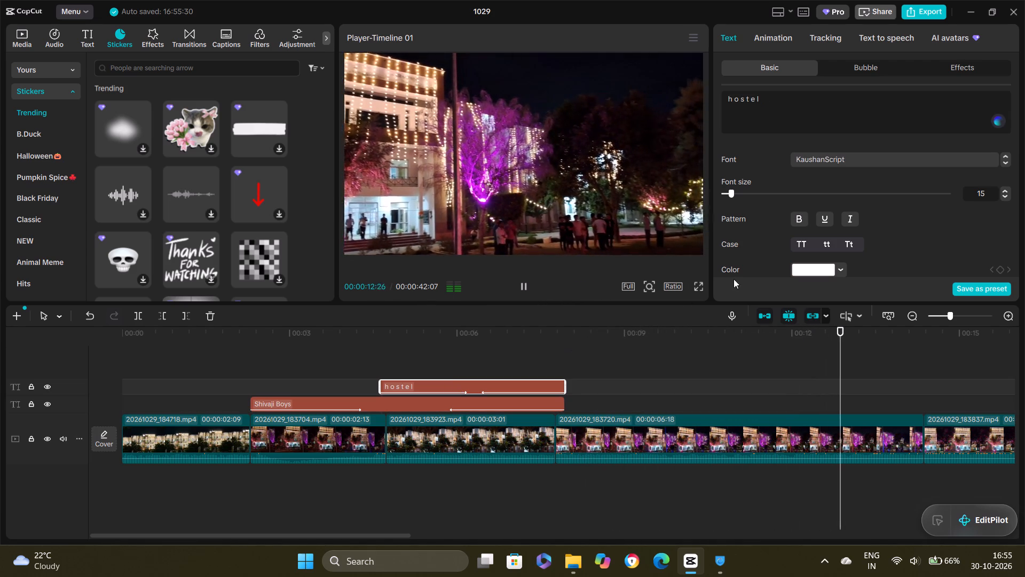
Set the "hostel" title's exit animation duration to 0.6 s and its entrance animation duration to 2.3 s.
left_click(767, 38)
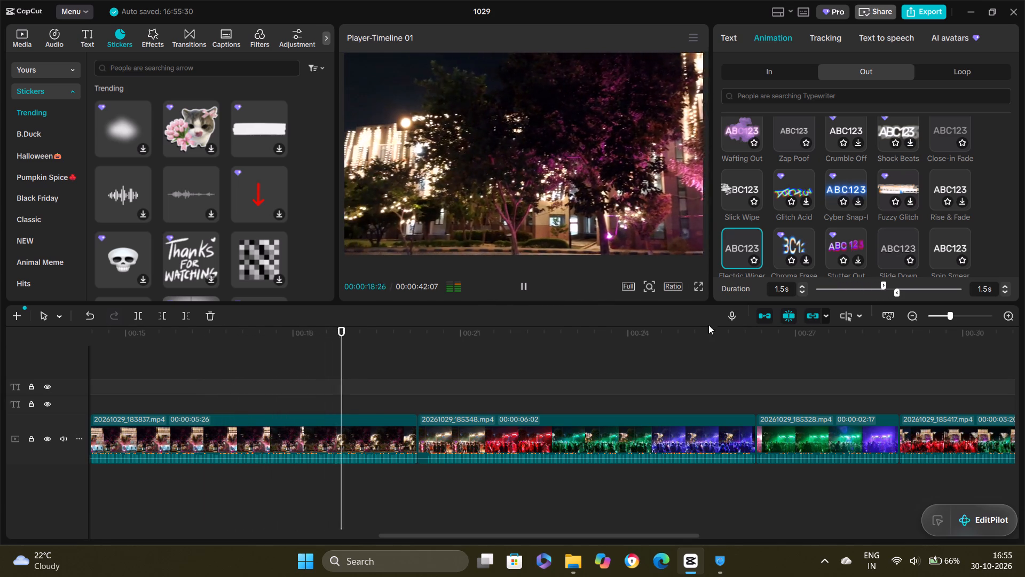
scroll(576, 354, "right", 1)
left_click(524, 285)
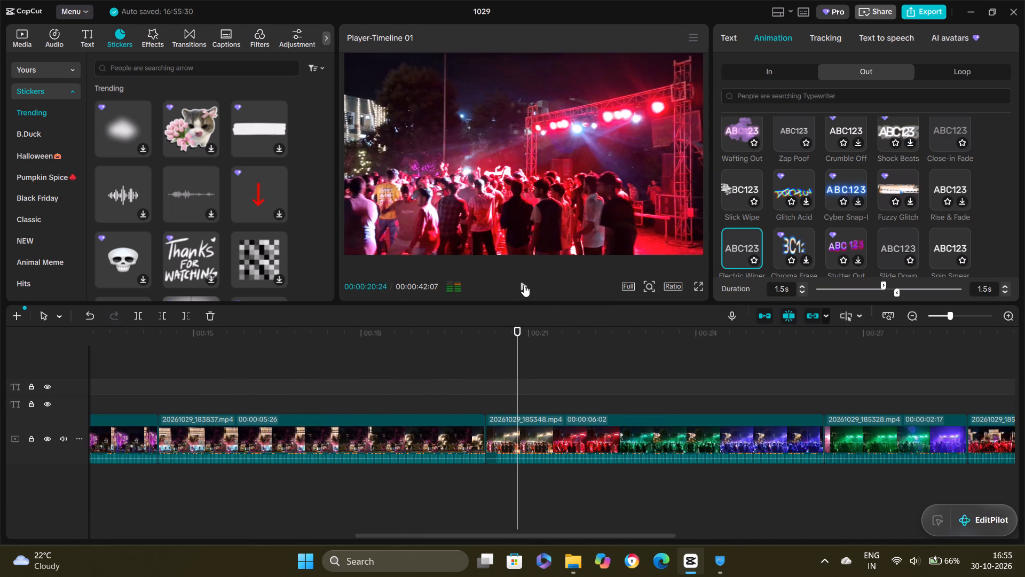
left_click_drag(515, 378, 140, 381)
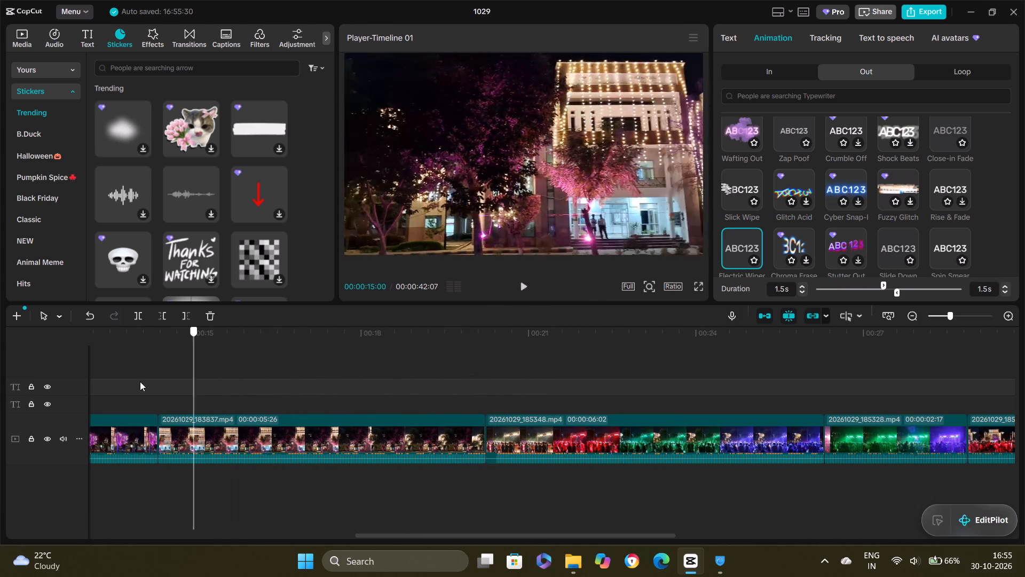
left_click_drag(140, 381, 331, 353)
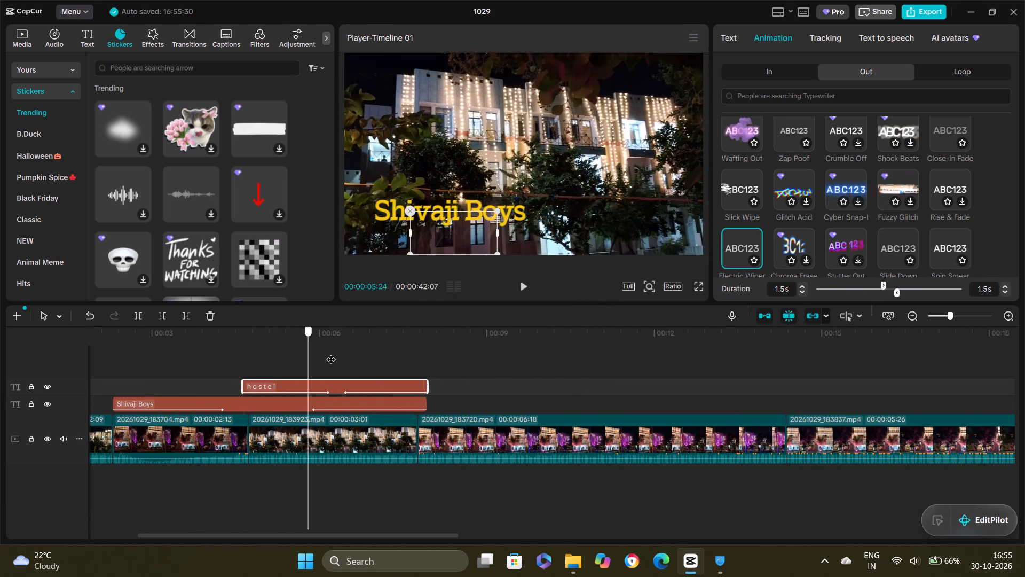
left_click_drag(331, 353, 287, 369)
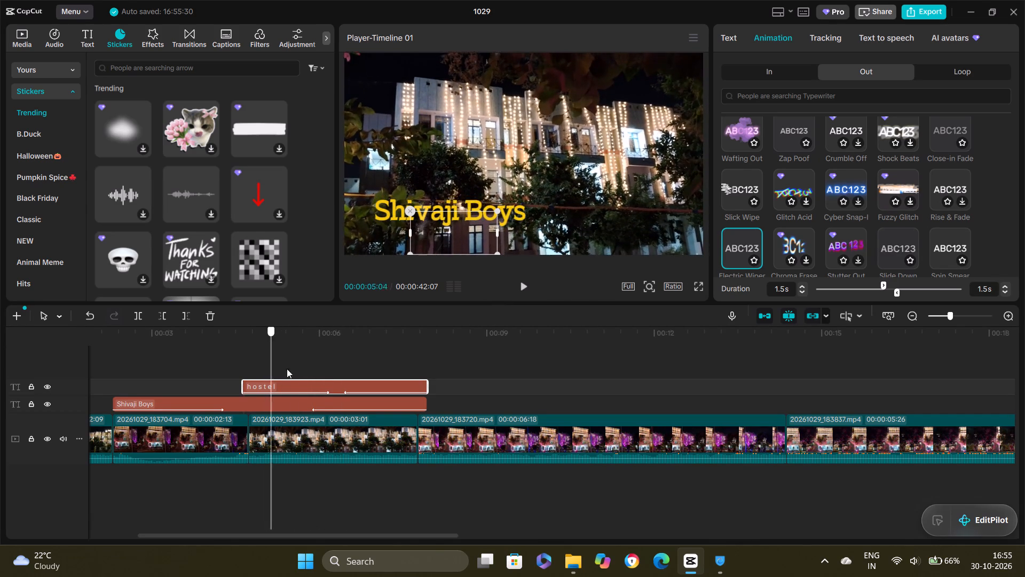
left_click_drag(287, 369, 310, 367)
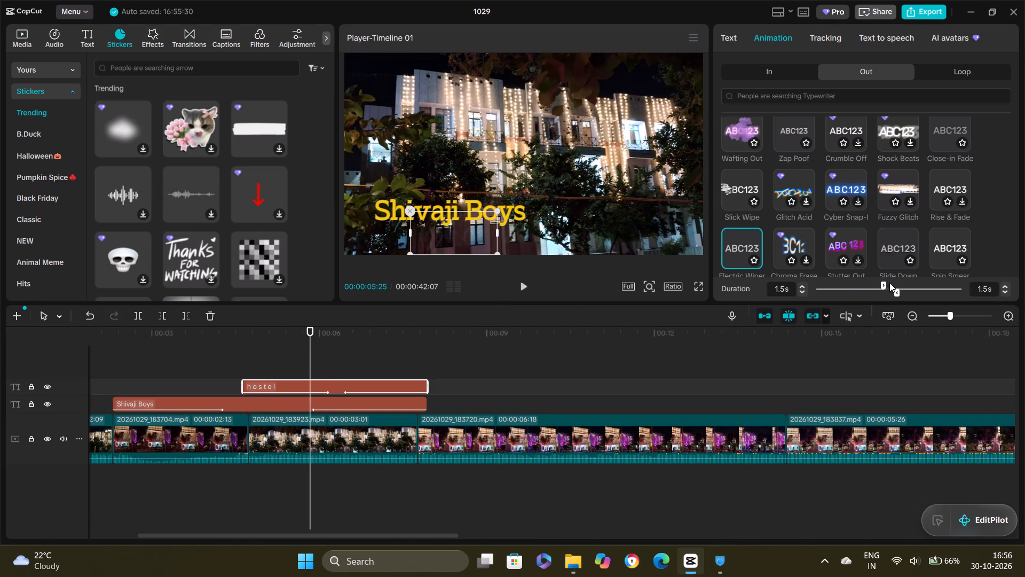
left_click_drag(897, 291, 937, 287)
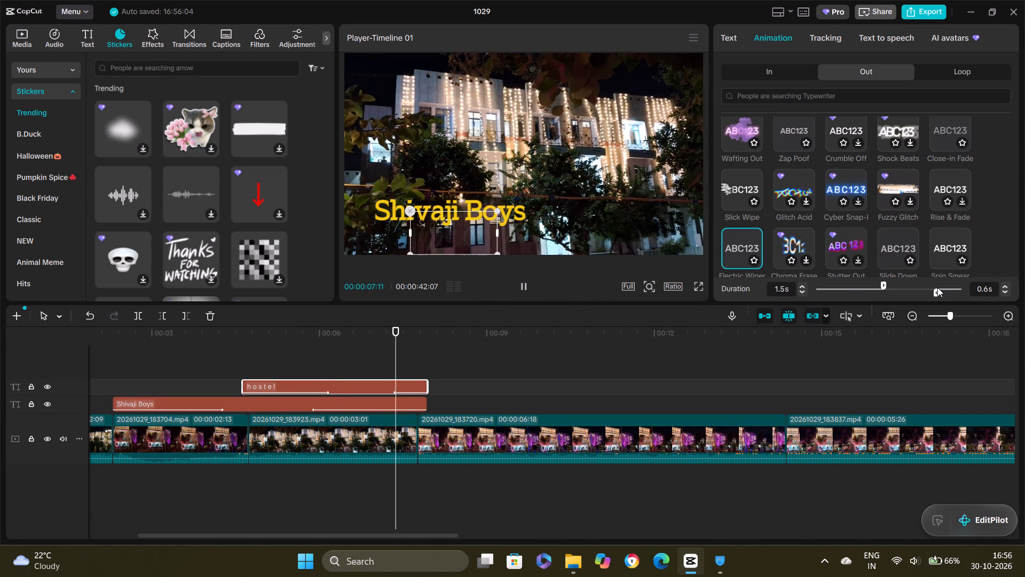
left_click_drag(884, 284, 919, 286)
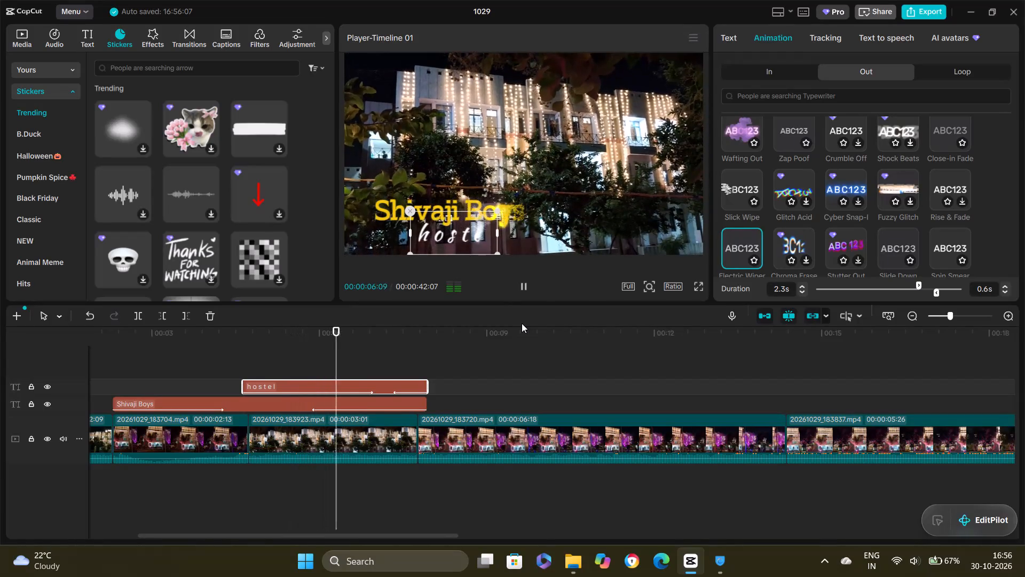
Play back the video from early in the "Shivaji Boys" title until both titles have ended to review the "hostel" animation timing.
left_click(524, 289)
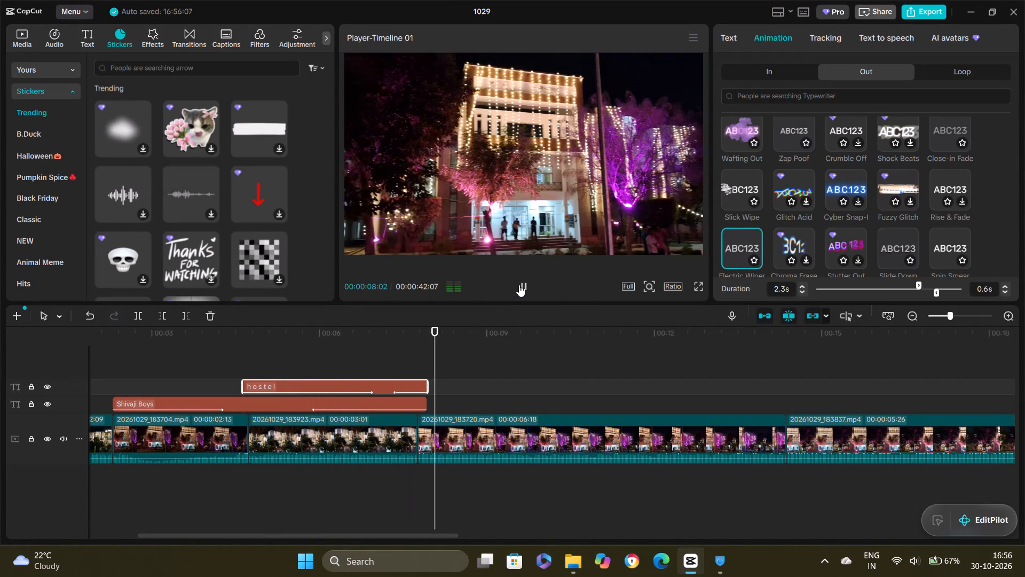
left_click(523, 287)
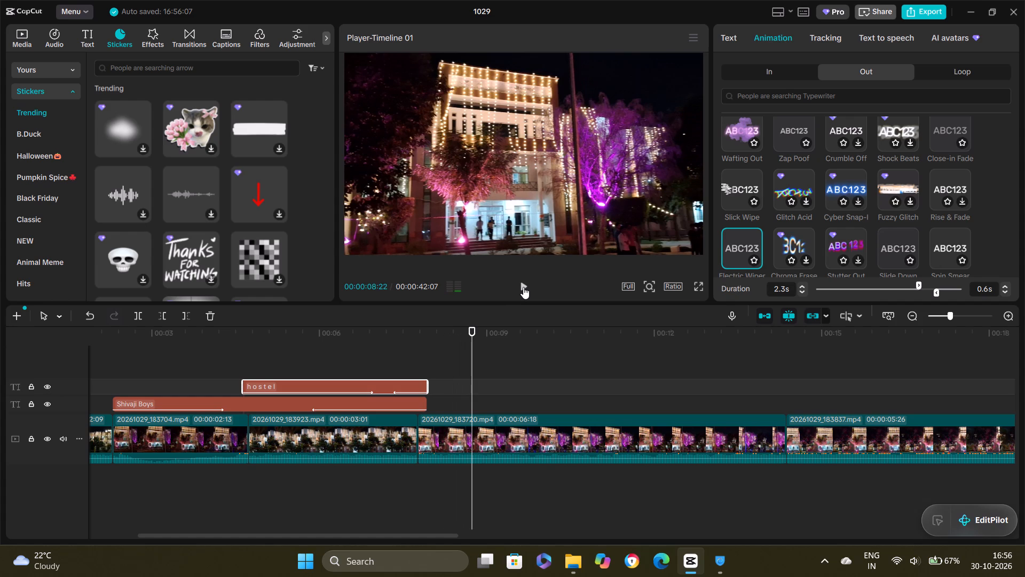
left_click(523, 287)
left_click(523, 287)
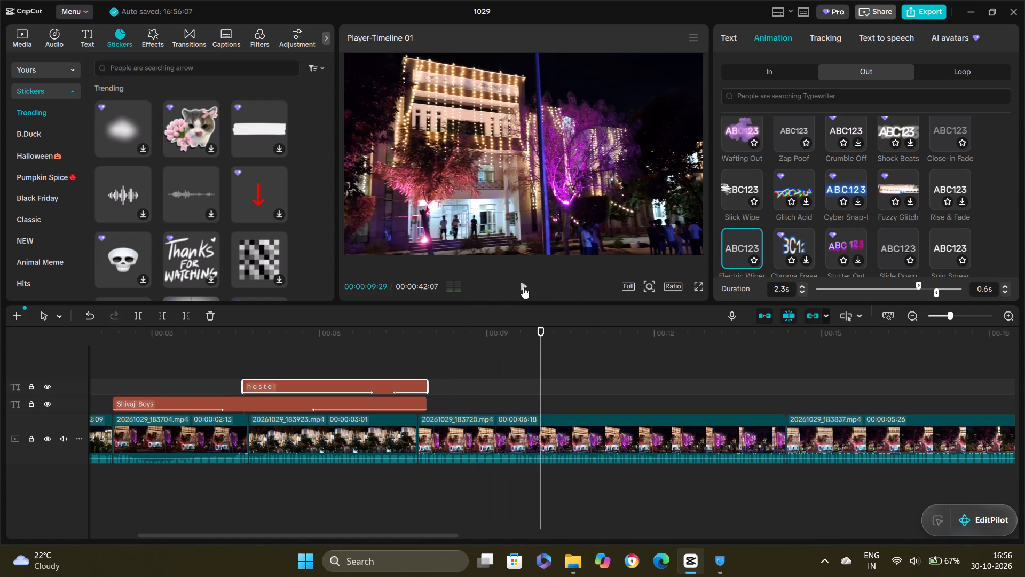
left_click_drag(544, 364, 140, 344)
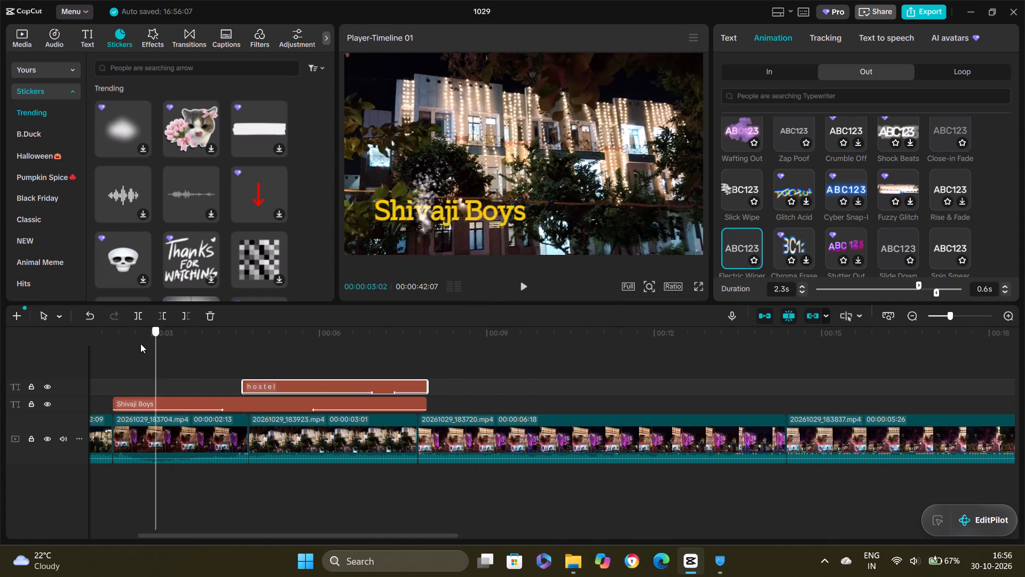
left_click_drag(140, 344, 137, 344)
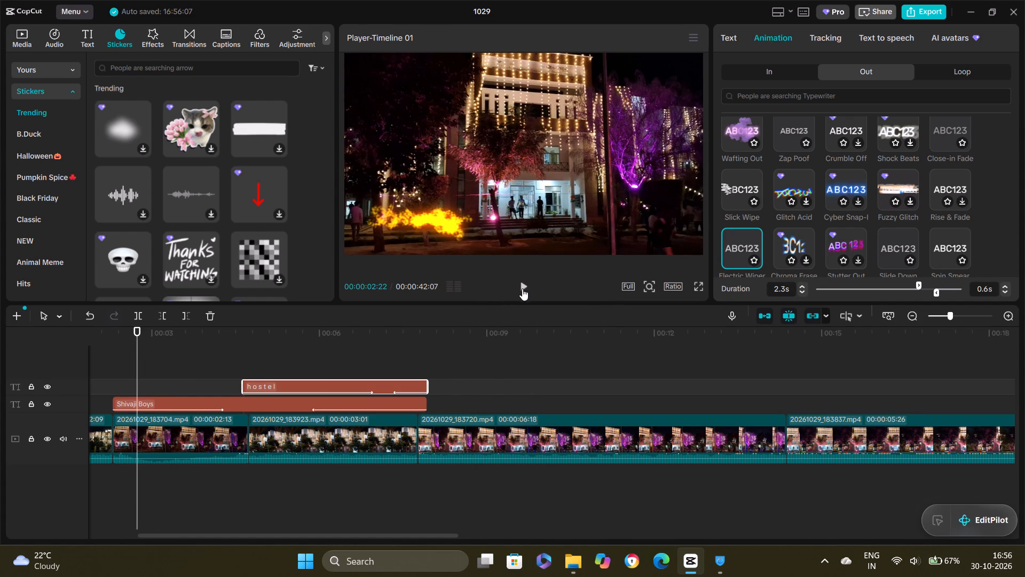
left_click(524, 287)
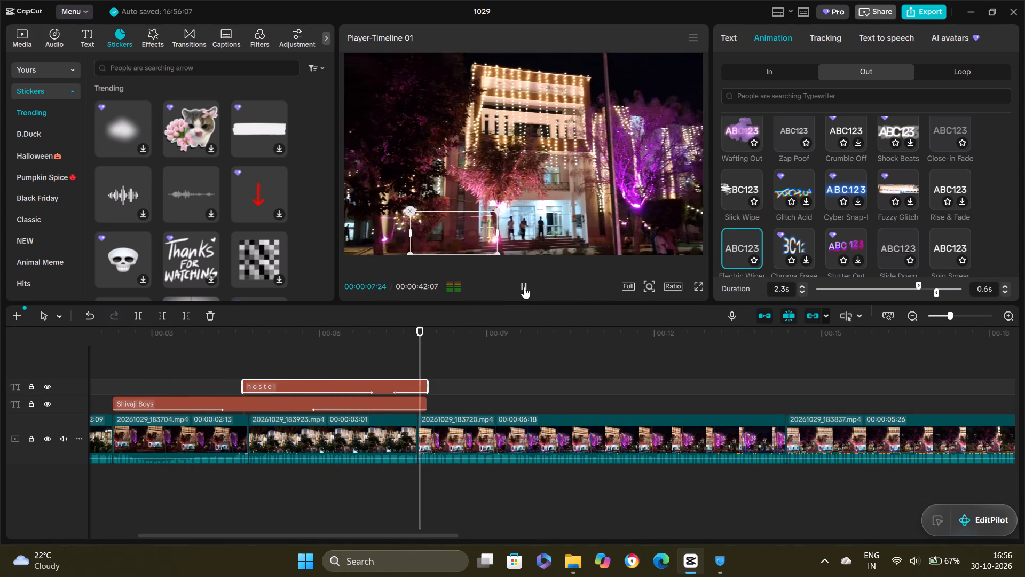
left_click(524, 287)
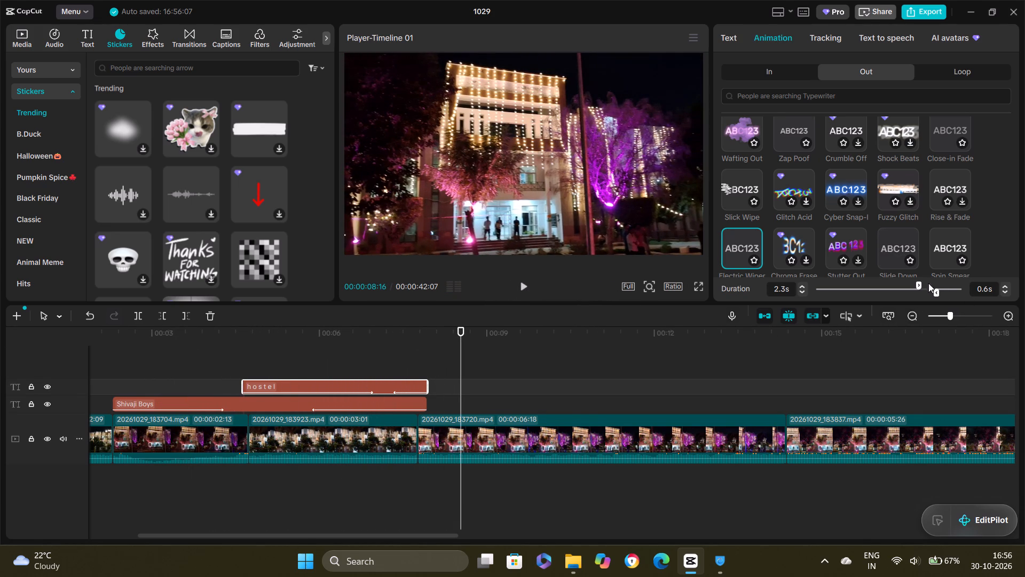
Set the "hostel" title's entrance animation duration to 2.0 s and its exit animation duration to 1.0 s.
left_click_drag(917, 287, 908, 287)
left_click_drag(908, 287, 901, 288)
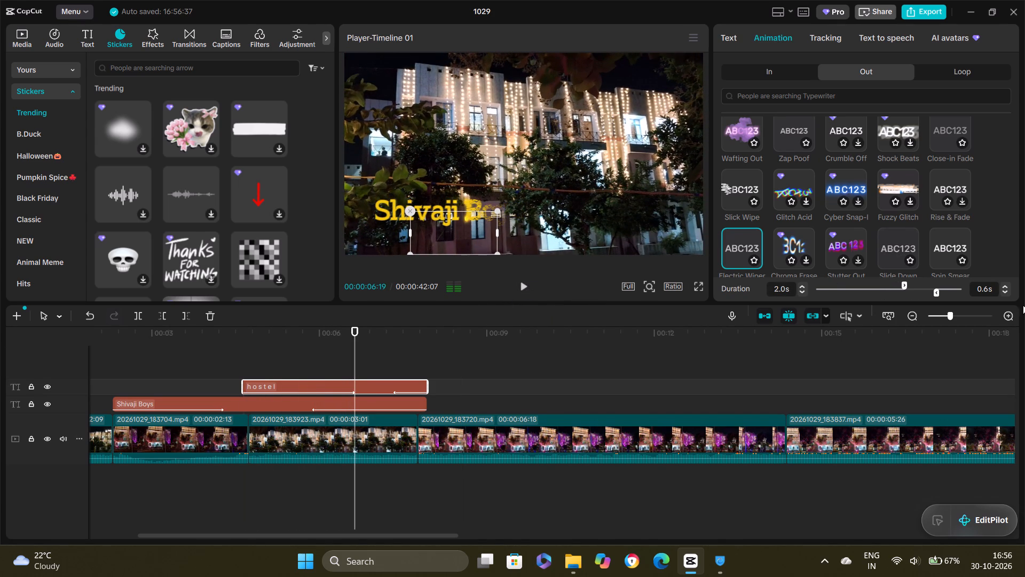
left_click(1006, 293)
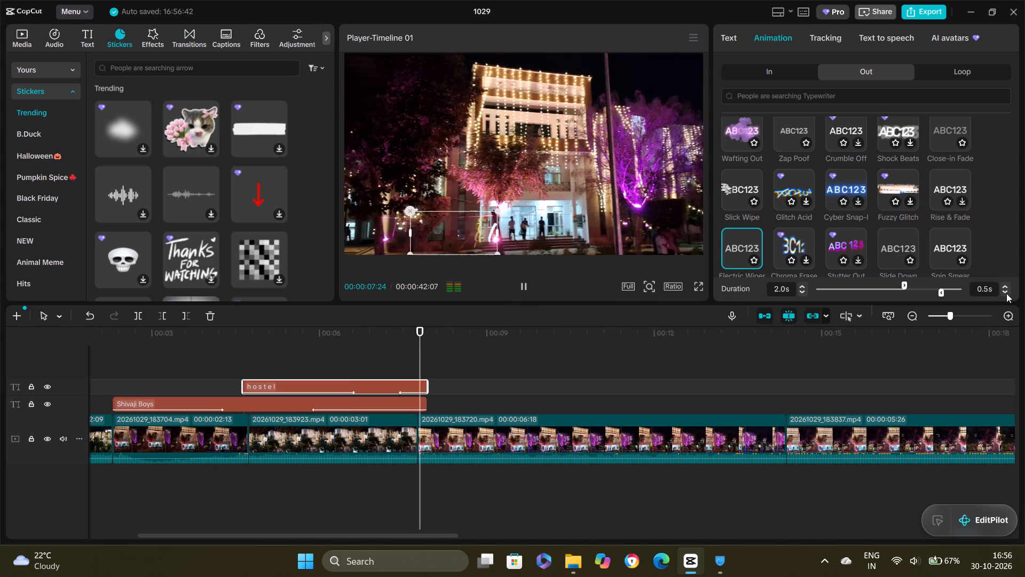
triple_click(1004, 285)
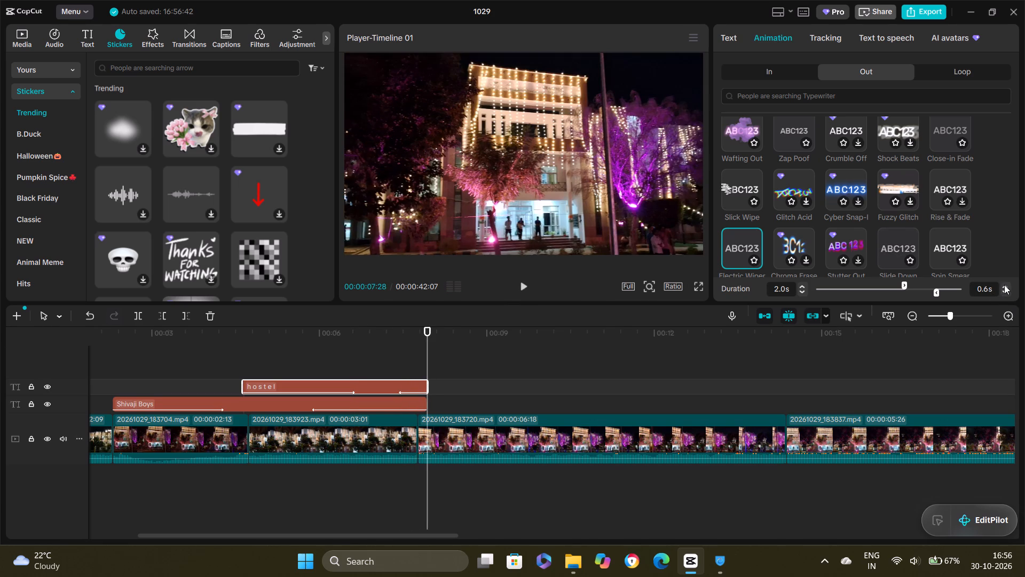
triple_click(1004, 285)
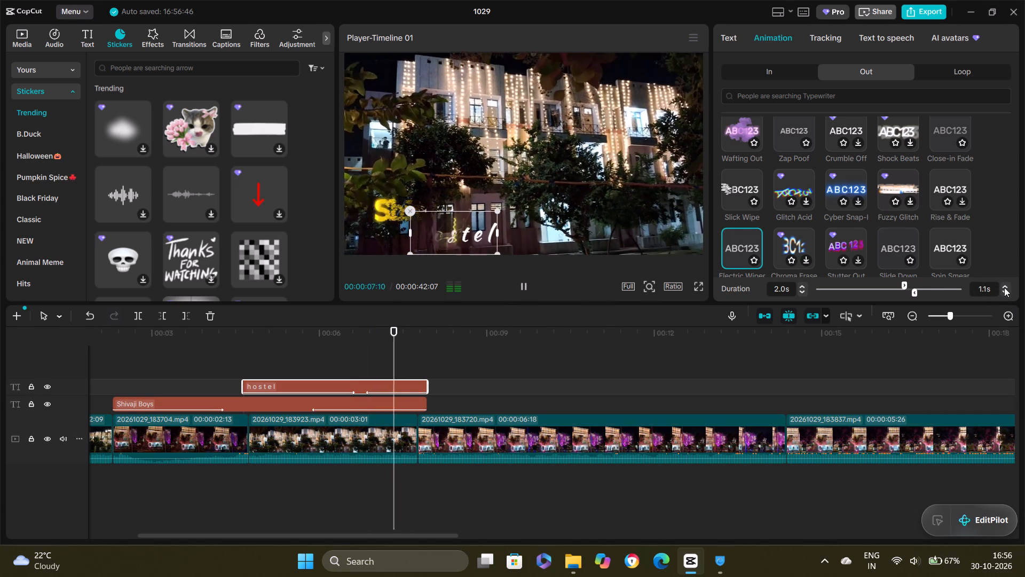
left_click(1004, 292)
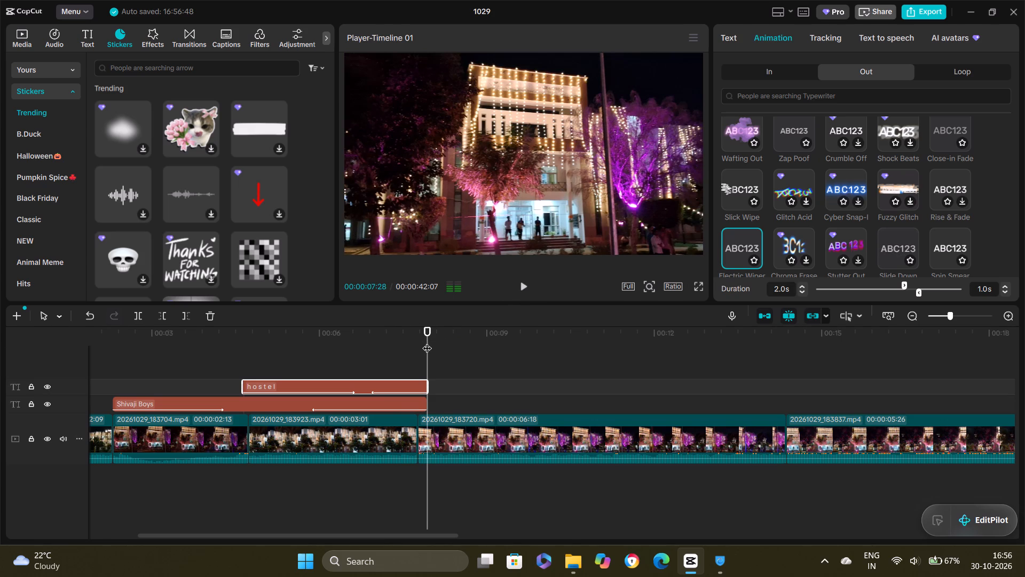
Play back the video from near the start of the "hostel" title past its end to review the entrance and exit animations.
left_click_drag(427, 341, 256, 348)
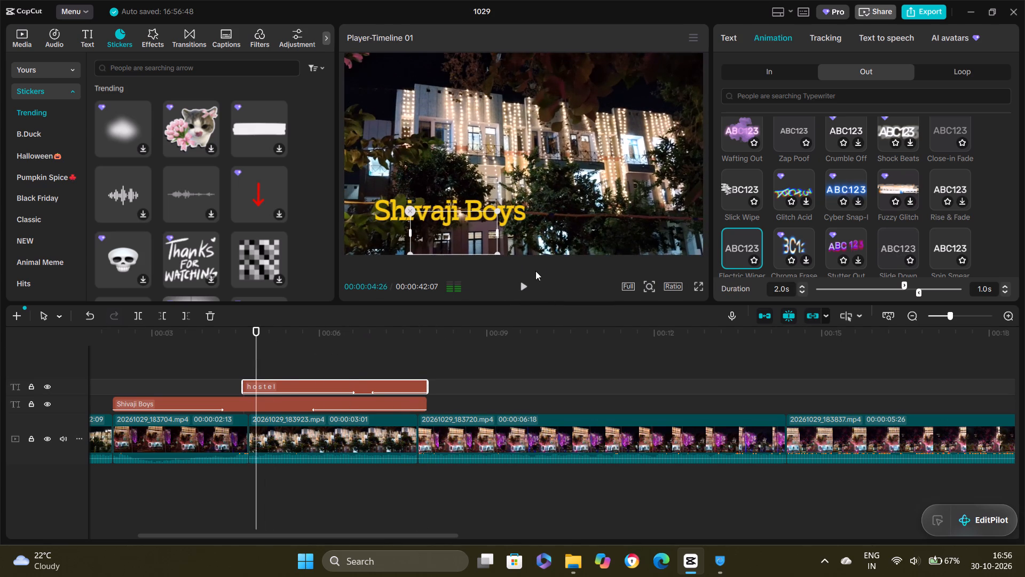
left_click(526, 283)
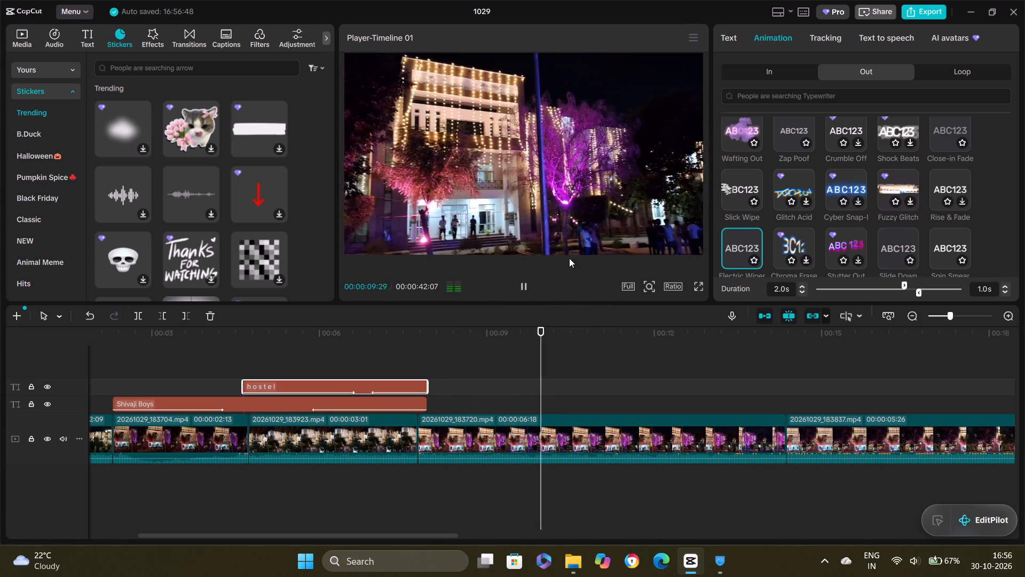
left_click(524, 288)
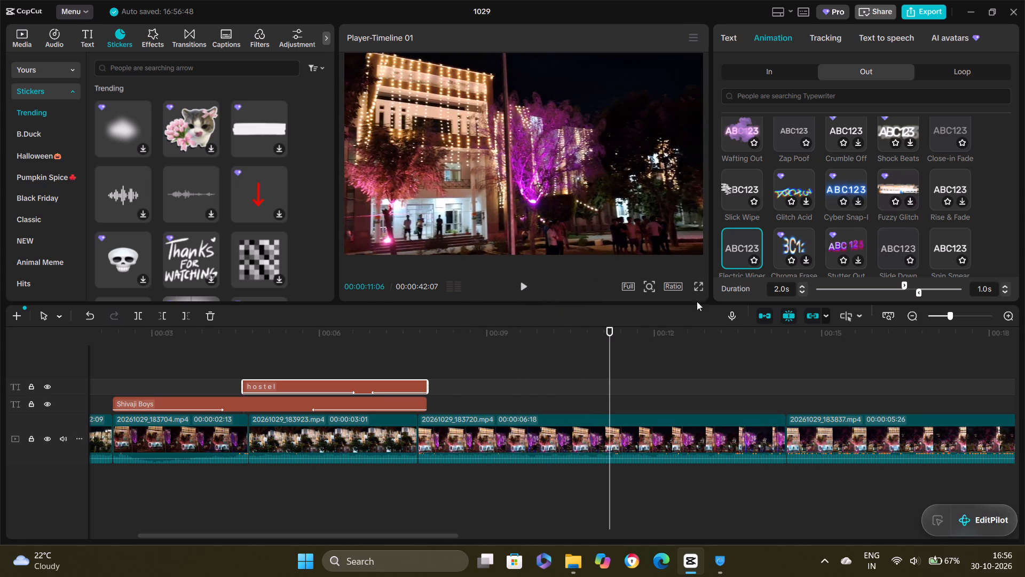
Show the video preview in full screen.
left_click(704, 286)
left_click(692, 288)
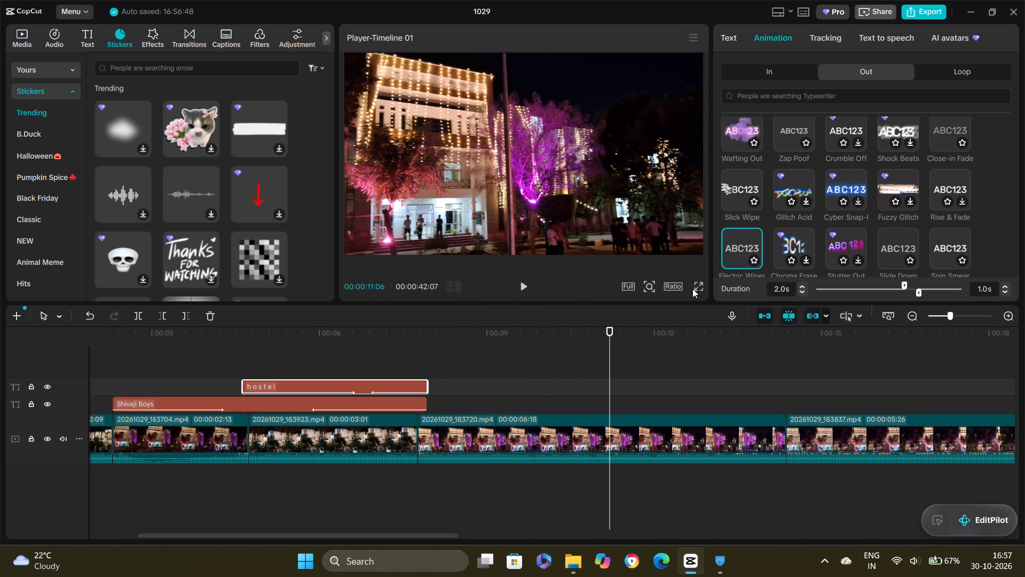
left_click(699, 287)
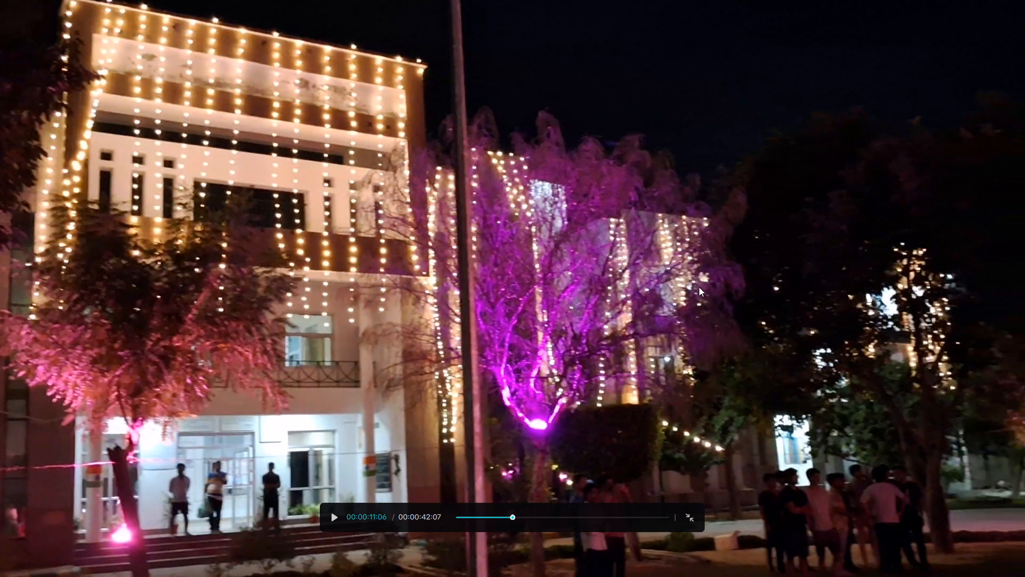
Play back the video in full screen from the start until past both titles, and return to the editing view.
left_click_drag(506, 516, 446, 515)
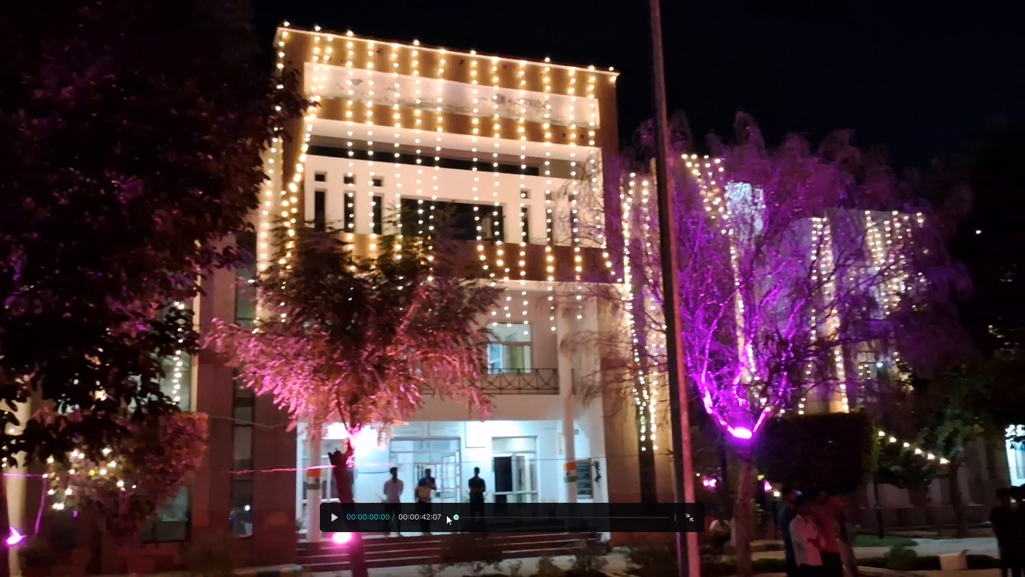
left_click_drag(446, 515, 434, 515)
left_click(336, 516)
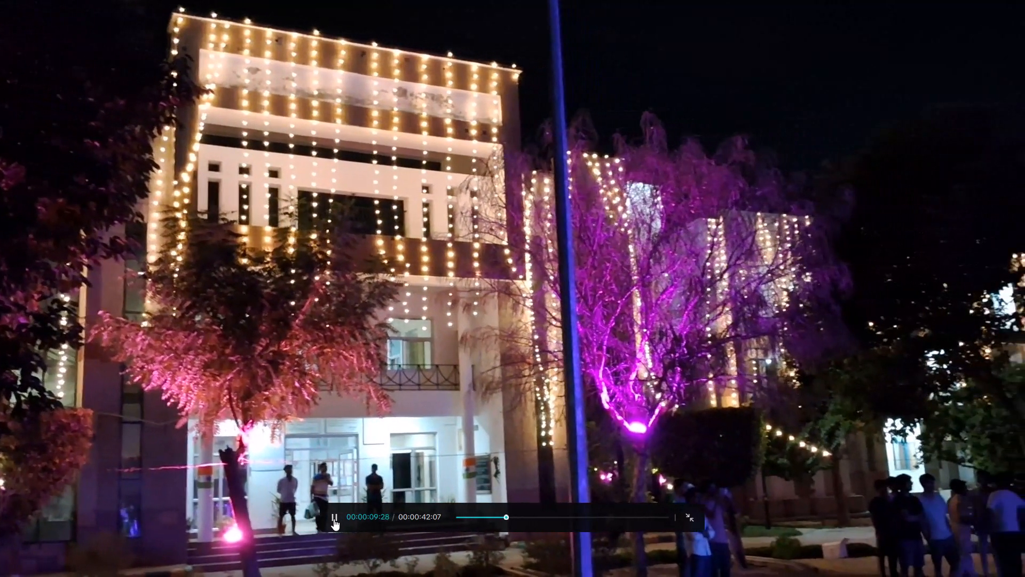
left_click(334, 519)
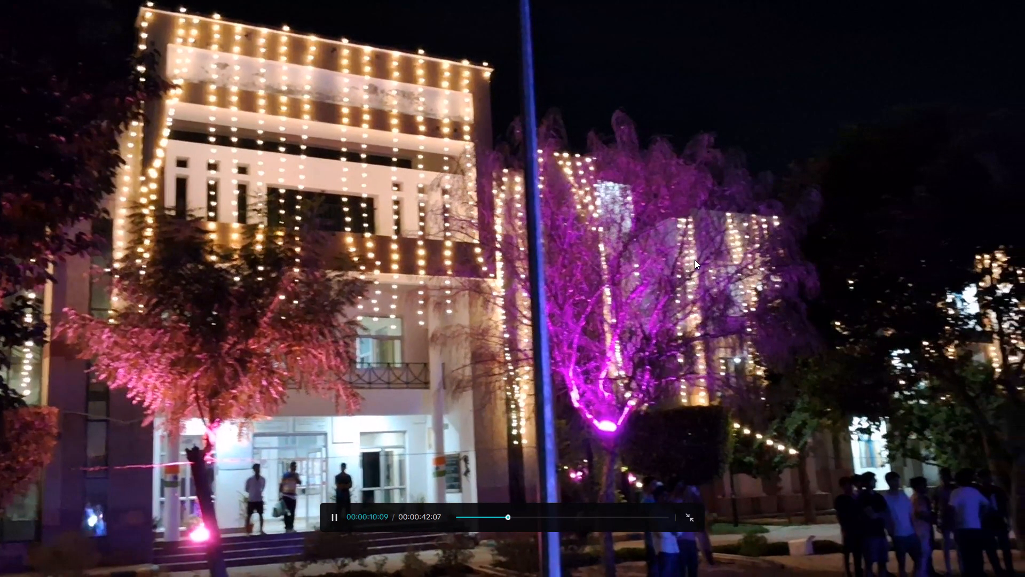
key("Escape")
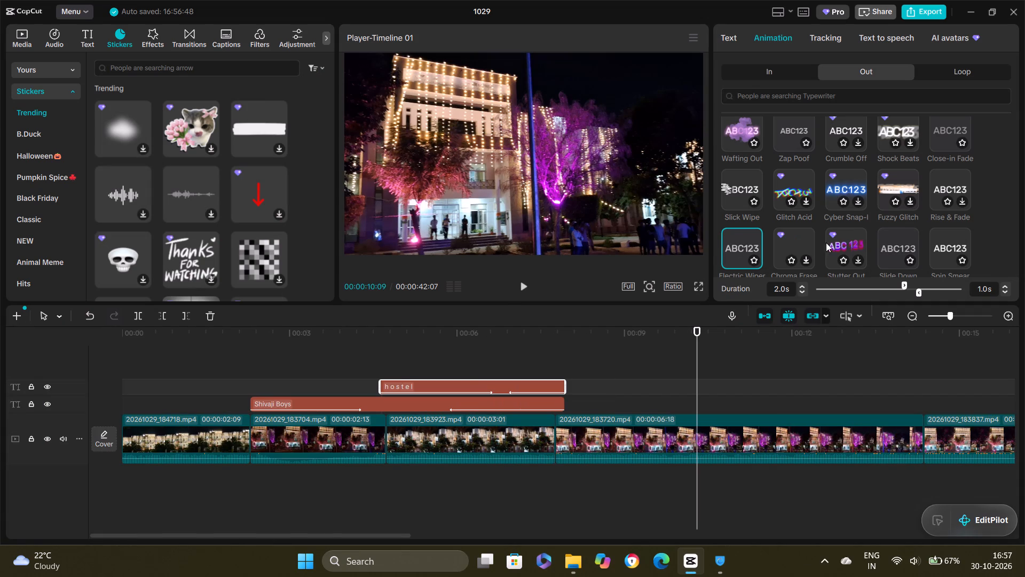
Reposition the "Shivaji Boys" title in the lower-right part of the video frame, at about 00:00:05:12.
left_click(458, 390)
left_click_drag(700, 362, 423, 354)
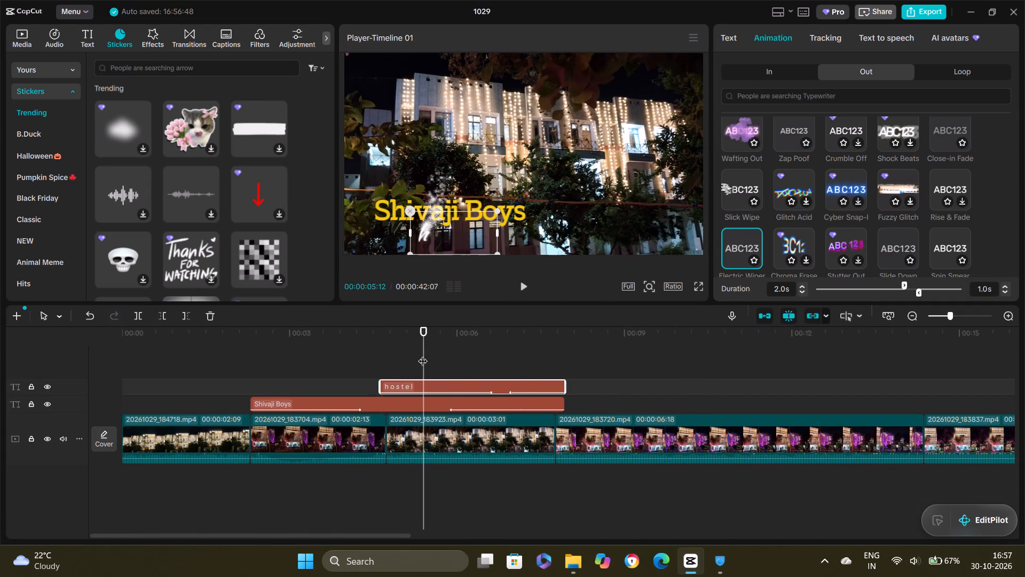
left_click_drag(492, 209, 621, 99)
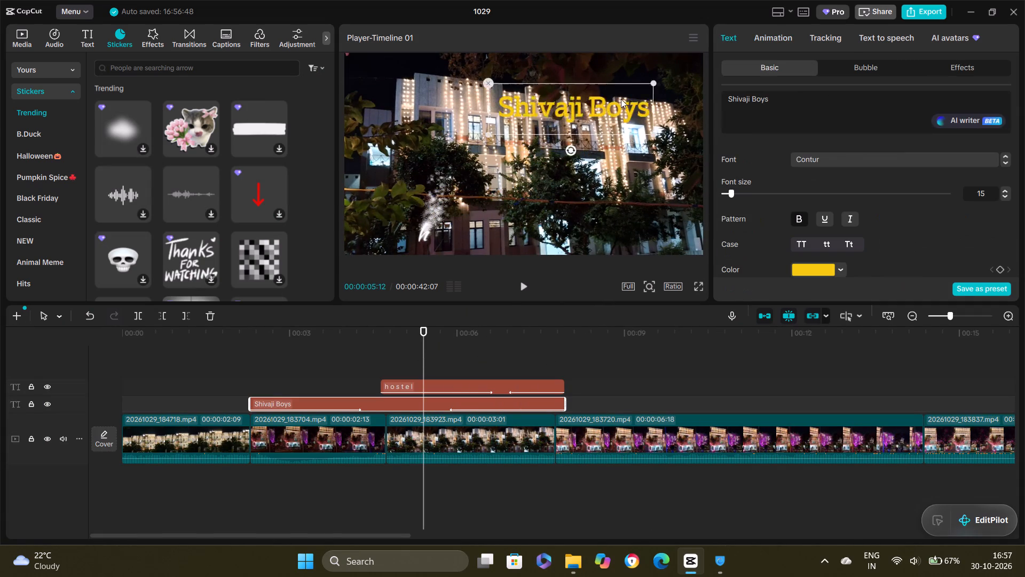
left_click_drag(621, 99, 641, 65)
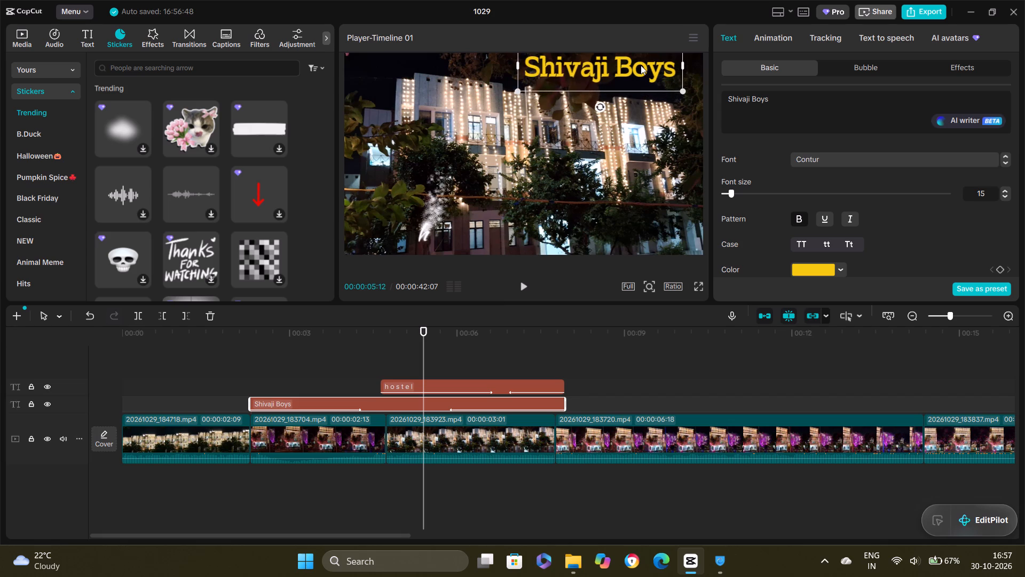
left_click_drag(641, 65, 637, 176)
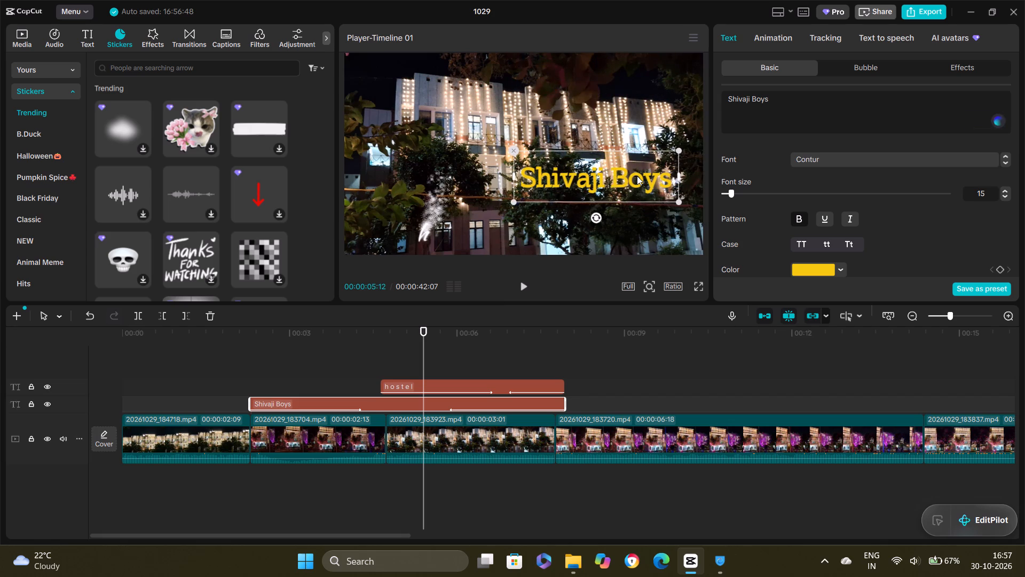
Move the "hostel" title so it sits centred just beneath the "Shivaji Boys" title in the video frame.
left_click(460, 382)
left_click_drag(432, 238, 446, 230)
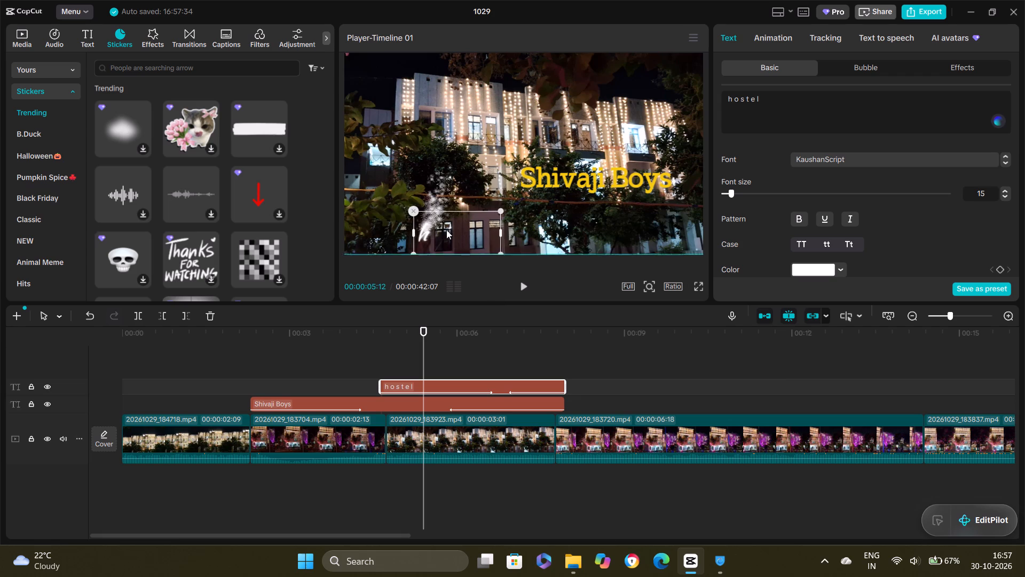
left_click_drag(446, 230, 574, 208)
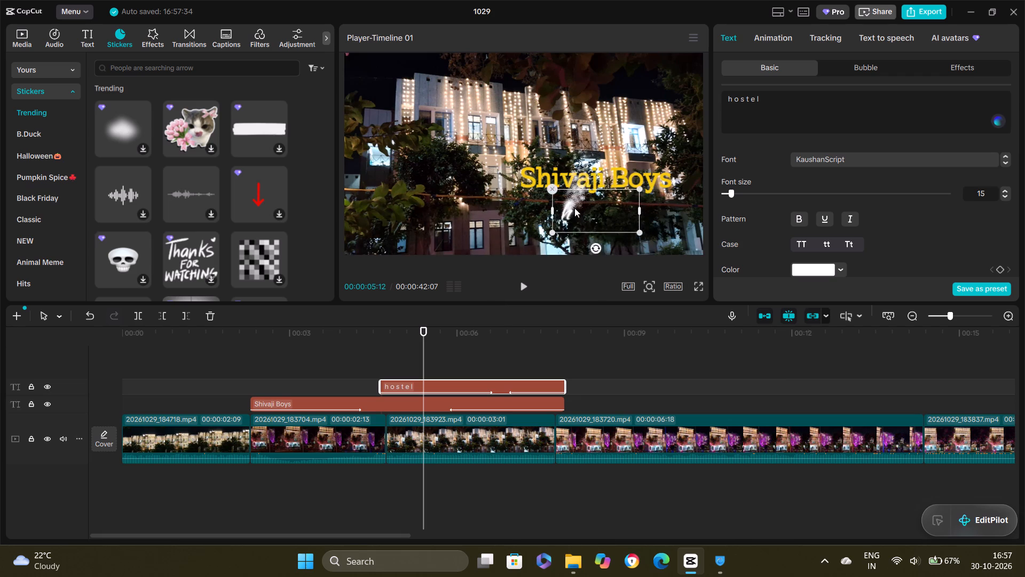
left_click_drag(574, 208, 567, 216)
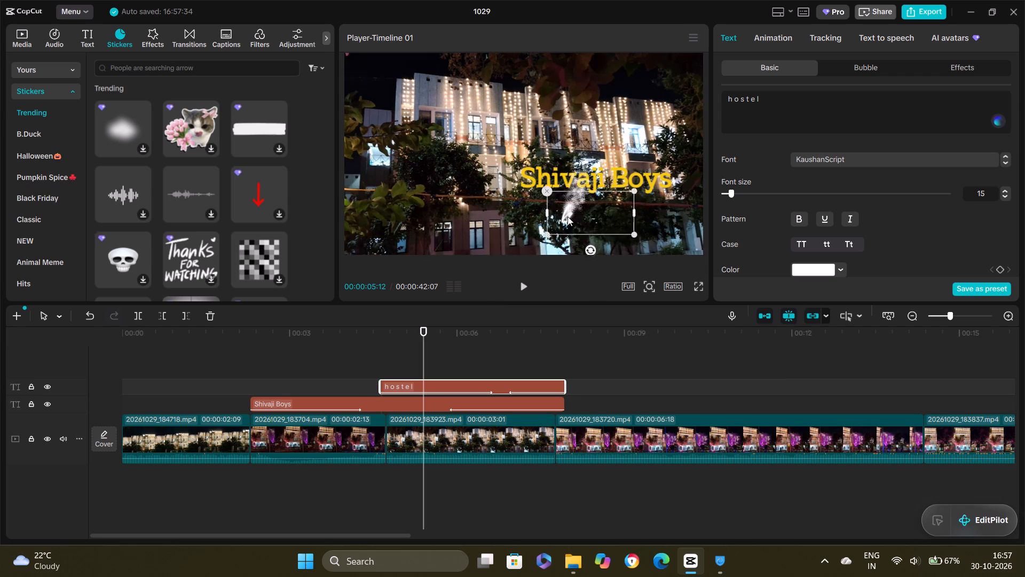
left_click_drag(567, 216, 571, 204)
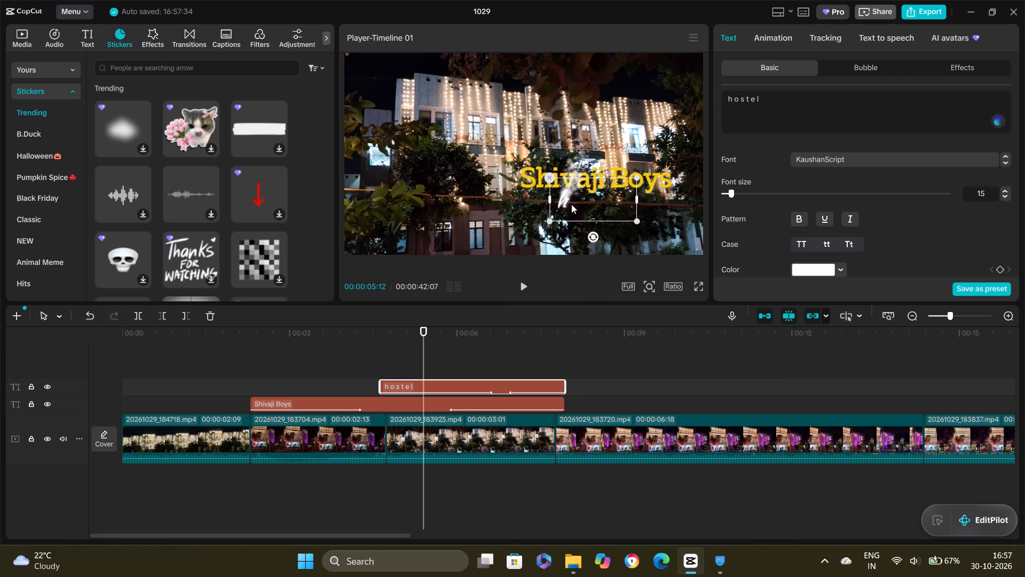
left_click_drag(571, 204, 573, 206)
Play back the video from just before the "Shivaji Boys" title until both titles have ended to review their new positions.
left_click_drag(422, 359, 226, 363)
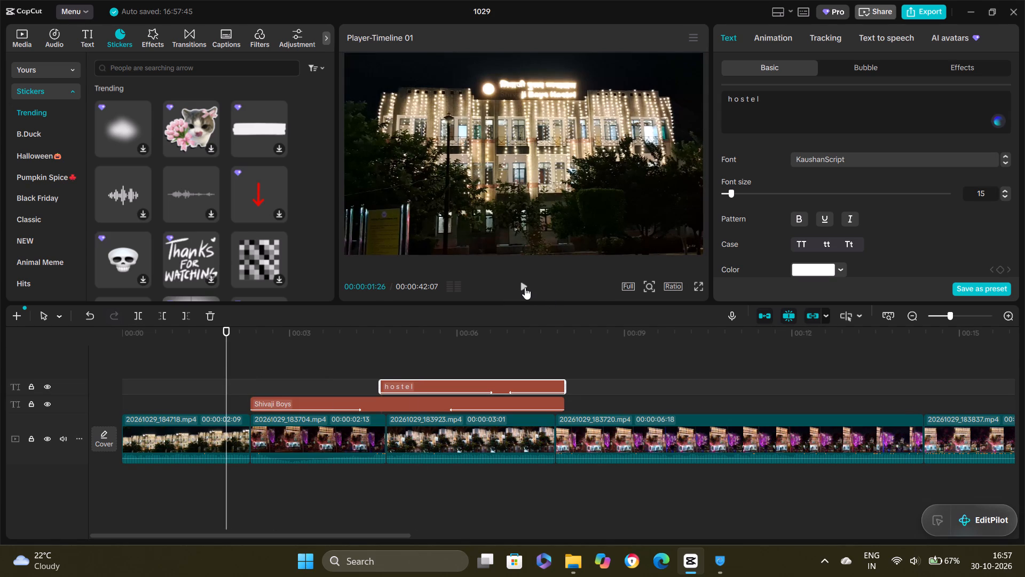
left_click(525, 287)
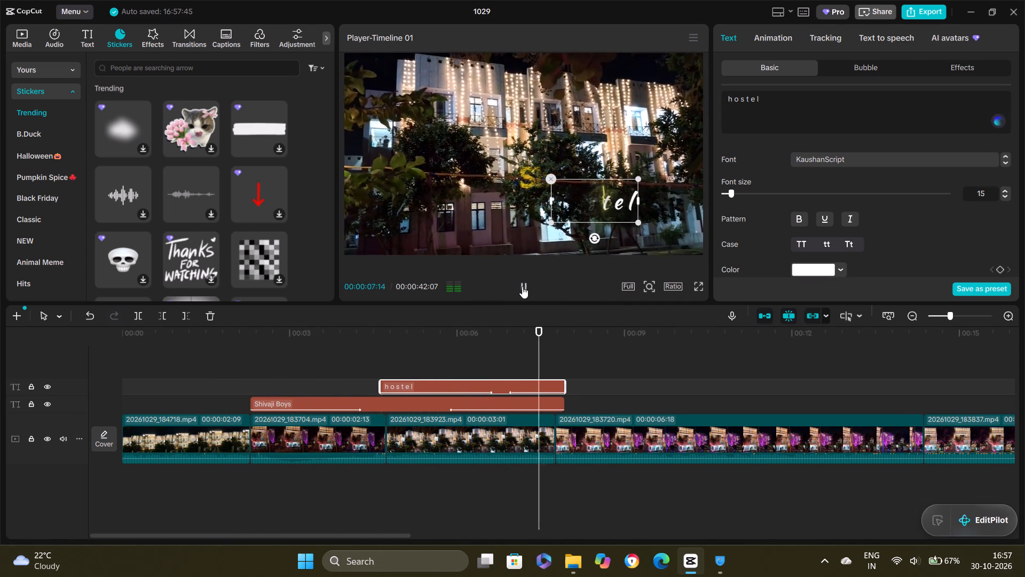
left_click(521, 283)
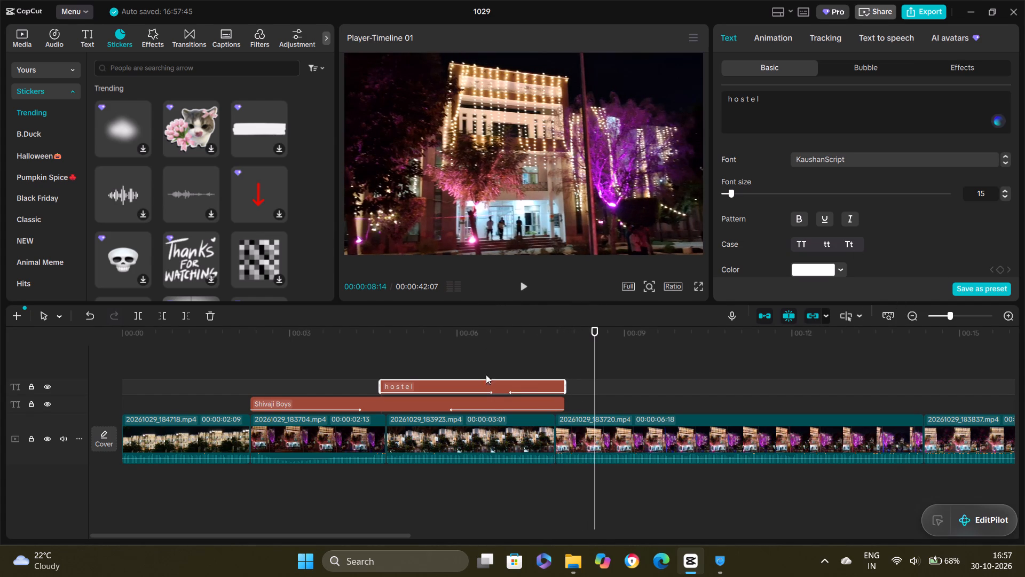
Set the "Shivaji Boys" title's exit animation duration to 1.0 s.
left_click(490, 405)
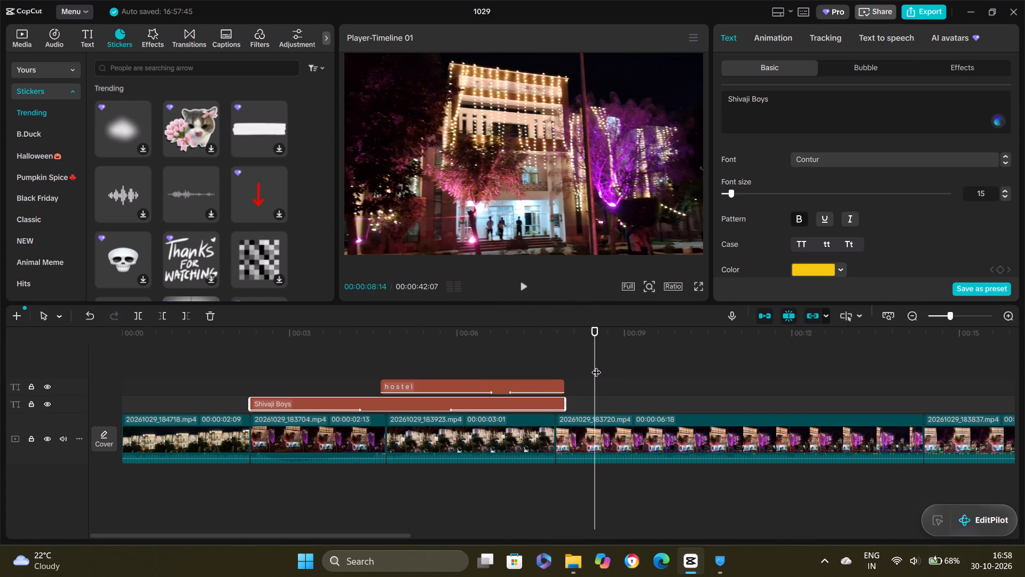
left_click_drag(596, 364, 619, 371)
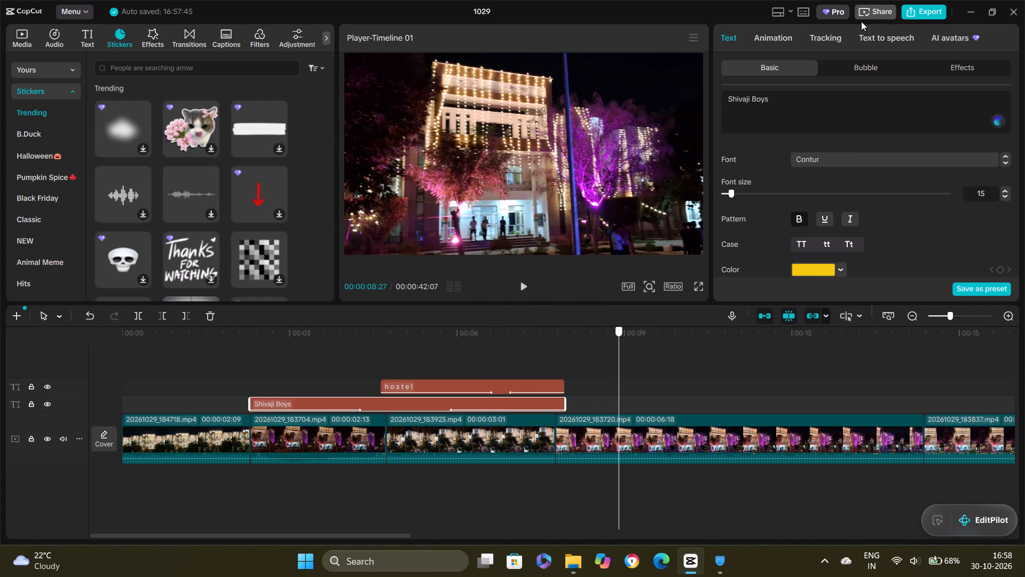
left_click(782, 36)
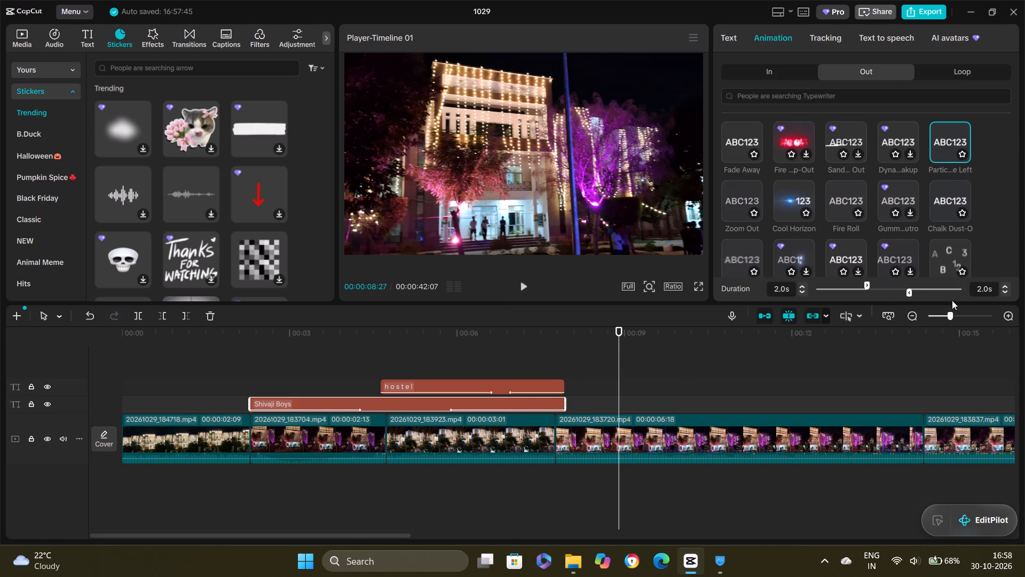
left_click(1003, 290)
left_click(1003, 290)
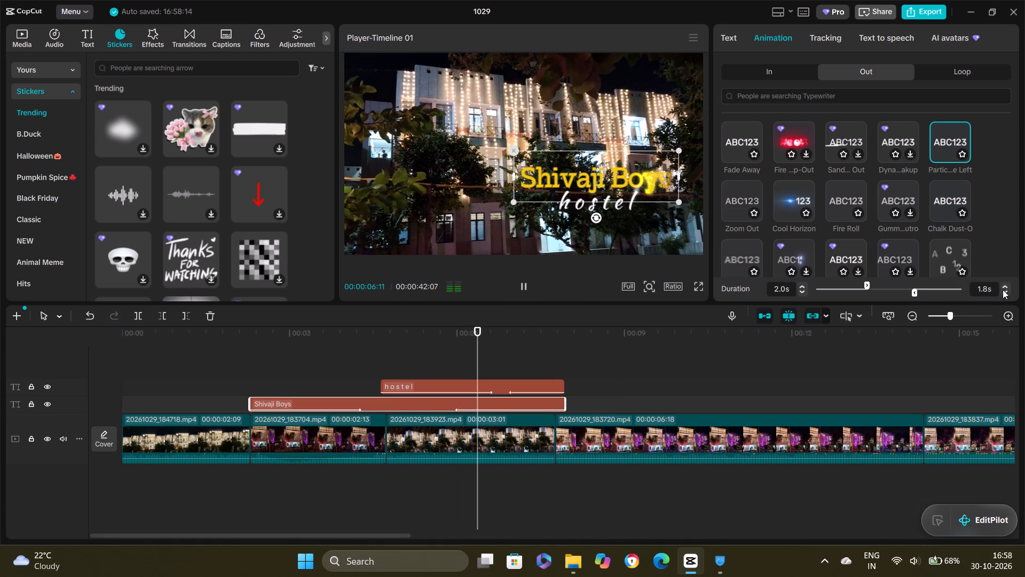
left_click(1003, 290)
left_click(1003, 290)
left_click(1003, 290)
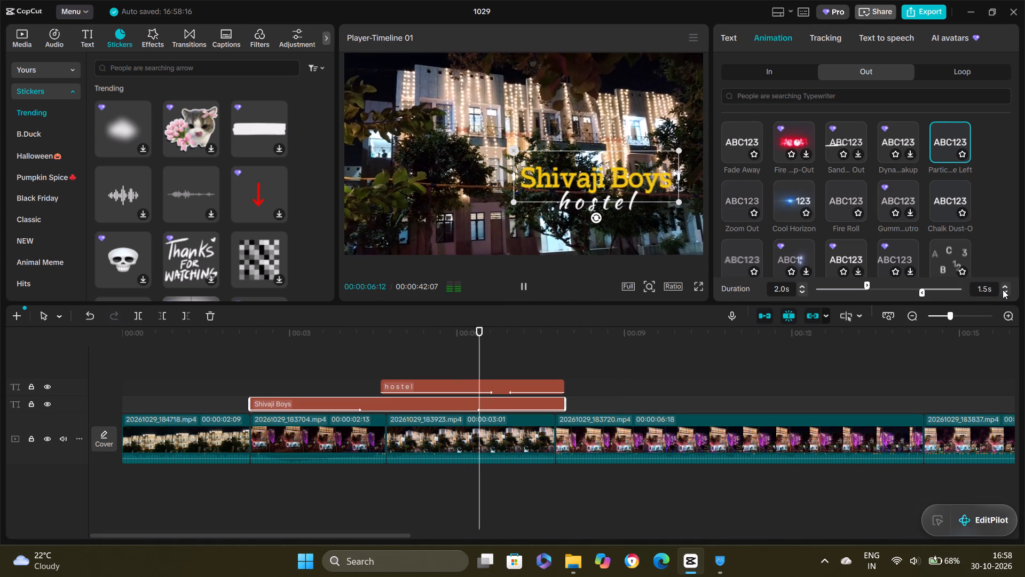
left_click(1003, 290)
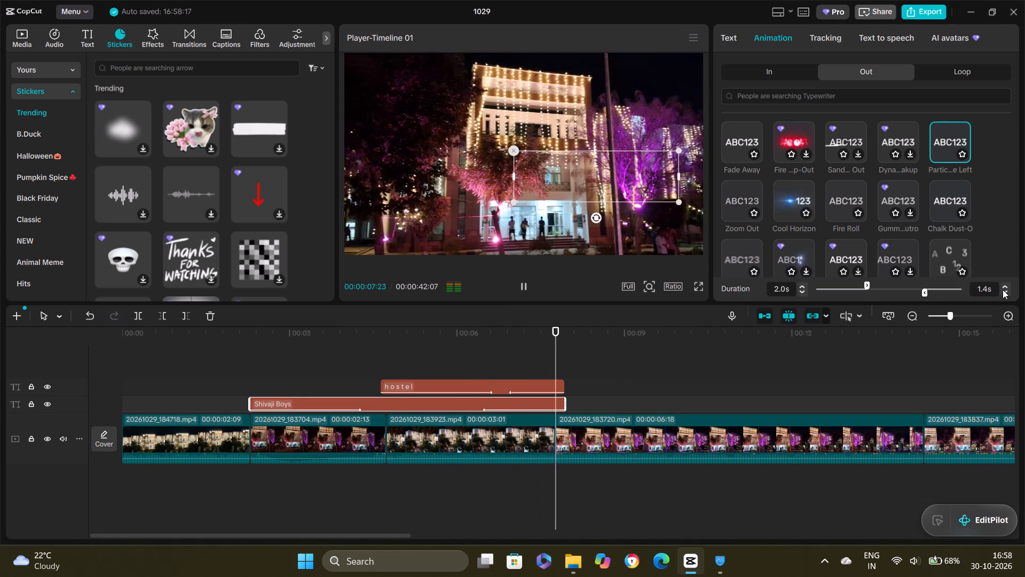
left_click(1003, 290)
triple_click(1003, 290)
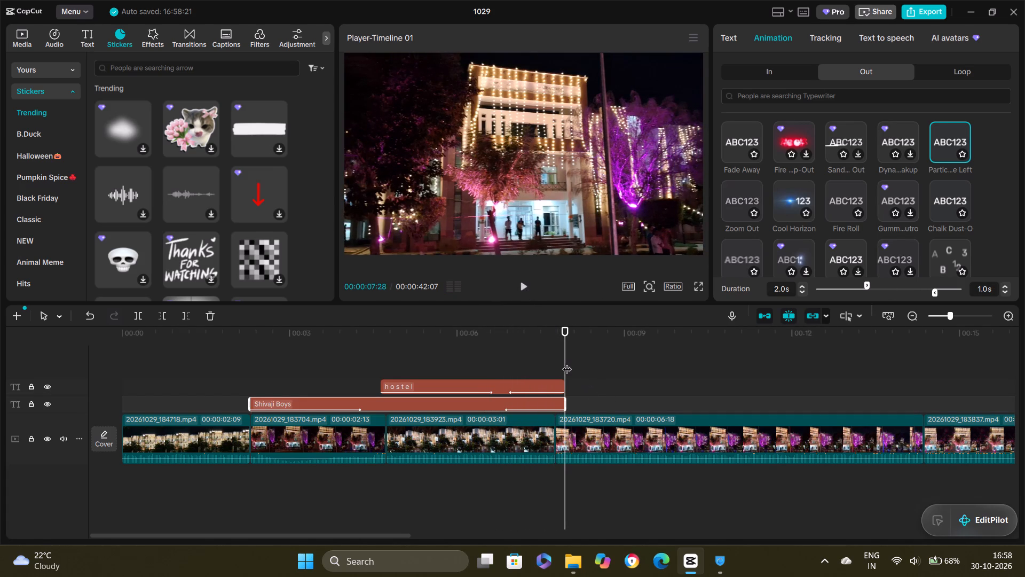
Scrub through the ends of both titles and play back from before "Shivaji Boys" past them to review the exit animations.
left_click_drag(565, 361, 512, 356)
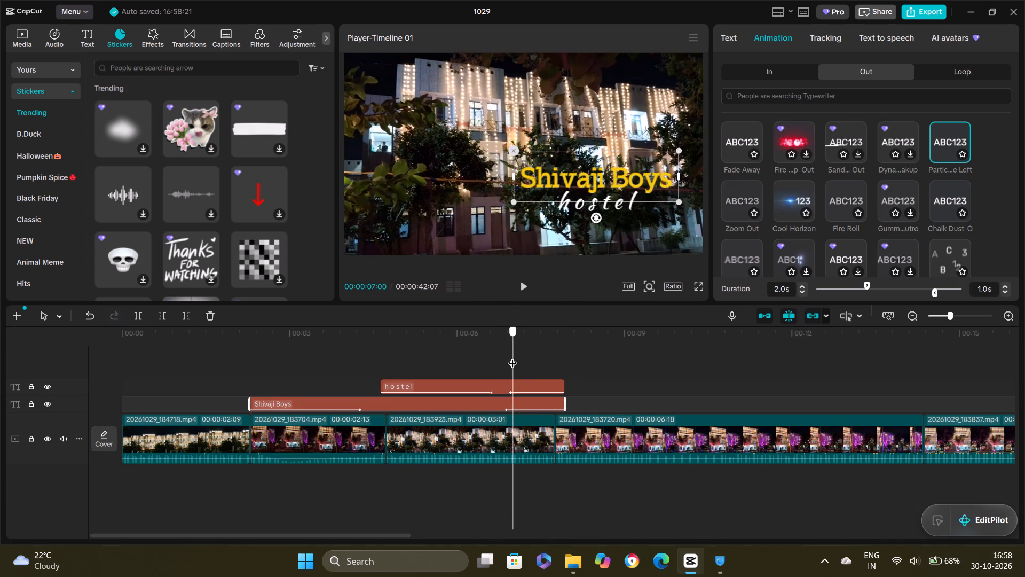
left_click_drag(512, 356, 562, 361)
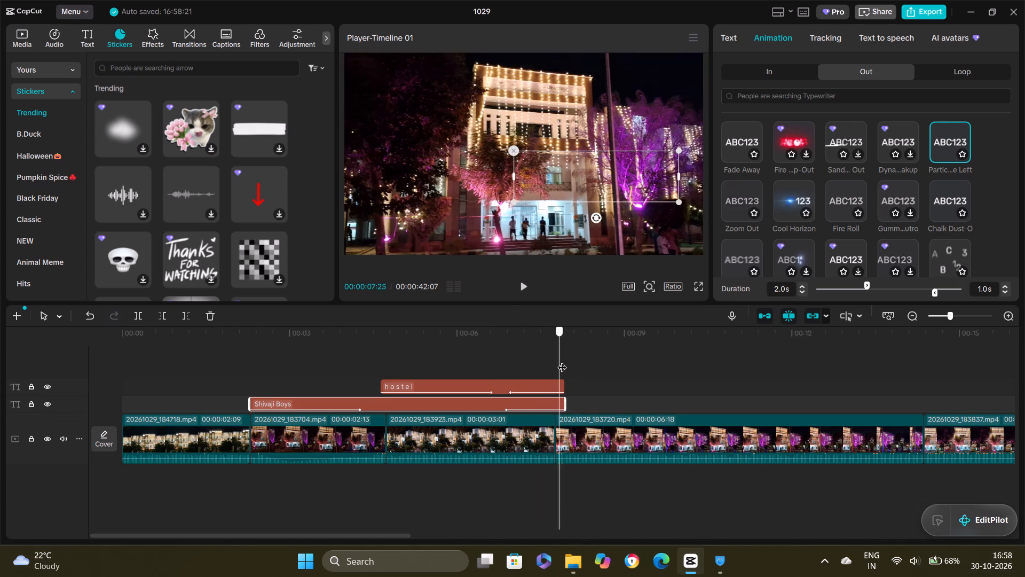
left_click_drag(562, 361, 520, 292)
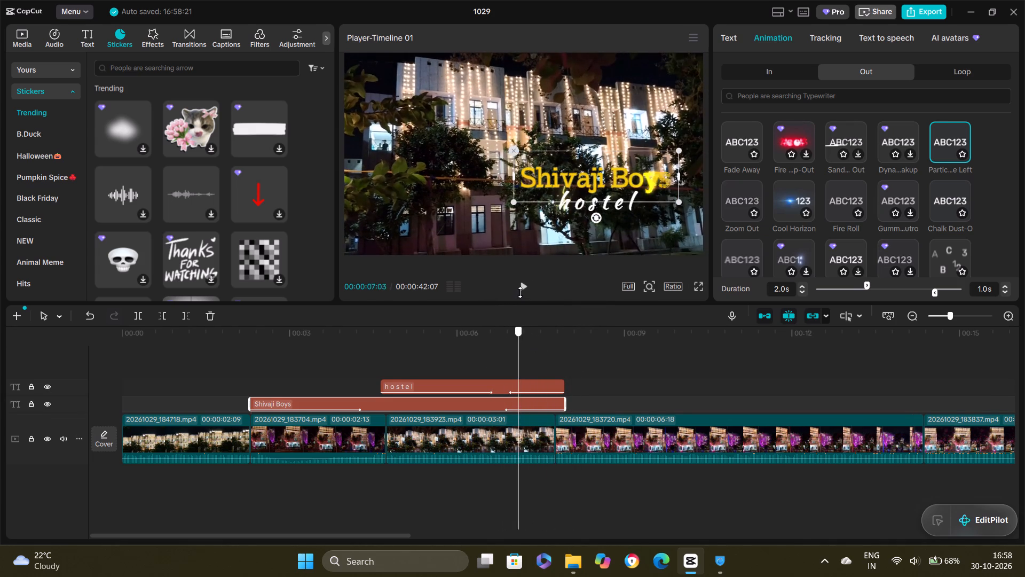
left_click_drag(520, 292, 523, 288)
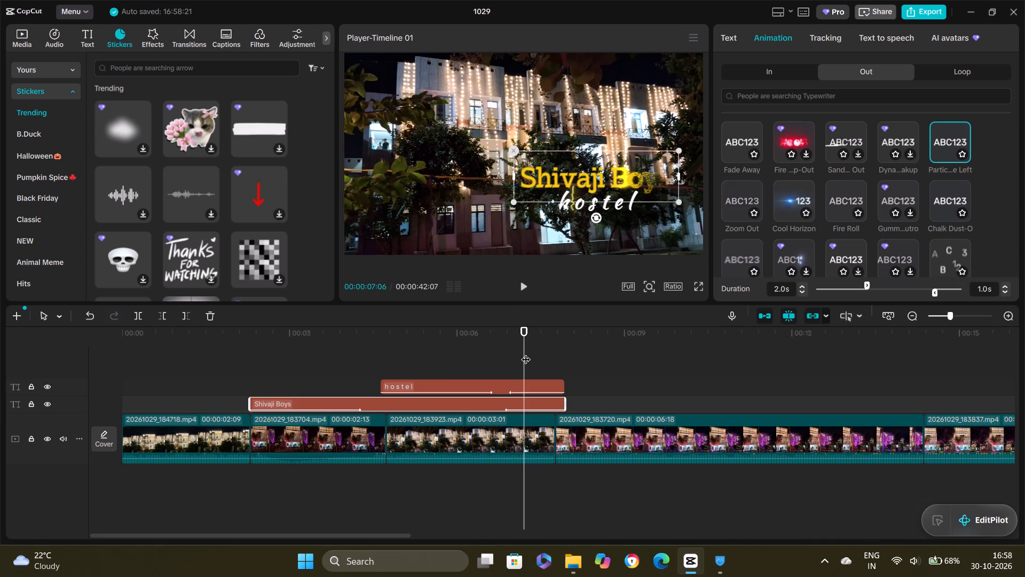
left_click_drag(526, 352, 228, 361)
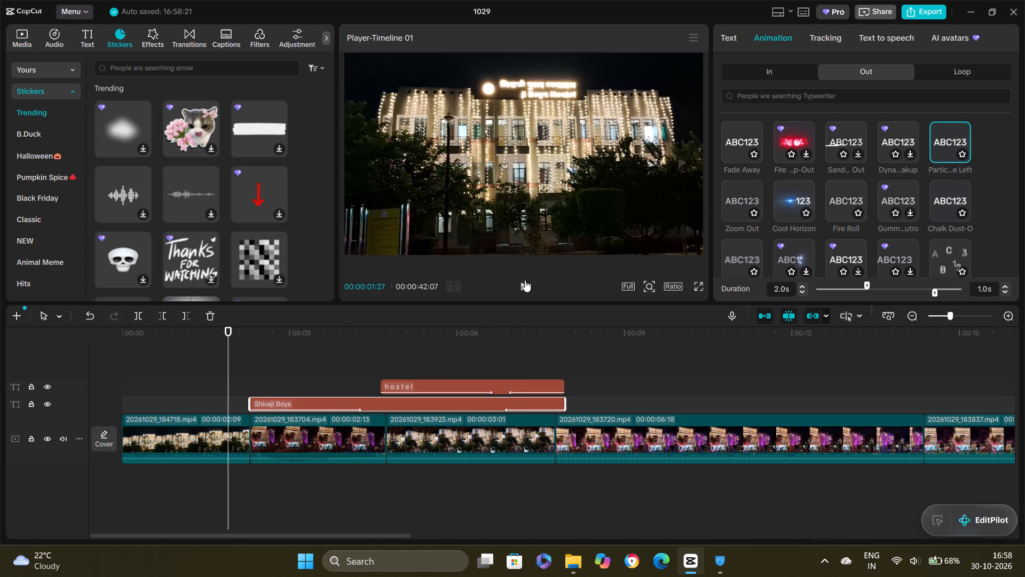
left_click(514, 285)
left_click(521, 286)
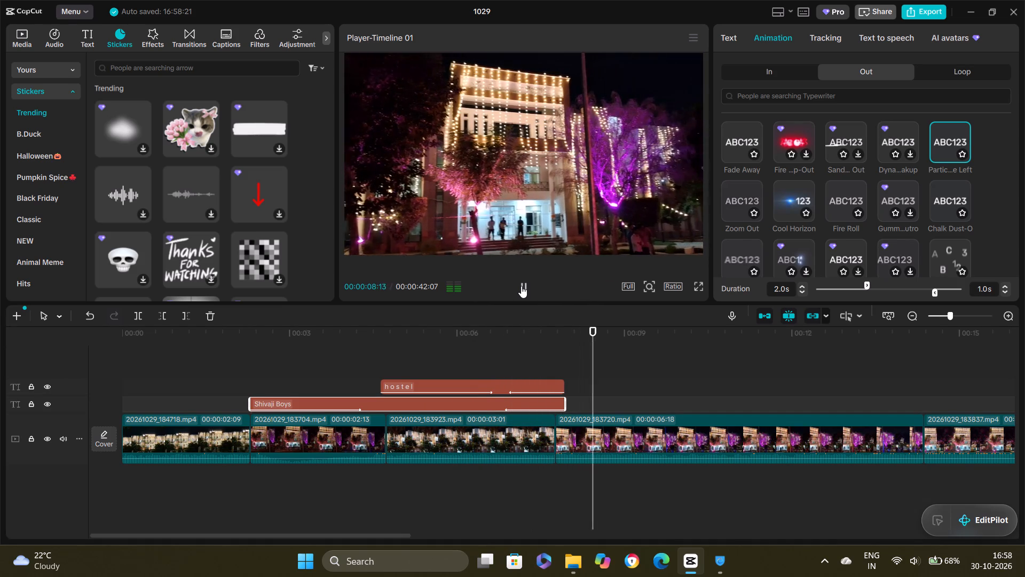
double_click(521, 286)
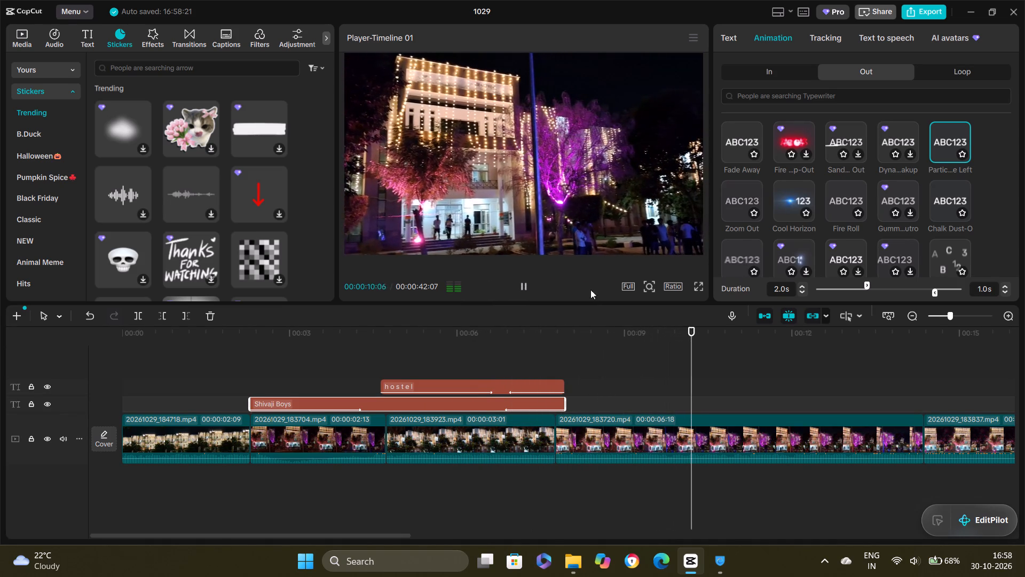
left_click(525, 286)
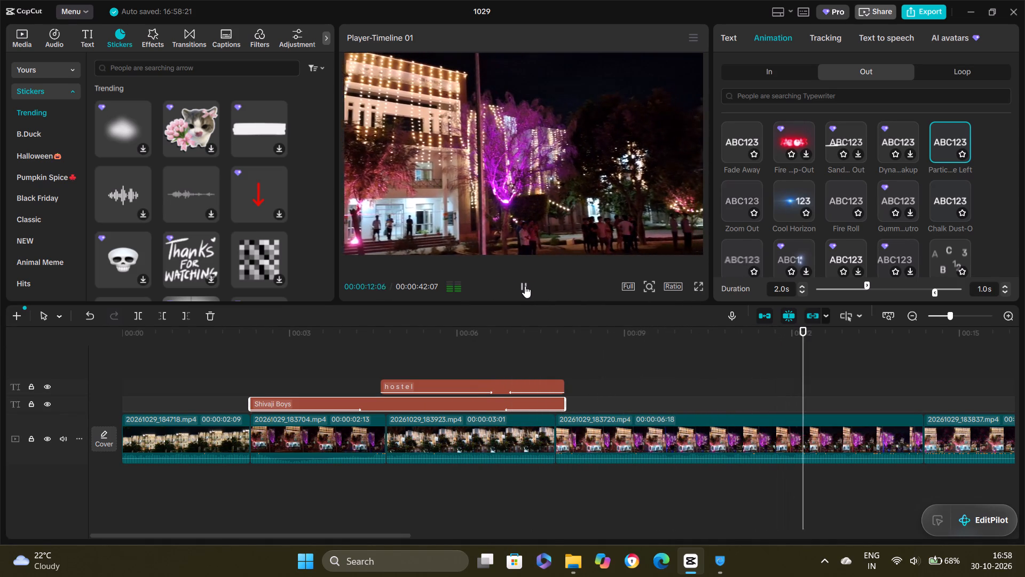
Play the video full screen from the very beginning until both titles have ended to review their timing and animations.
left_click(700, 290)
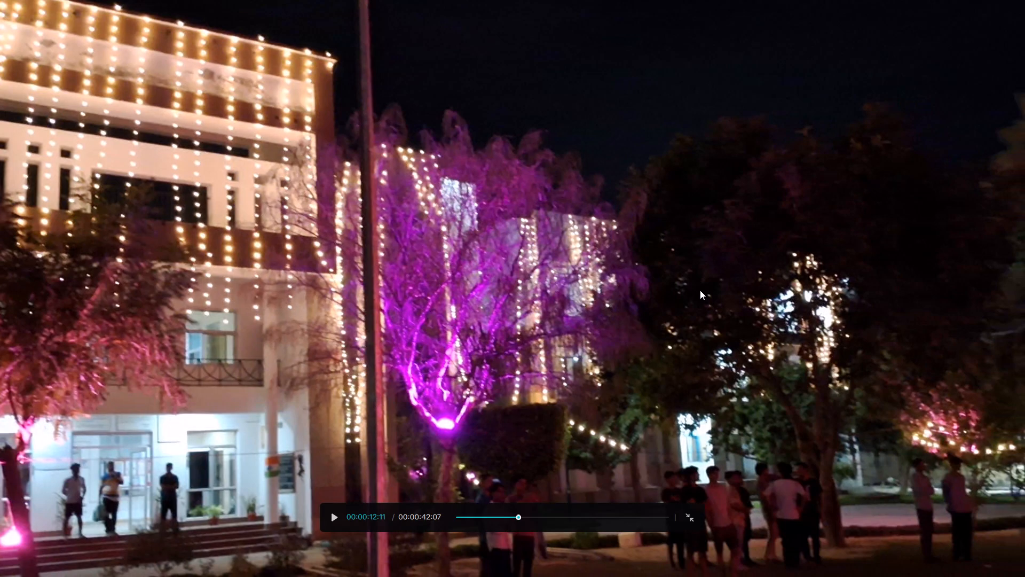
left_click(464, 514)
triple_click(464, 514)
left_click_drag(517, 515, 507, 512)
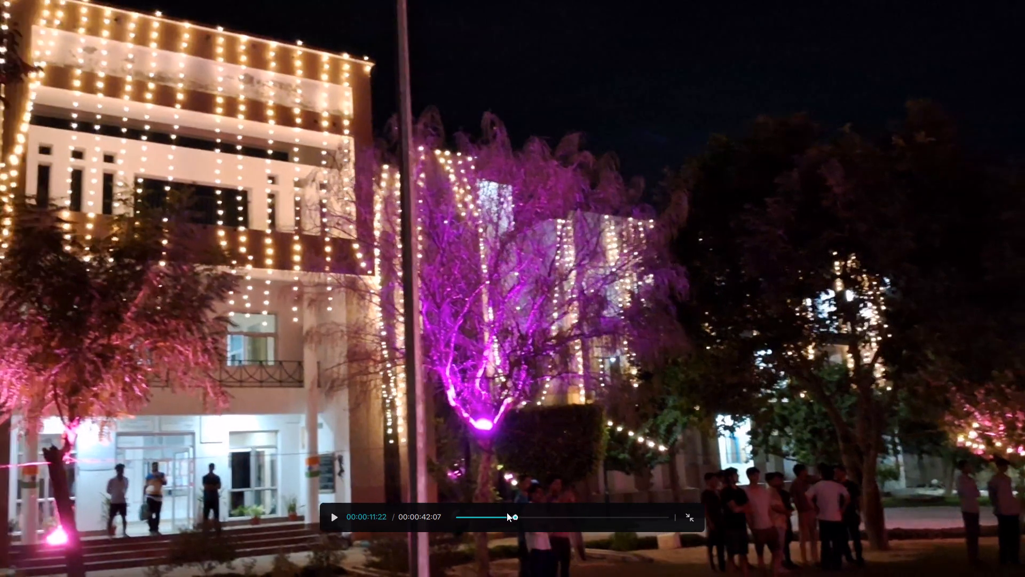
left_click_drag(507, 512, 440, 505)
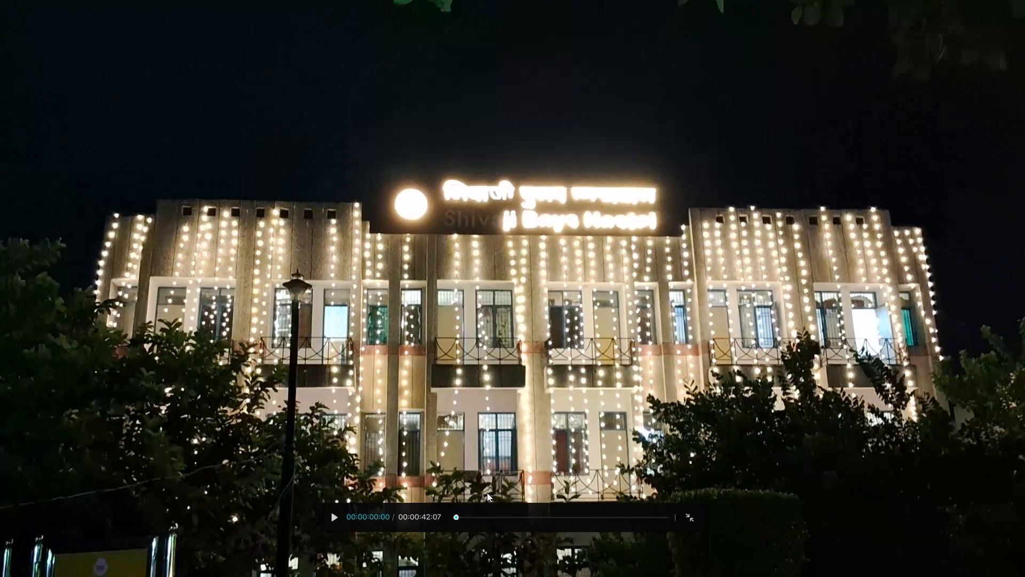
key("space")
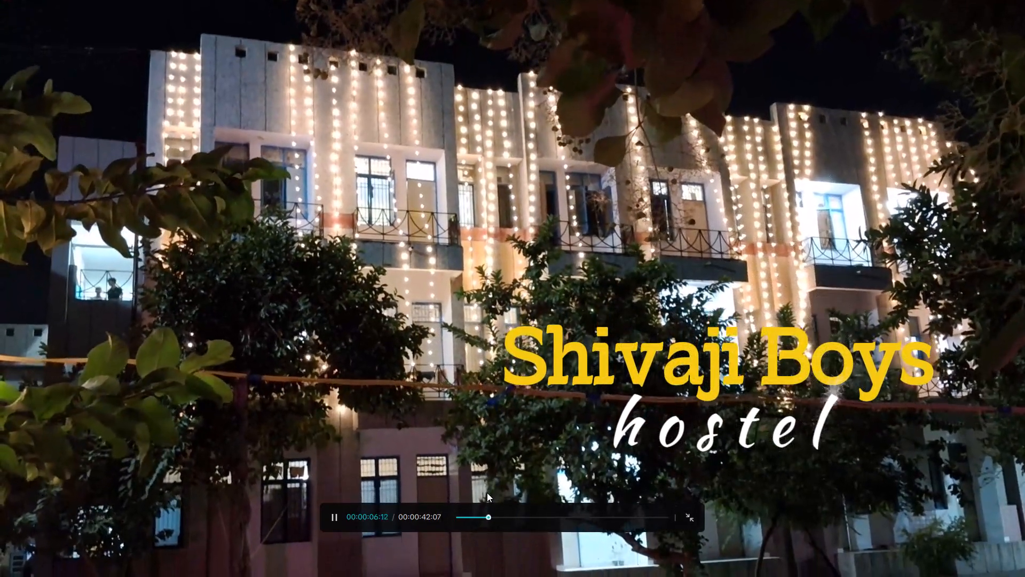
key("space")
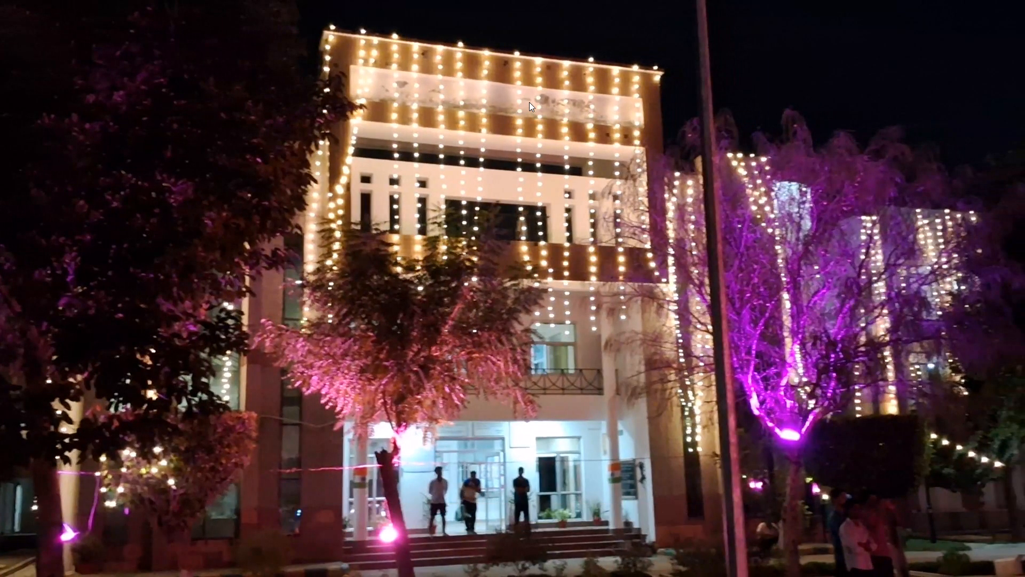
key("Escape")
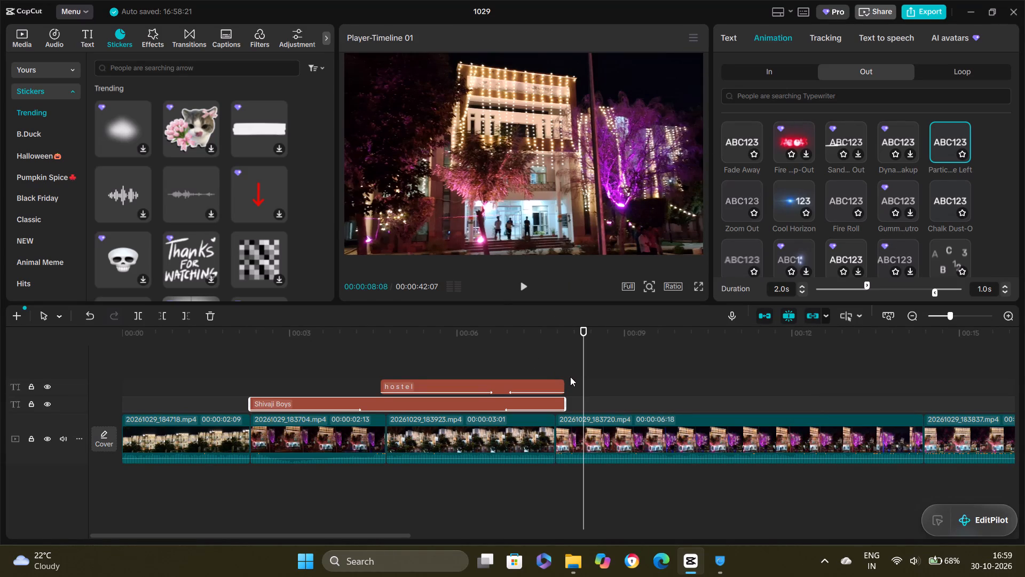
left_click_drag(584, 369, 693, 373)
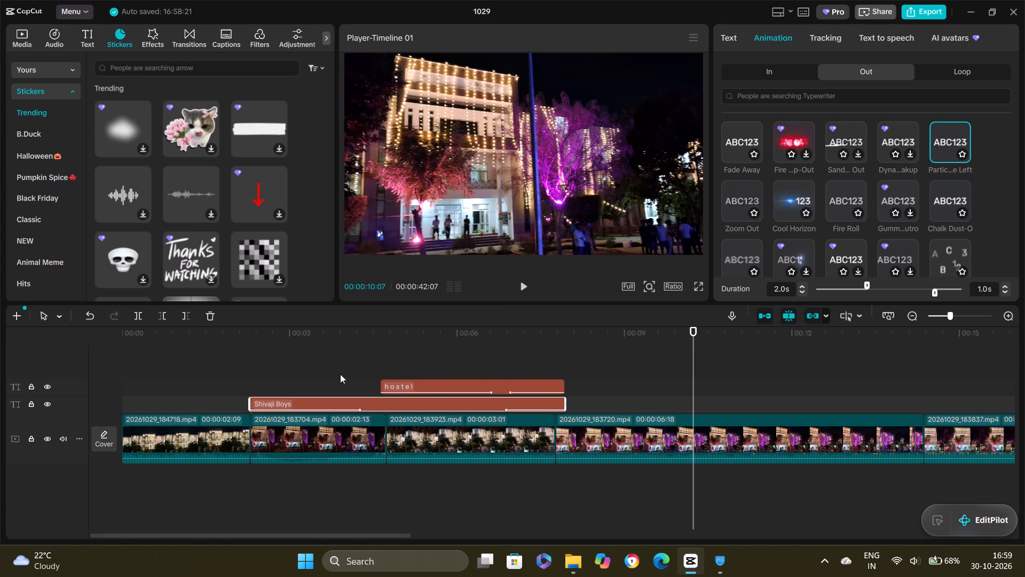
scroll(382, 442, "right", 3)
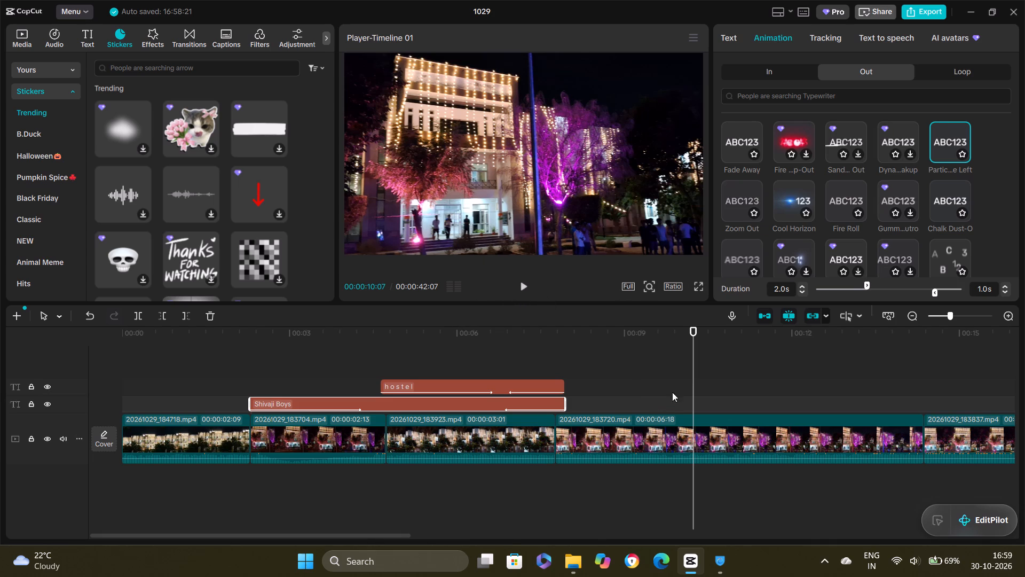
Set the "Shivaji Boys" title's entrance animation duration to 1.0 s.
left_click_drag(694, 362, 388, 353)
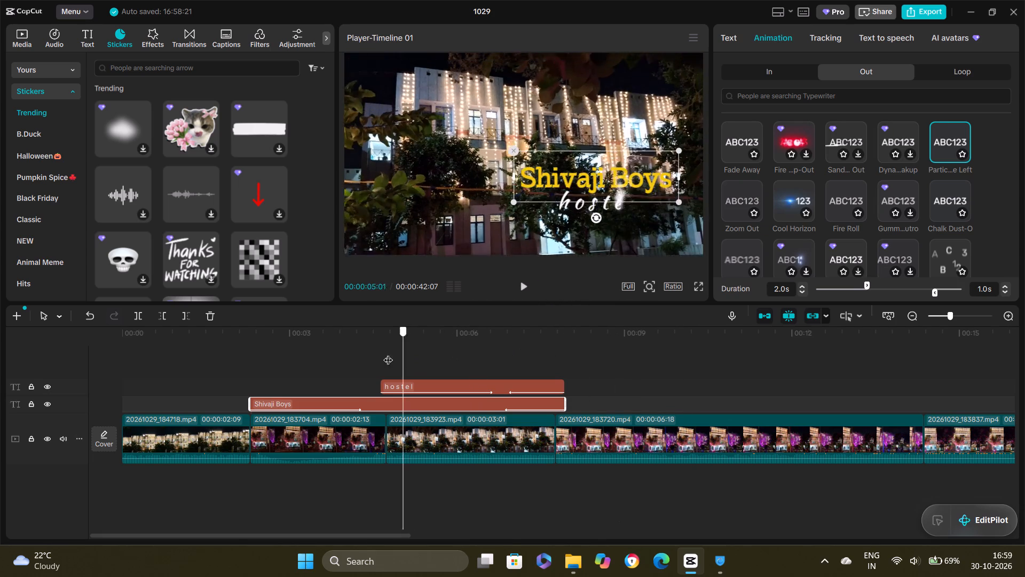
left_click_drag(388, 353, 298, 380)
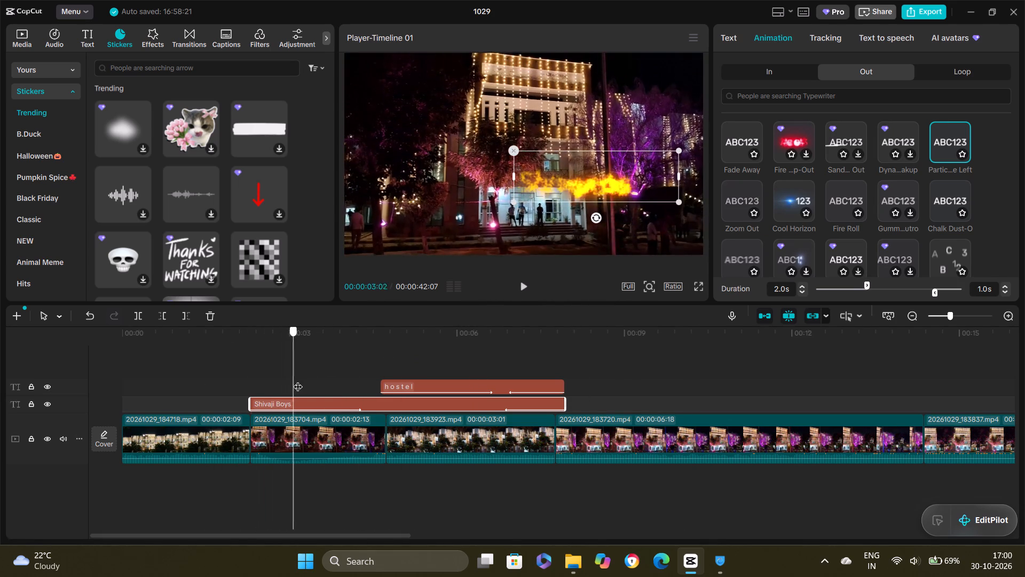
left_click_drag(298, 380, 362, 391)
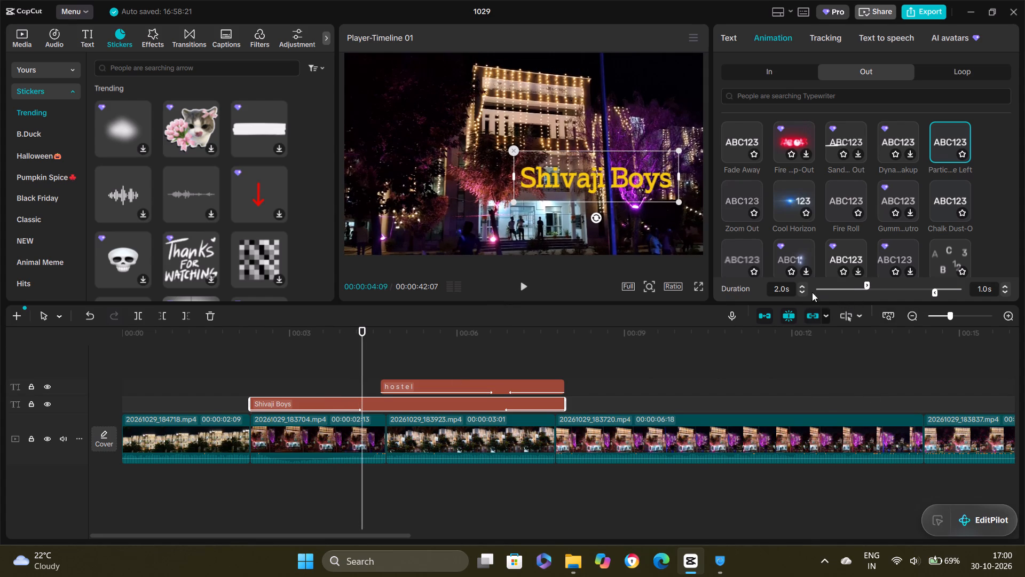
left_click(853, 285)
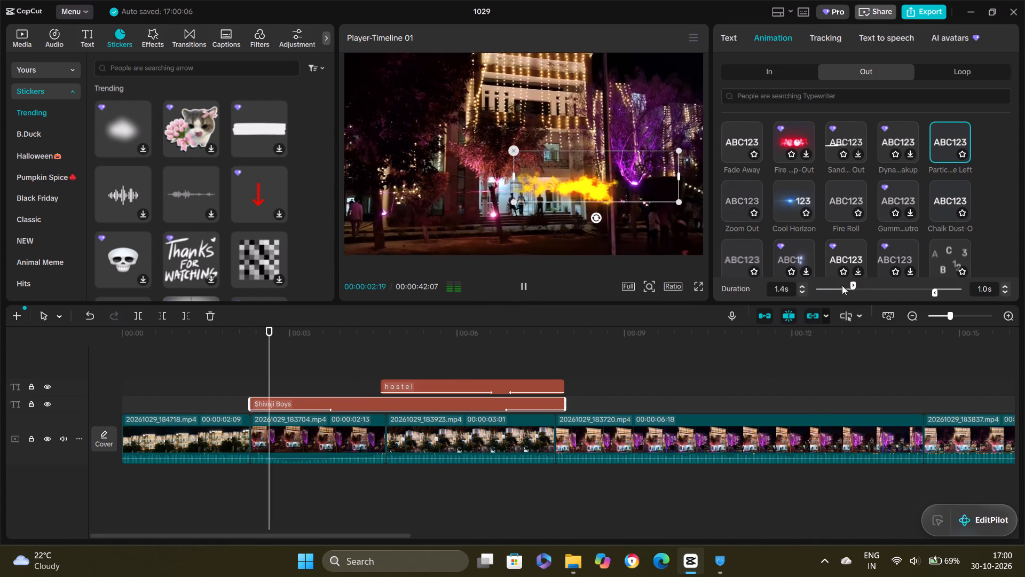
left_click(800, 286)
left_click(800, 286)
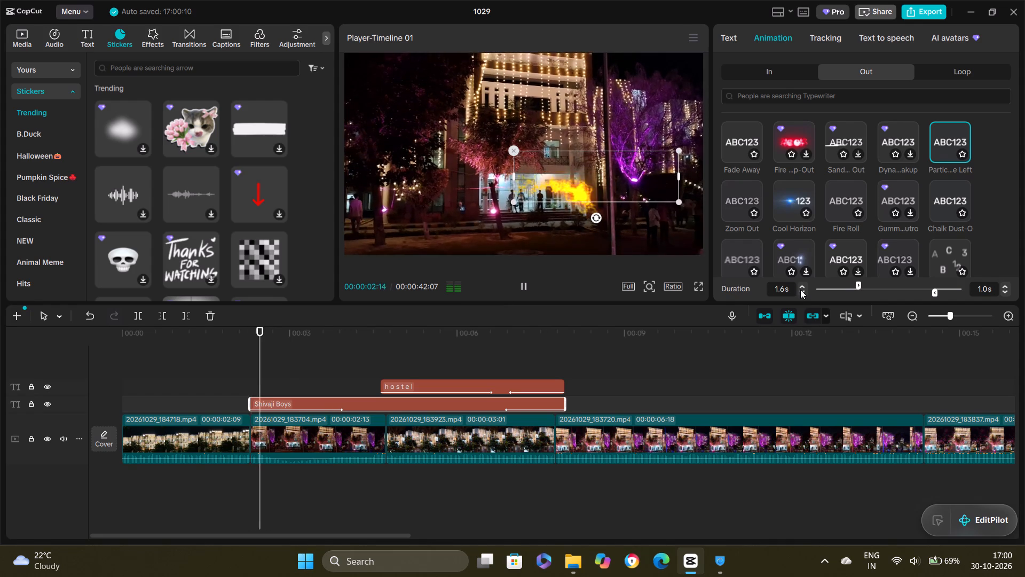
double_click(800, 291)
left_click(800, 291)
double_click(800, 291)
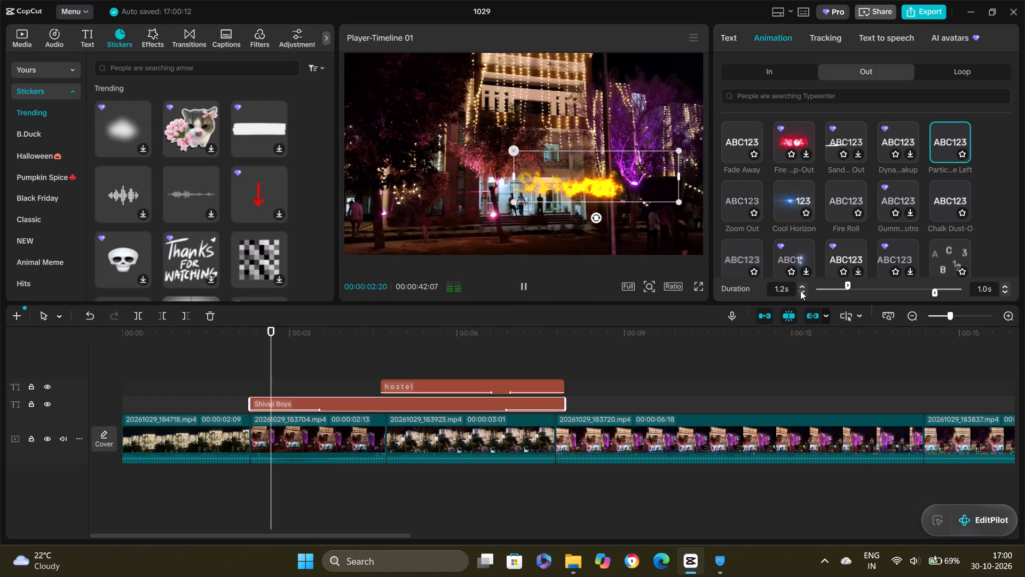
left_click(800, 291)
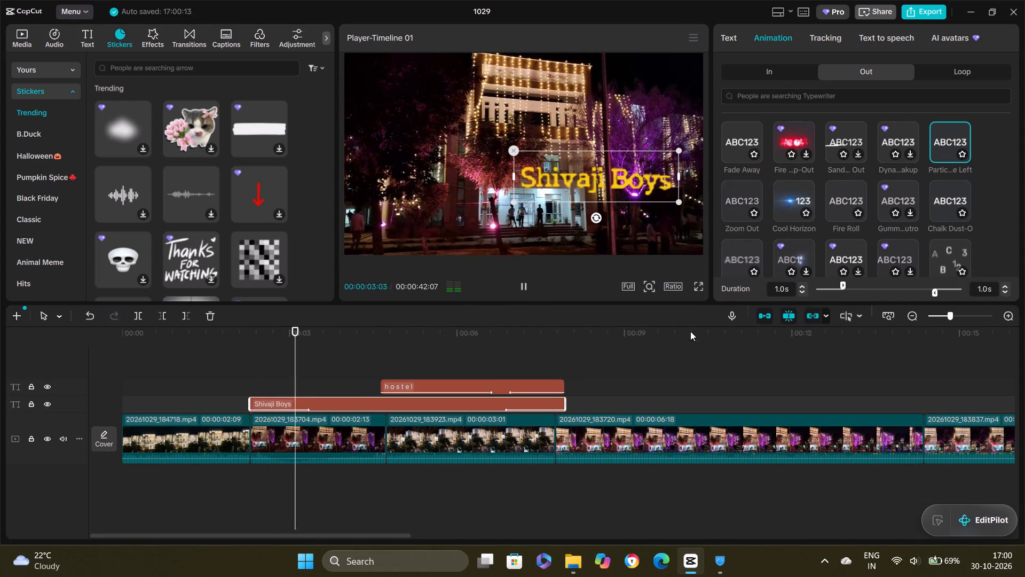
Play back the "Shivaji Boys" title, continuing full screen past the end of both titles, to review the entrance and exit animations.
double_click(527, 286)
left_click(527, 286)
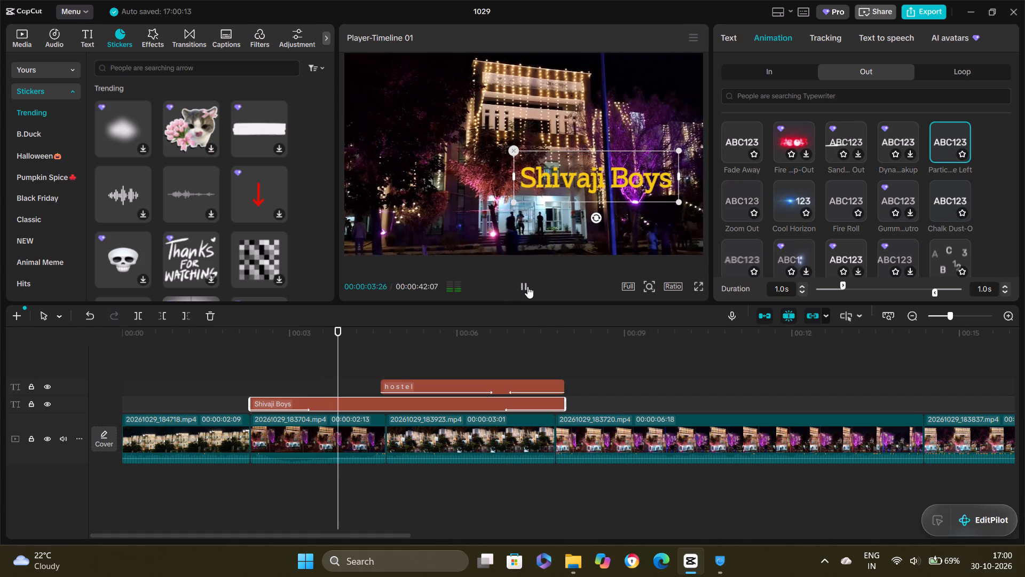
left_click(527, 286)
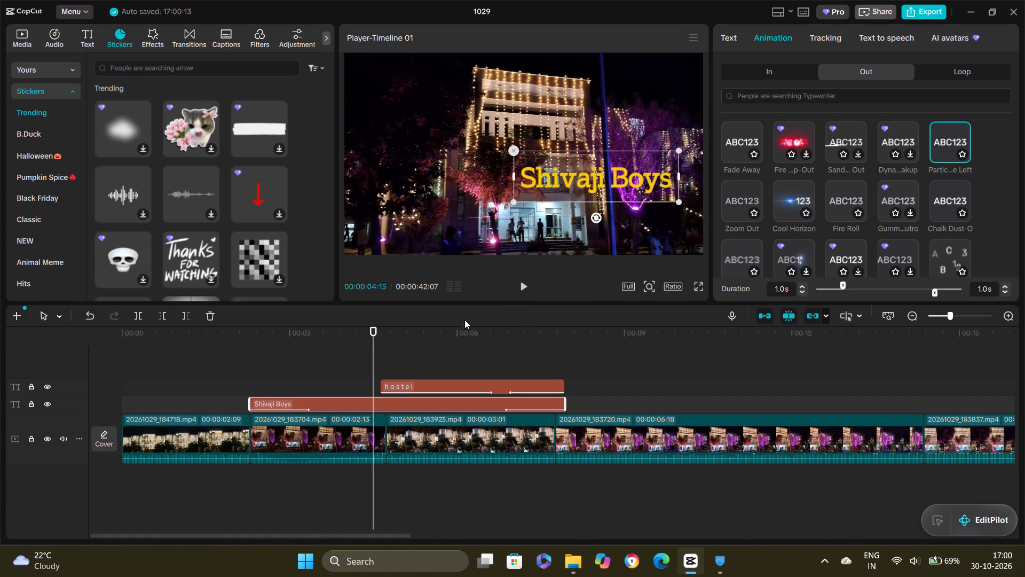
left_click(697, 285)
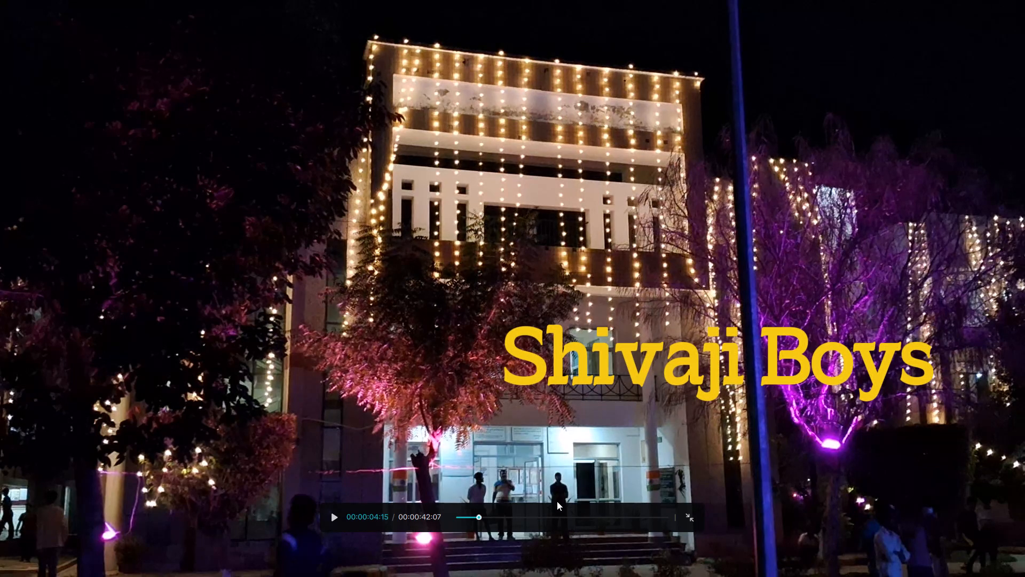
left_click(330, 517)
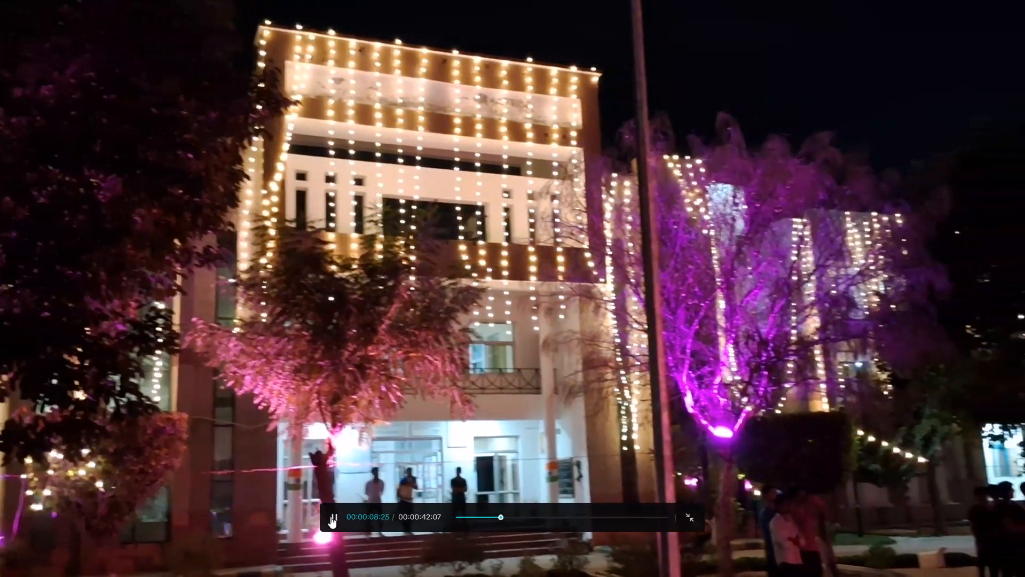
left_click(466, 516)
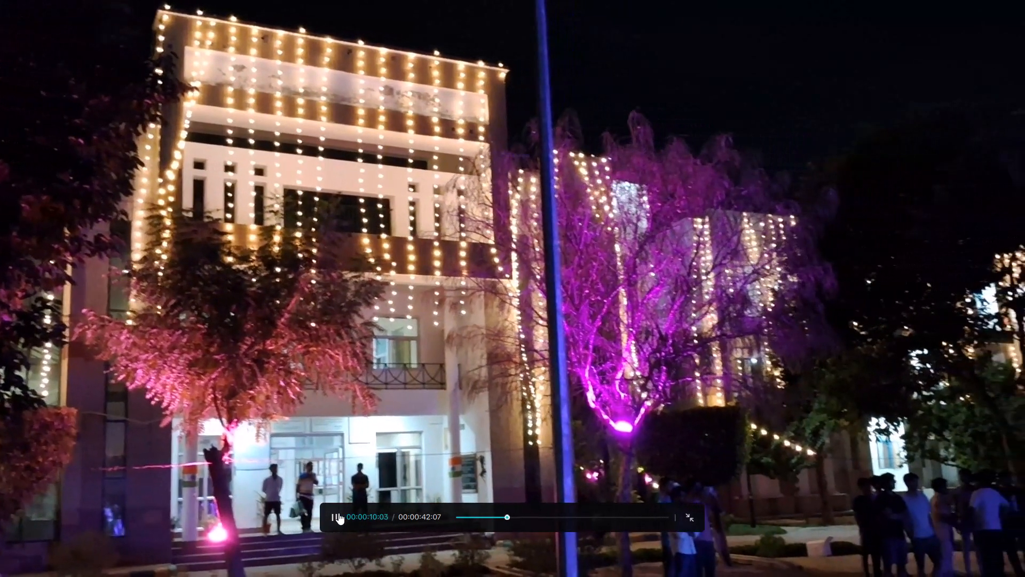
left_click(338, 513)
key("Escape")
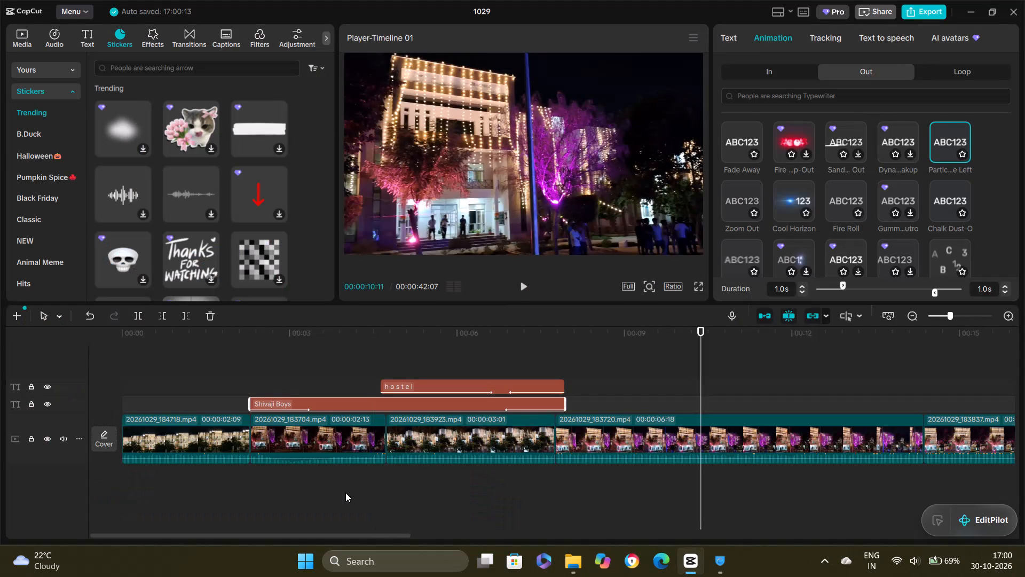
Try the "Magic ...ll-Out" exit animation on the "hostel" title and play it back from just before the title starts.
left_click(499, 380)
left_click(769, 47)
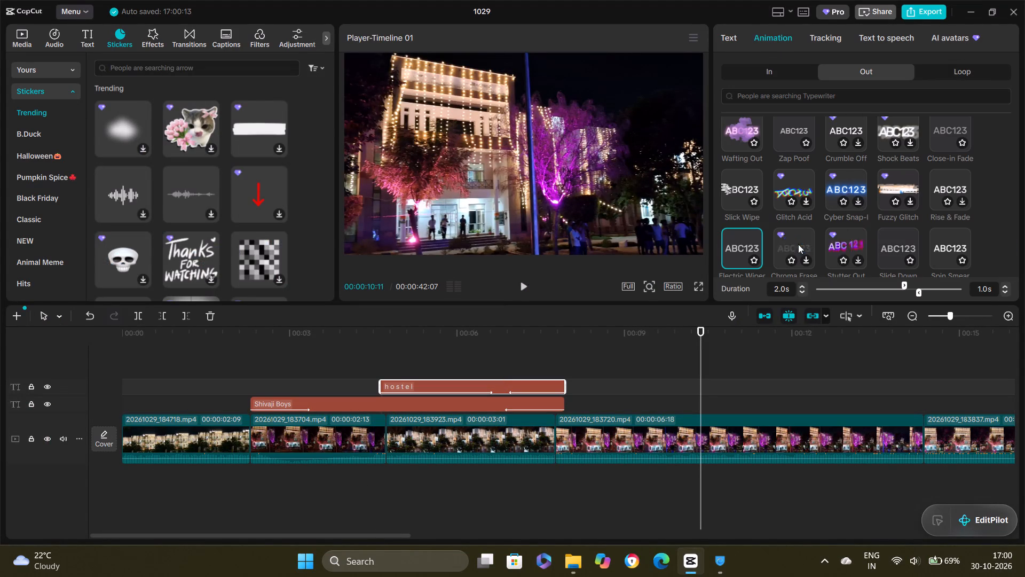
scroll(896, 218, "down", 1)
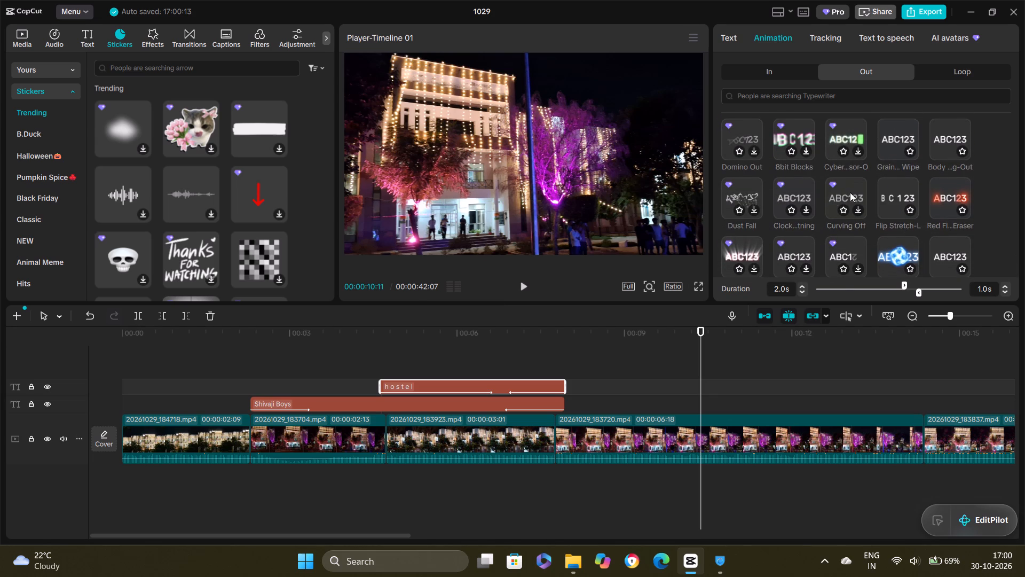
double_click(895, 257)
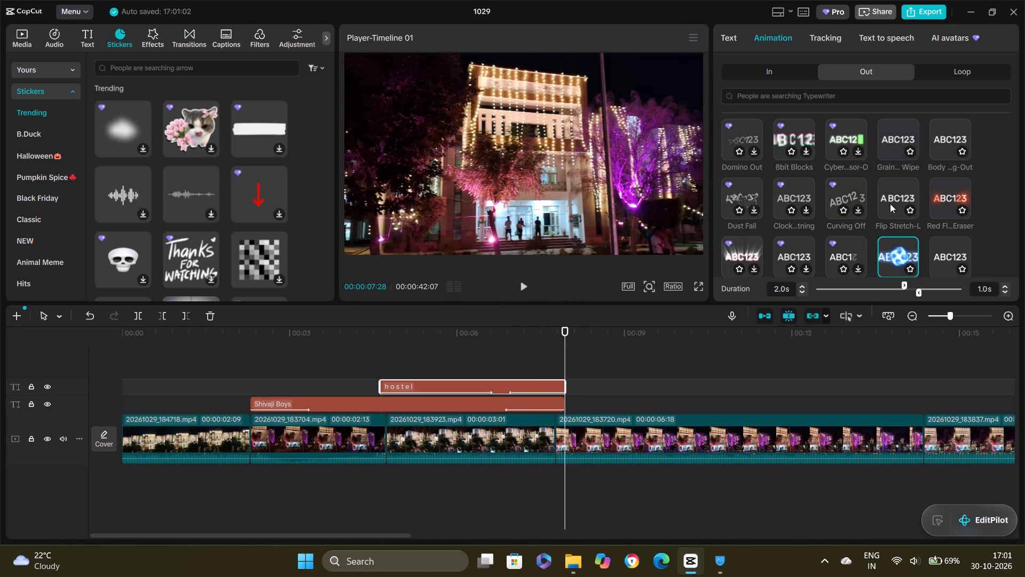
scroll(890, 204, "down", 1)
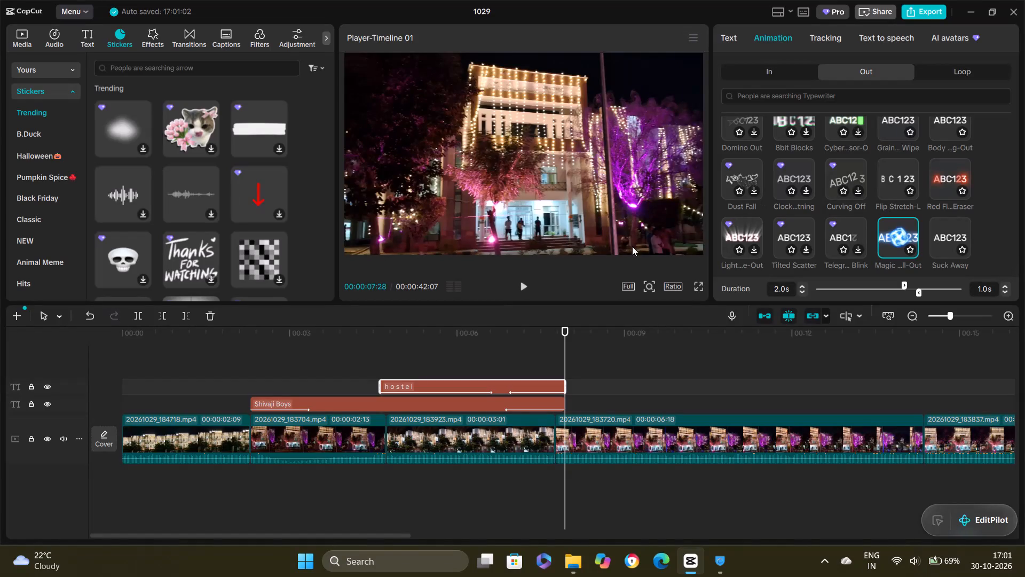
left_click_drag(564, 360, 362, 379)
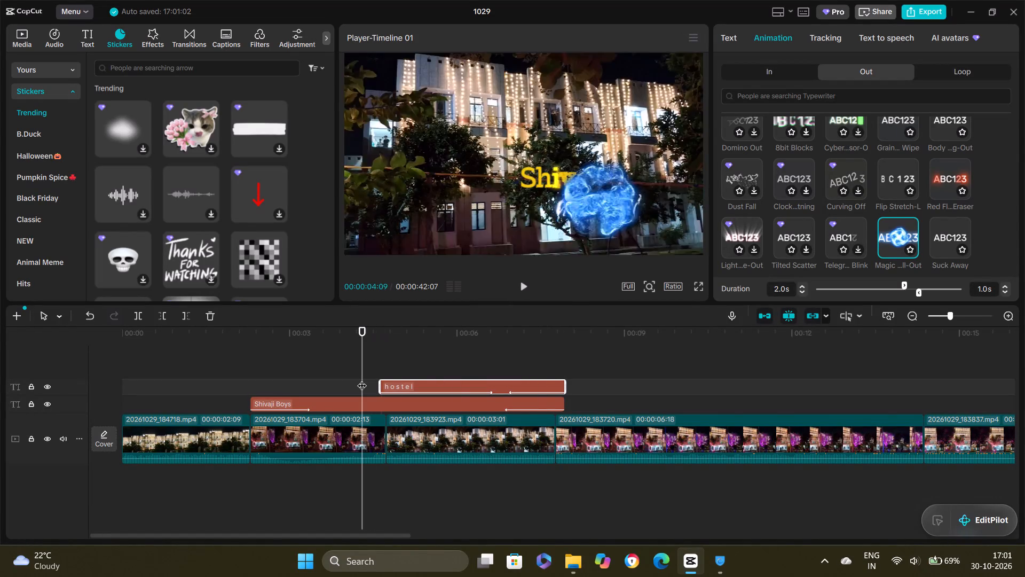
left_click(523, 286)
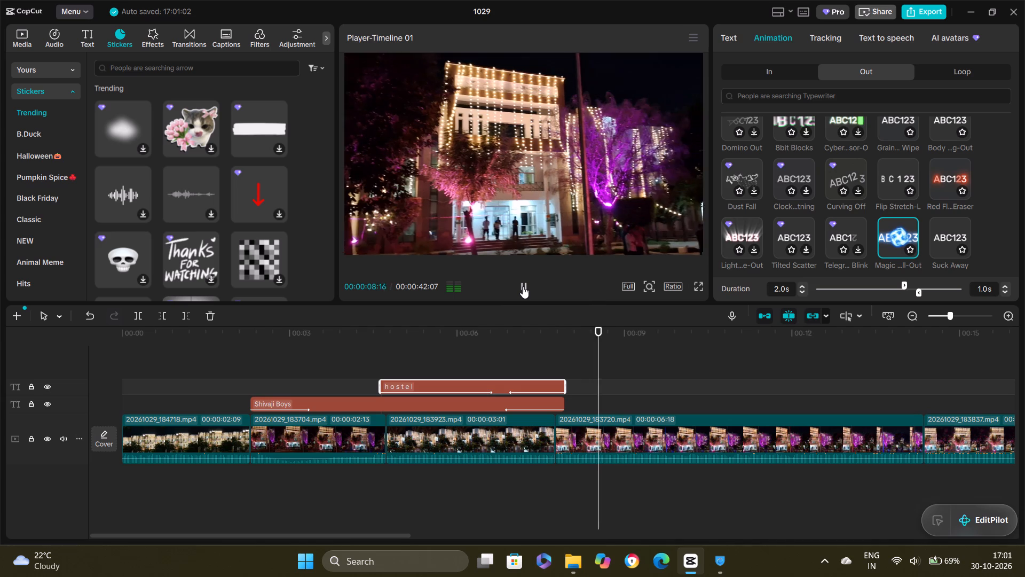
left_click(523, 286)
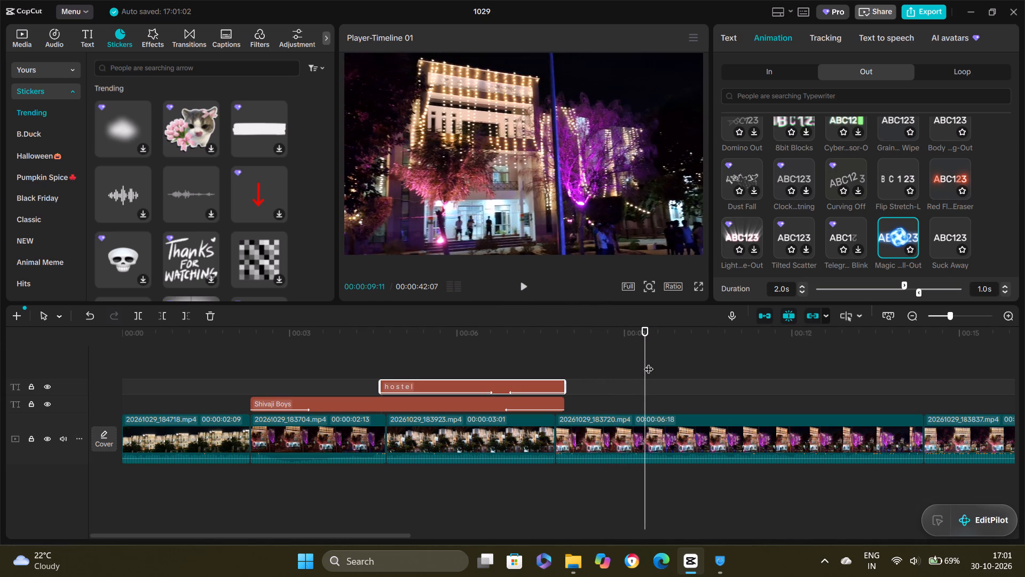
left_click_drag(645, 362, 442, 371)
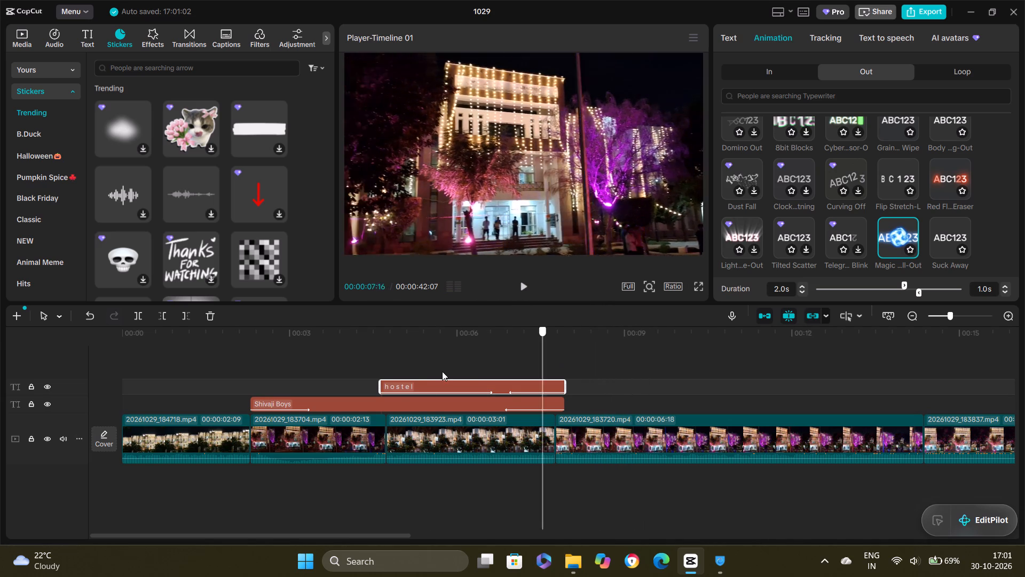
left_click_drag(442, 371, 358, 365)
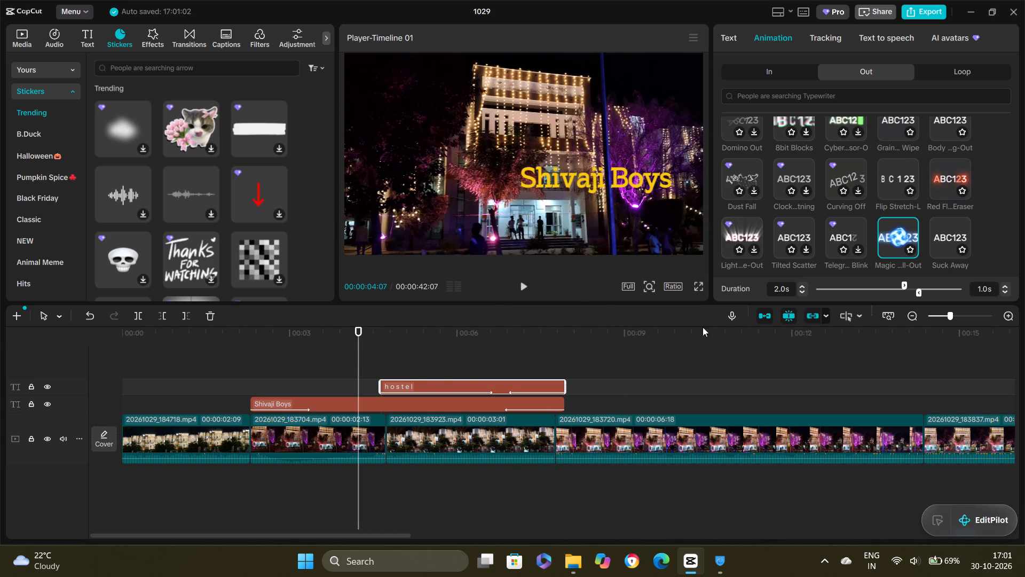
Apply the Suck Away exit animation to the "hostel" title.
scroll(866, 193, "down", 2)
double_click(940, 235)
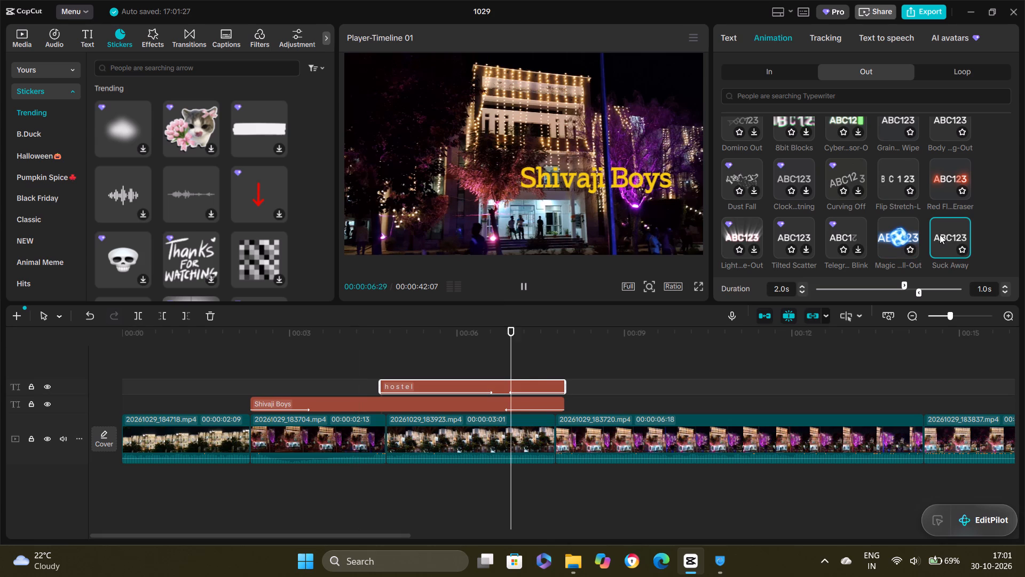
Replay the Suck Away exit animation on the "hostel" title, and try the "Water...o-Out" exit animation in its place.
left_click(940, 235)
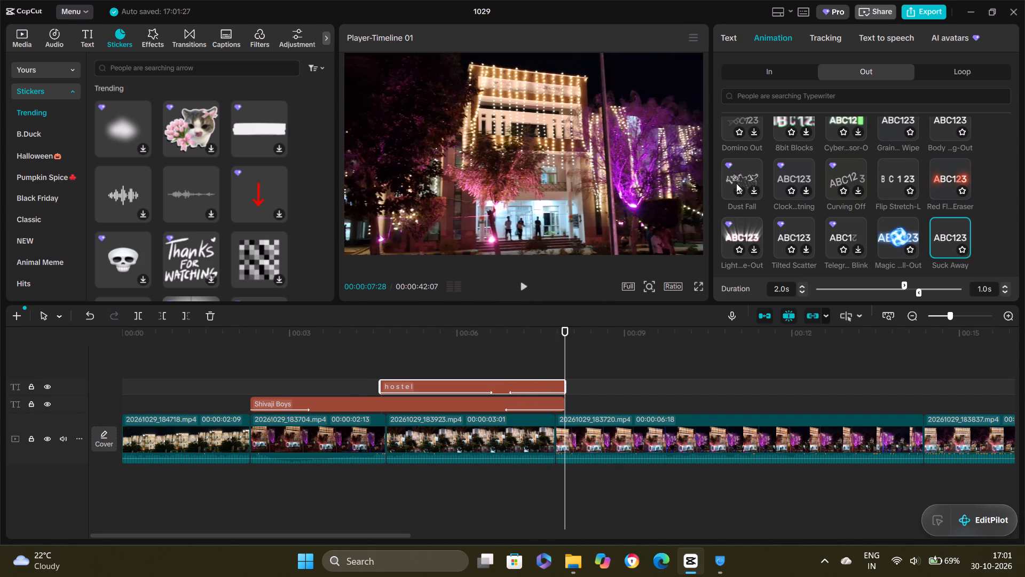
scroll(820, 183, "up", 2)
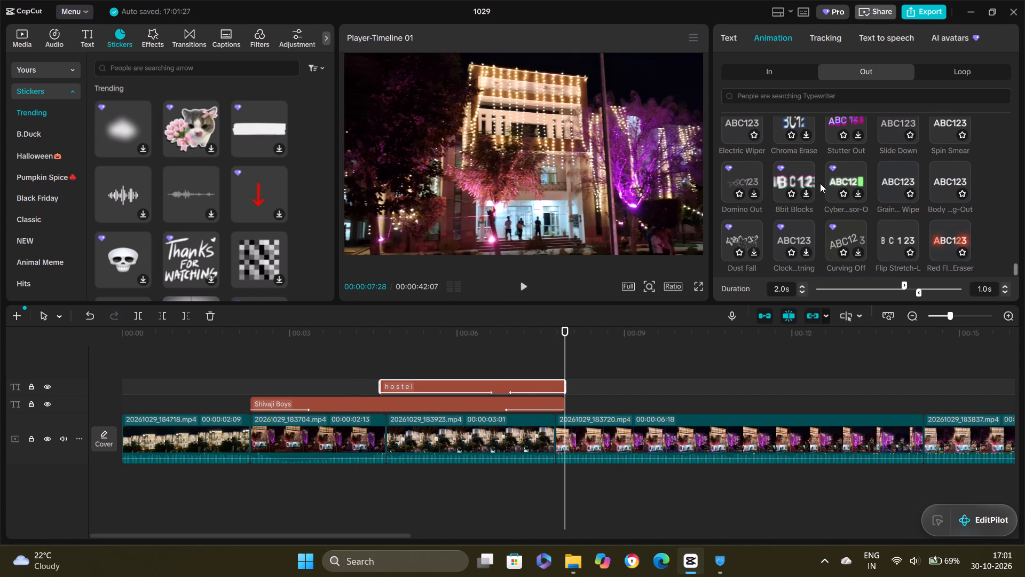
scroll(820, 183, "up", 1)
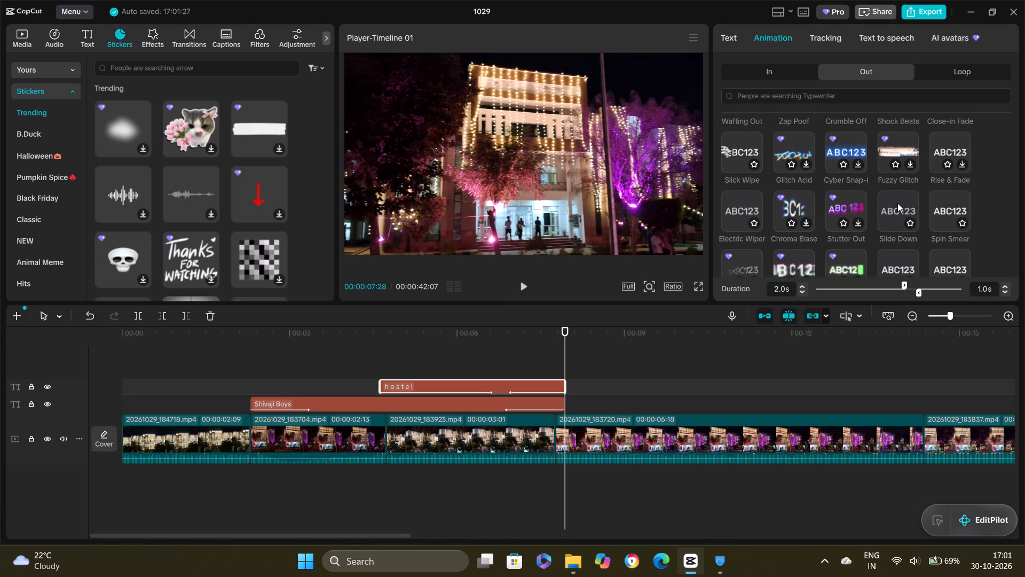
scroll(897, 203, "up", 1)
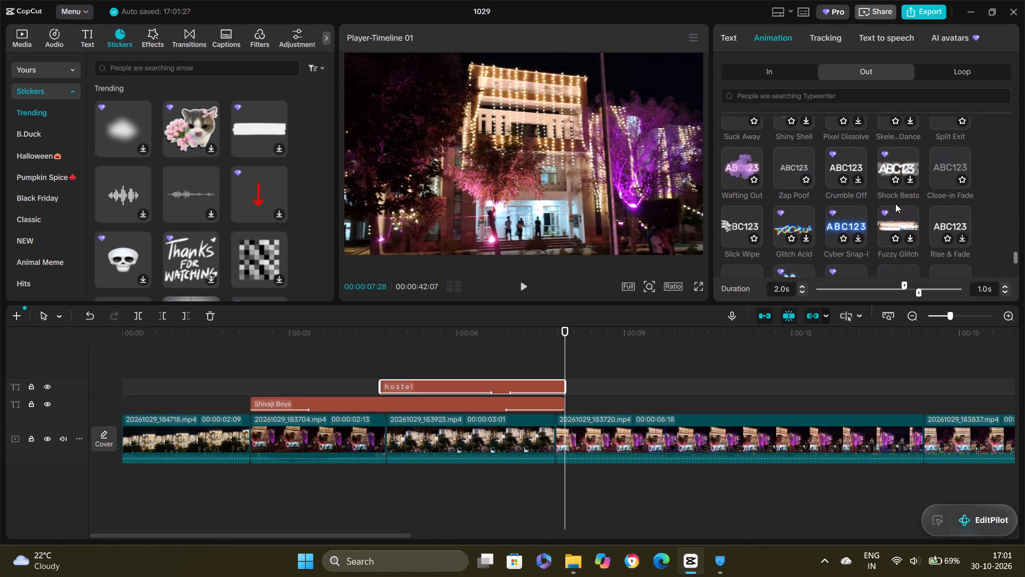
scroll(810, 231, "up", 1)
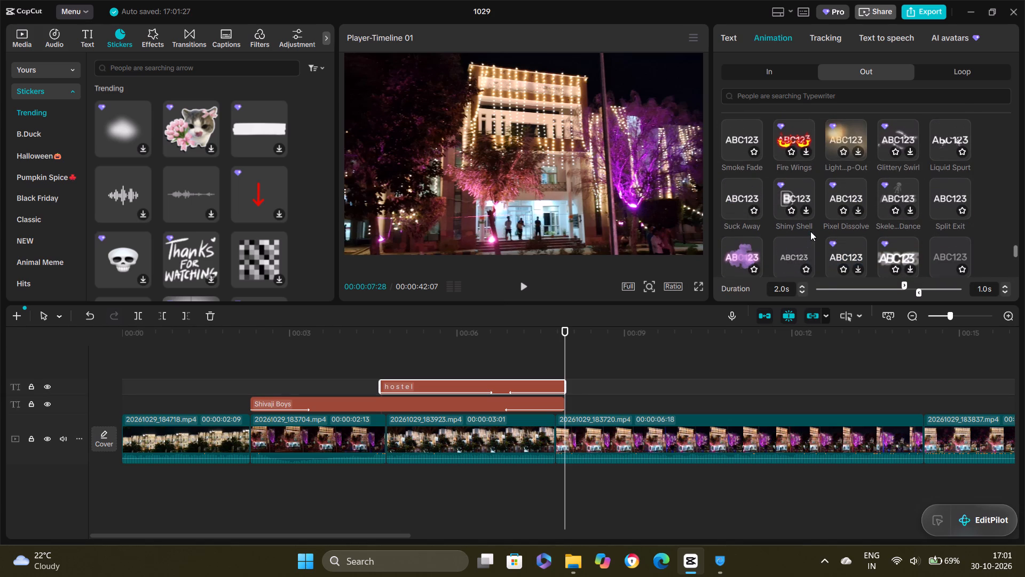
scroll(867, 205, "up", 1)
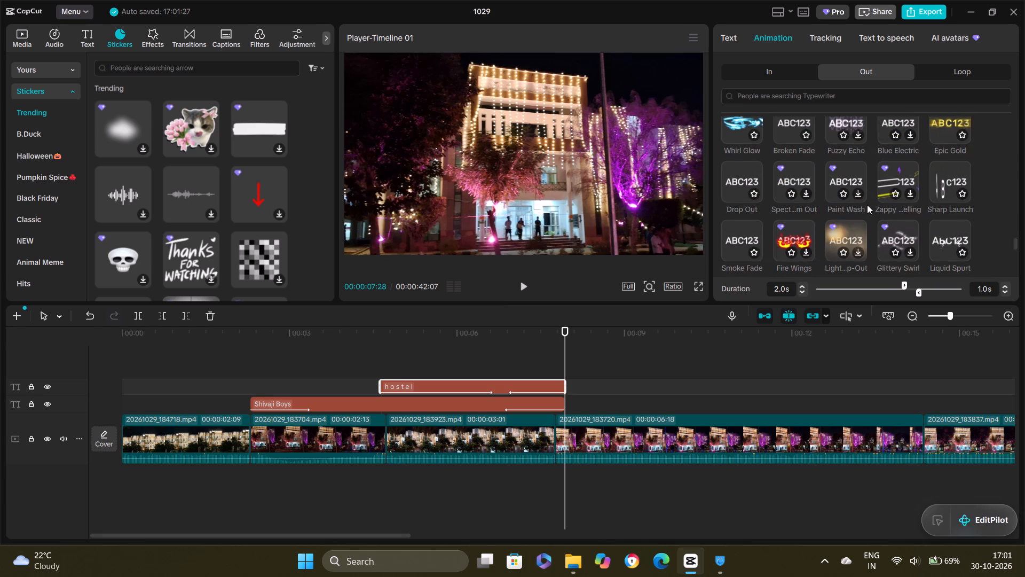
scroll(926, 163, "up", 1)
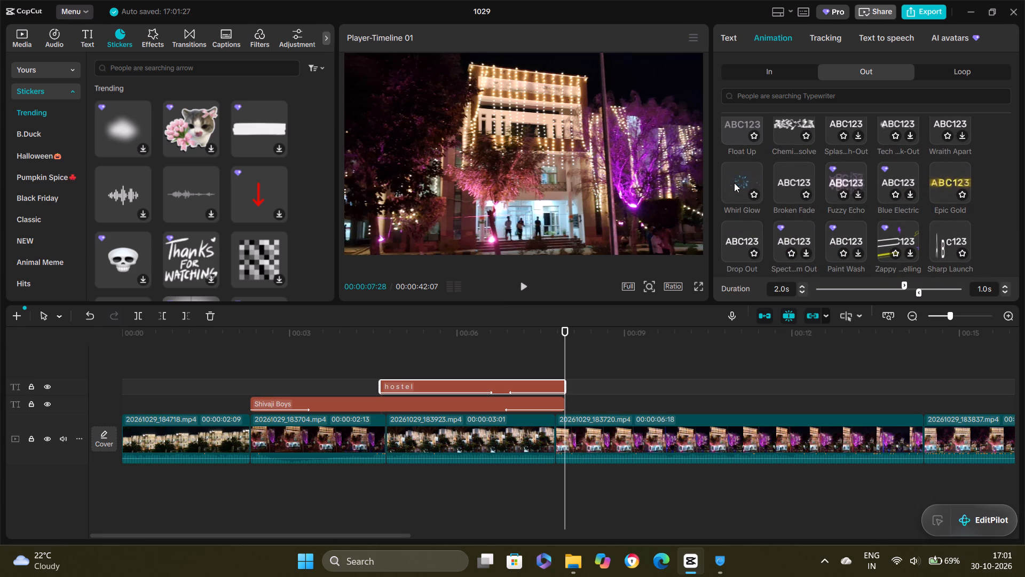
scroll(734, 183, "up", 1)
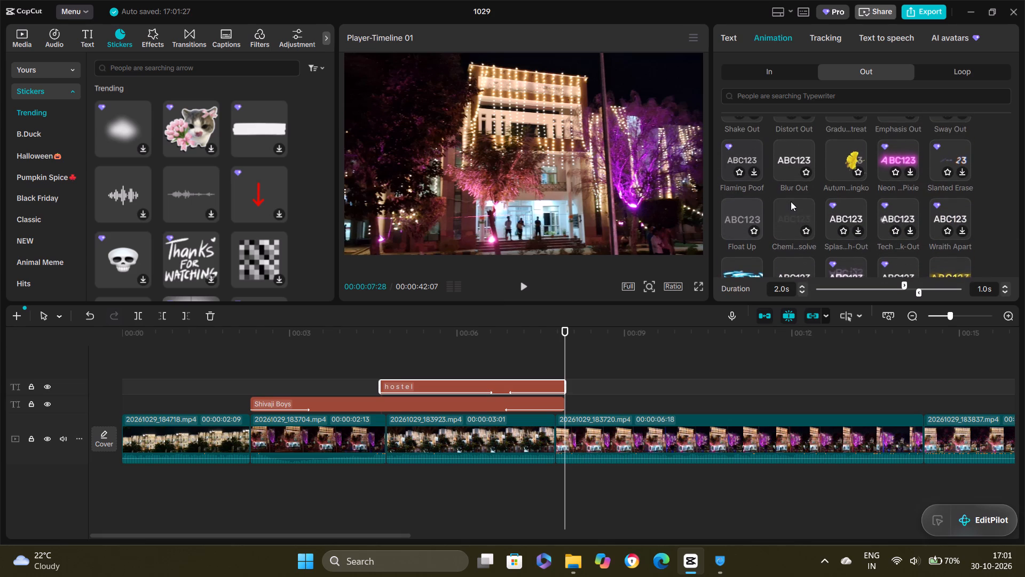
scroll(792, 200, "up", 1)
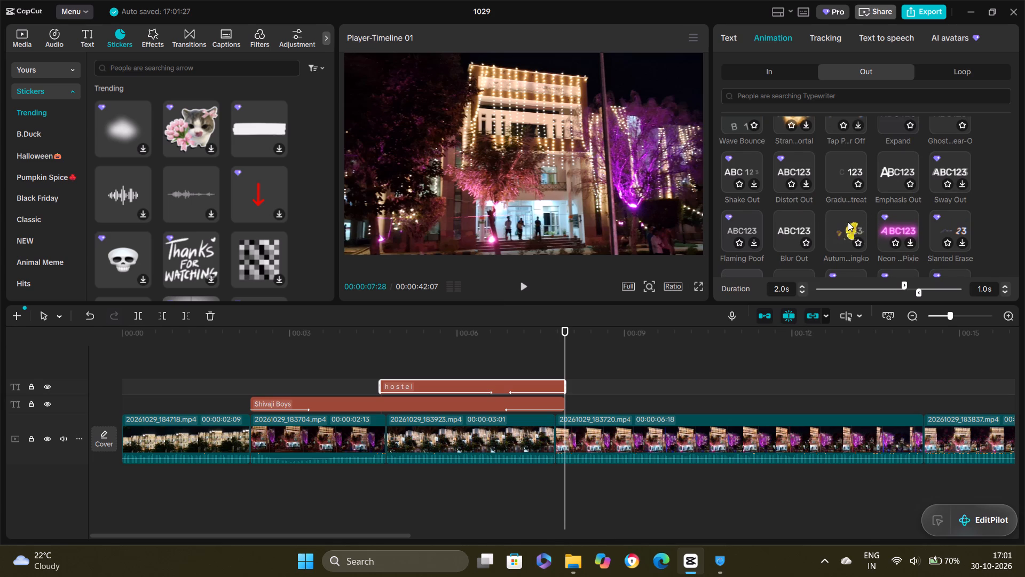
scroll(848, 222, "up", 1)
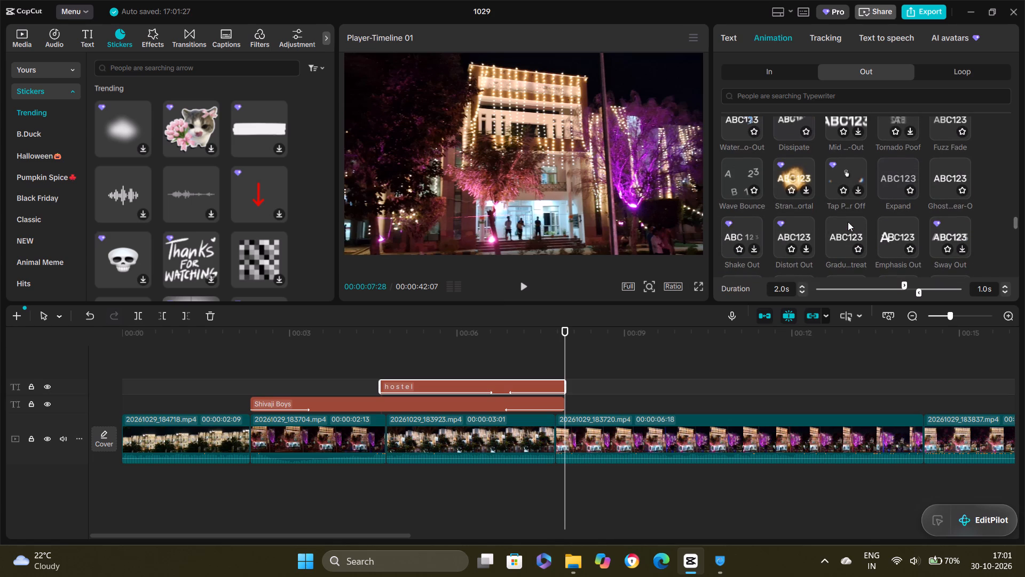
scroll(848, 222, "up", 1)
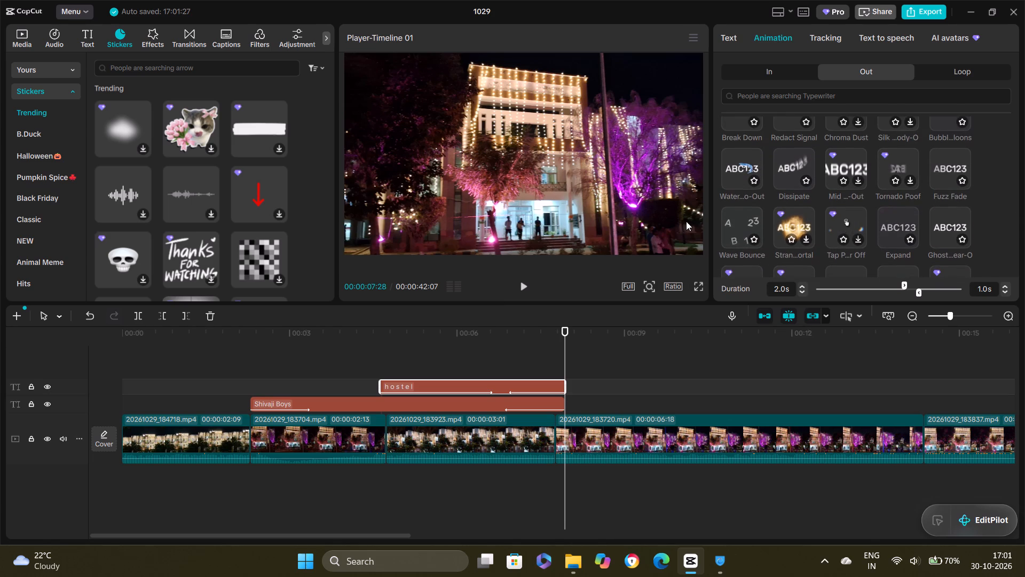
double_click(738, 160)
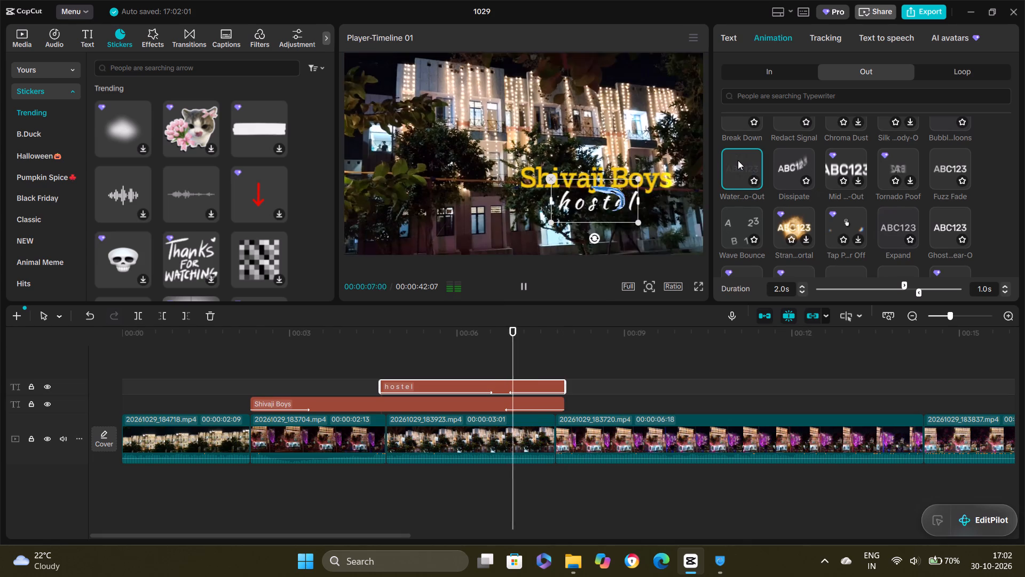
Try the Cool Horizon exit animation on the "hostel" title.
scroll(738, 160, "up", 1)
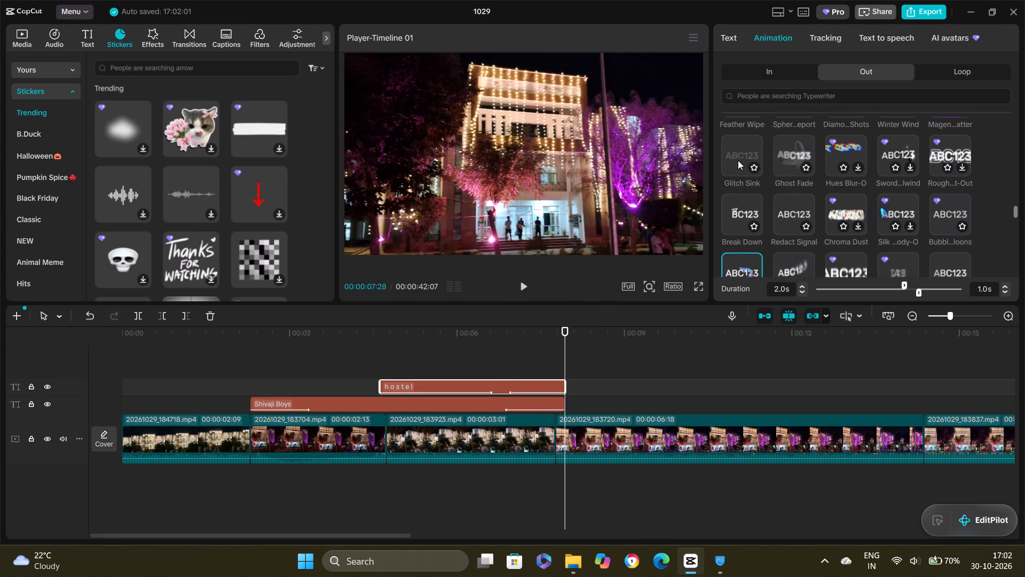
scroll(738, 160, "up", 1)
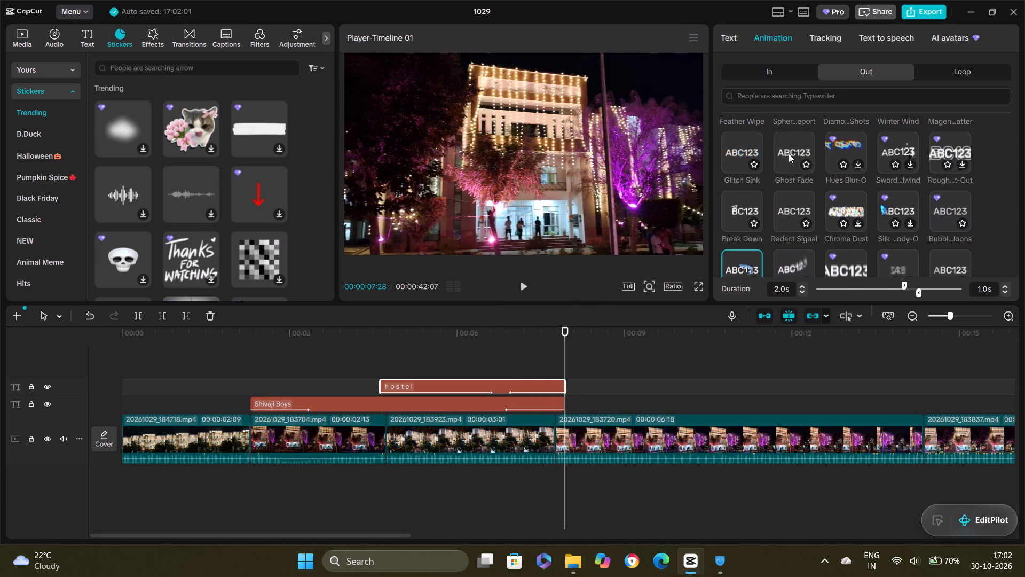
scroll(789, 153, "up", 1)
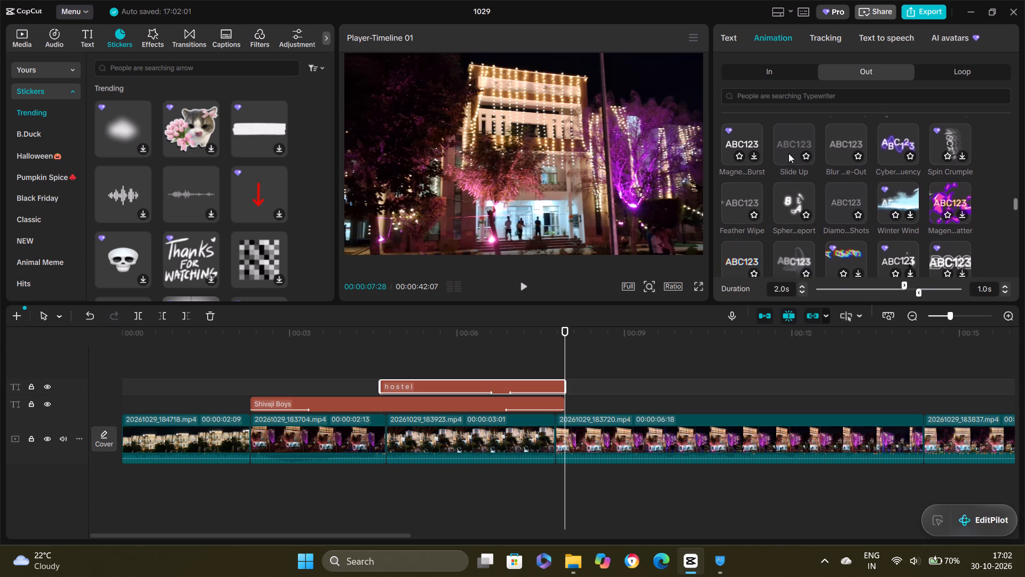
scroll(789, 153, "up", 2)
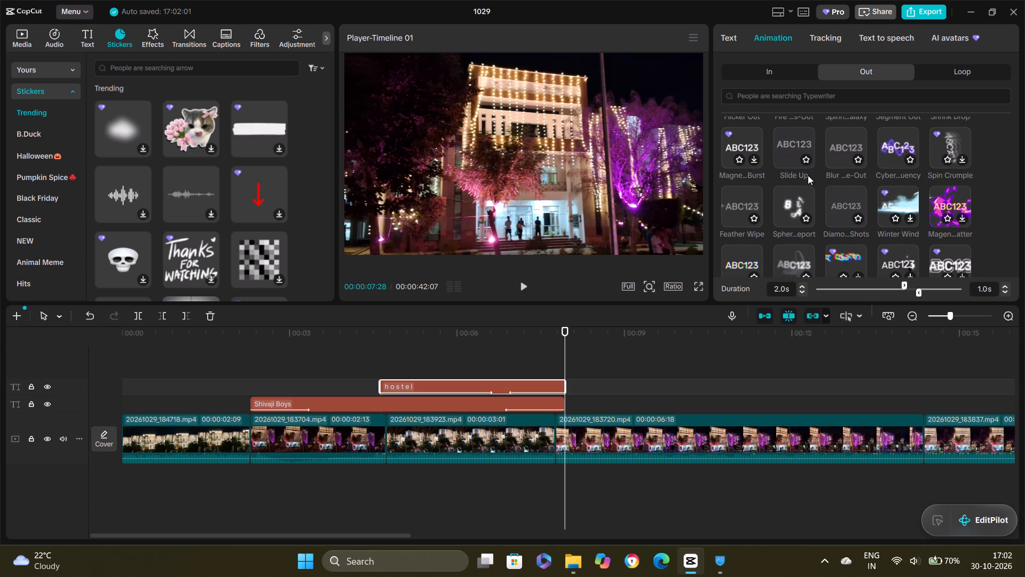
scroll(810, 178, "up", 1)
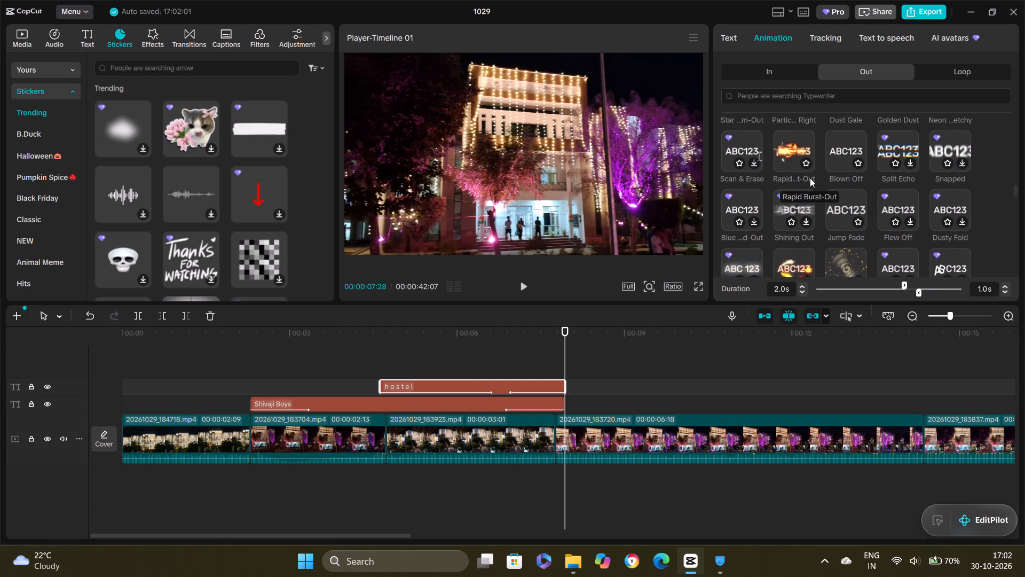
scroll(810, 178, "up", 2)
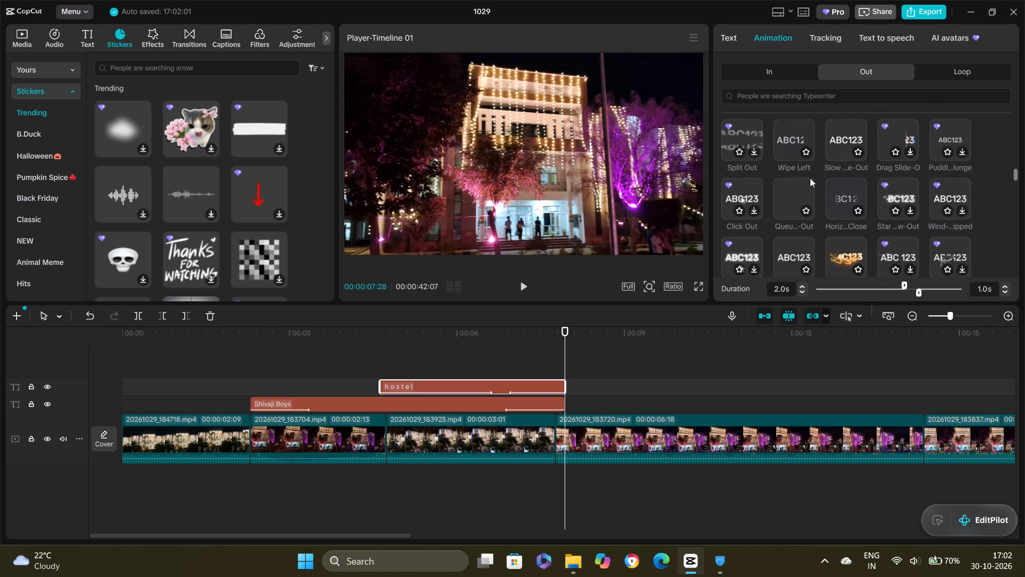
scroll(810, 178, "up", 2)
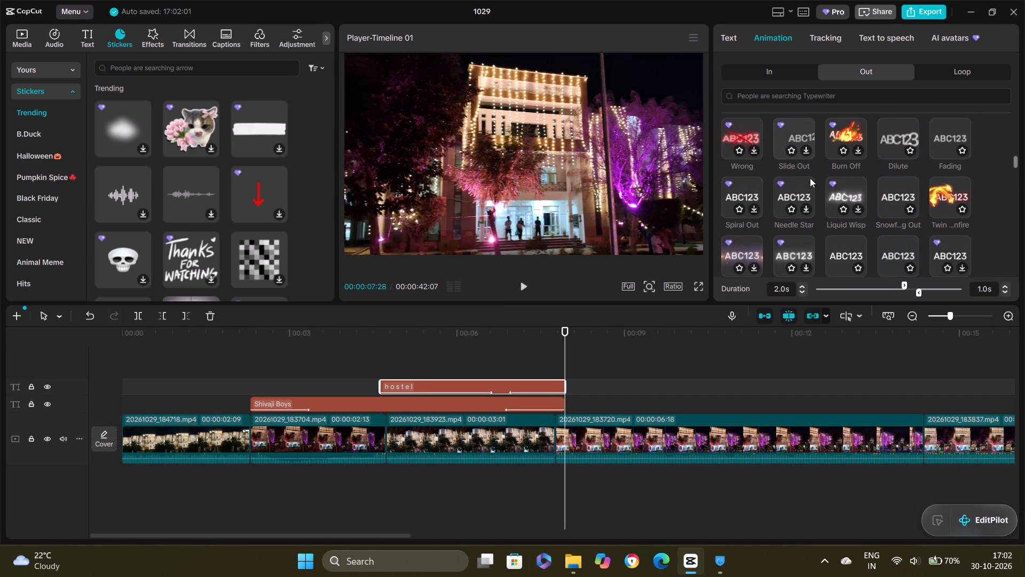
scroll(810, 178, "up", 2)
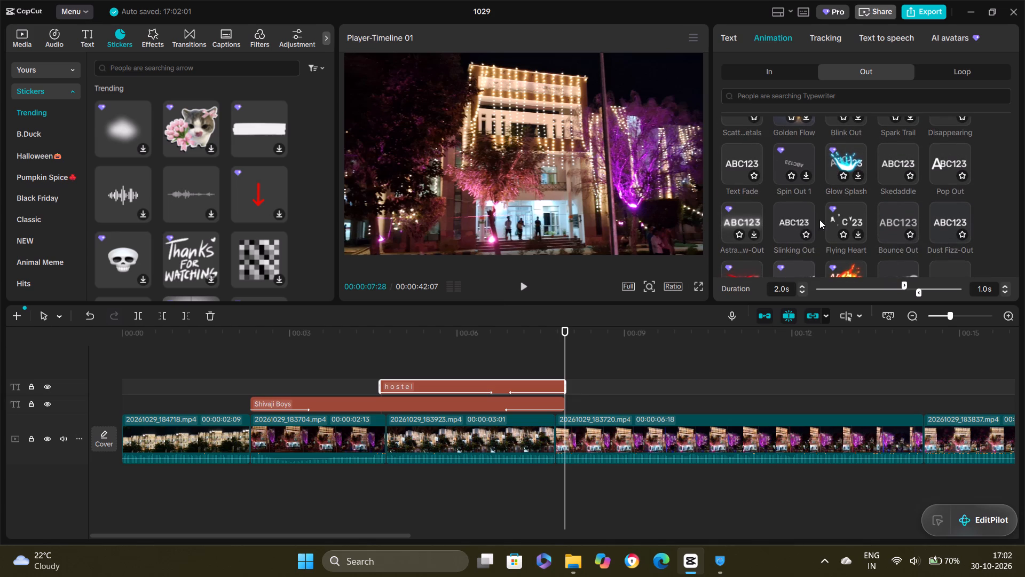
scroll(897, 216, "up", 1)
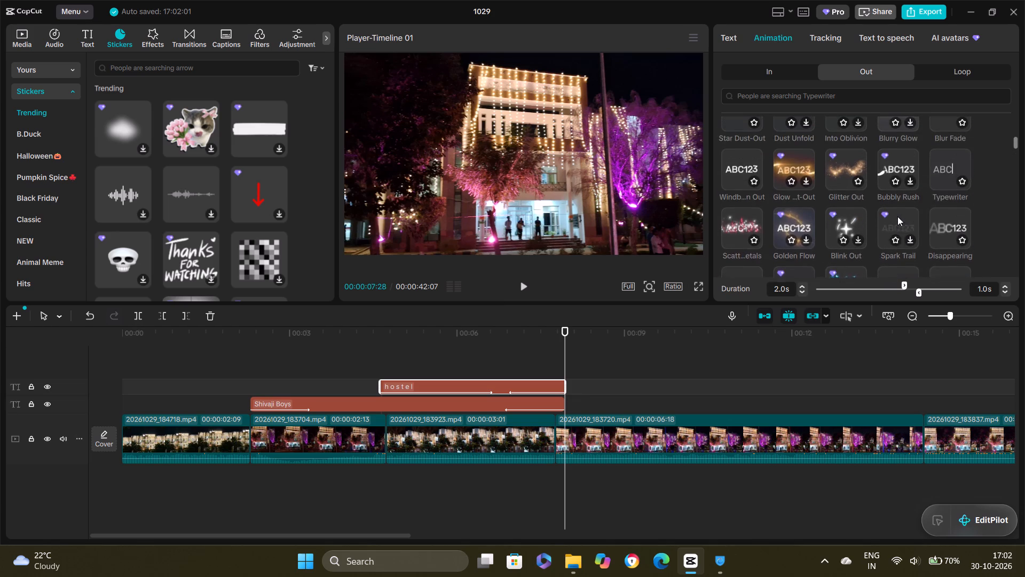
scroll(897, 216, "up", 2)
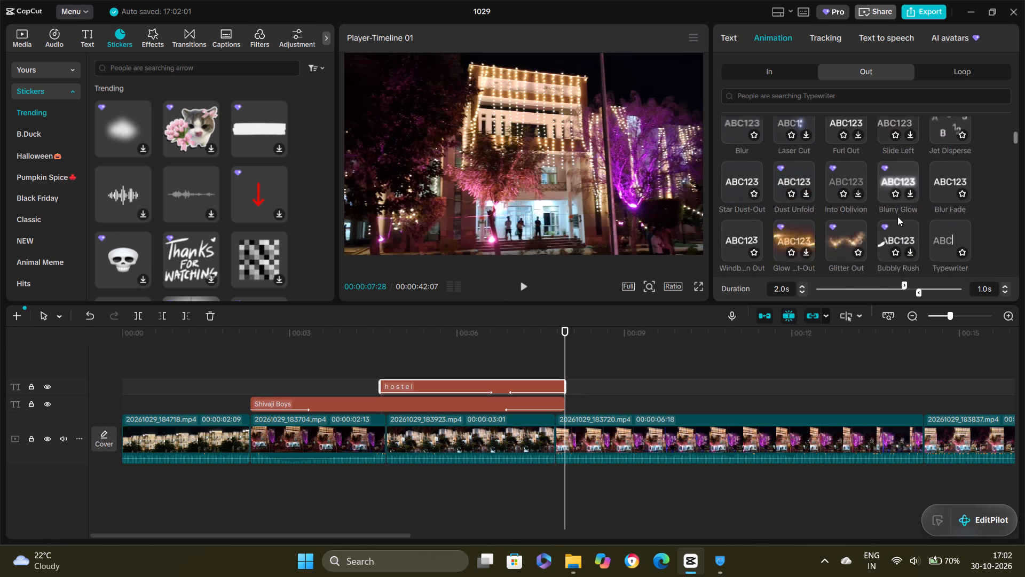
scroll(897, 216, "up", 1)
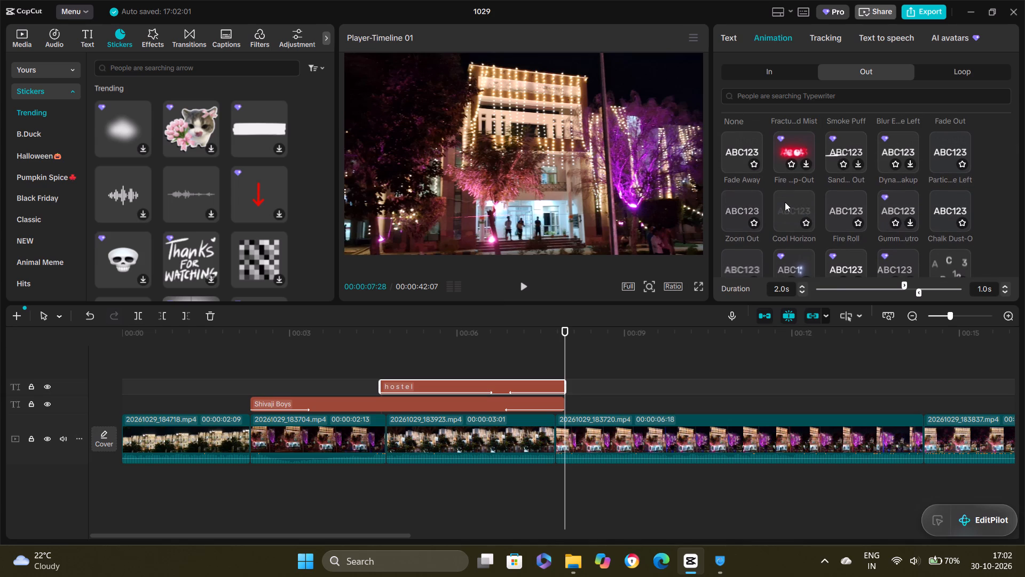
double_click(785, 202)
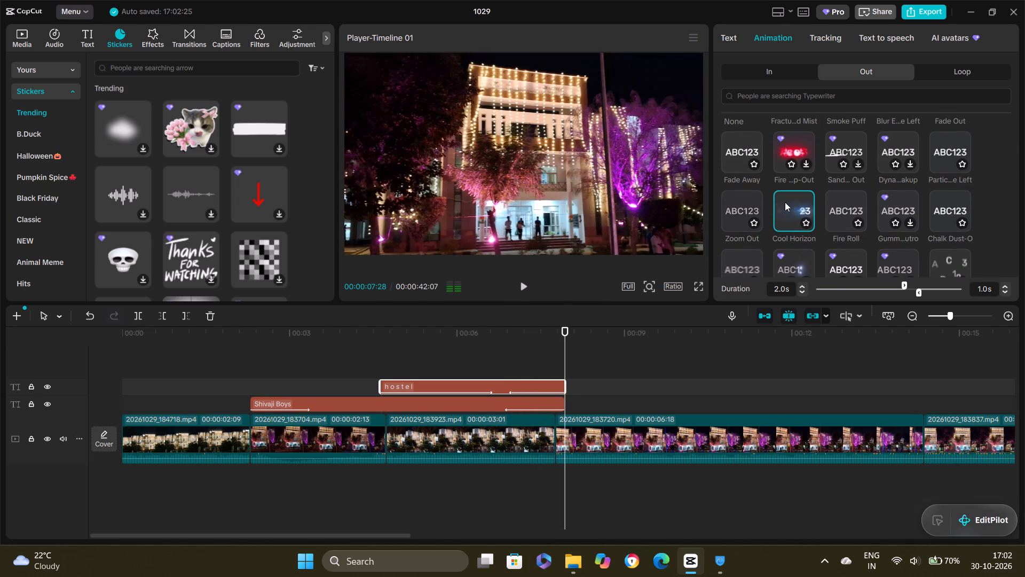
Apply the Fade Out exit animation to the "hostel" title and scrub through the title to check it.
scroll(785, 202, "up", 1)
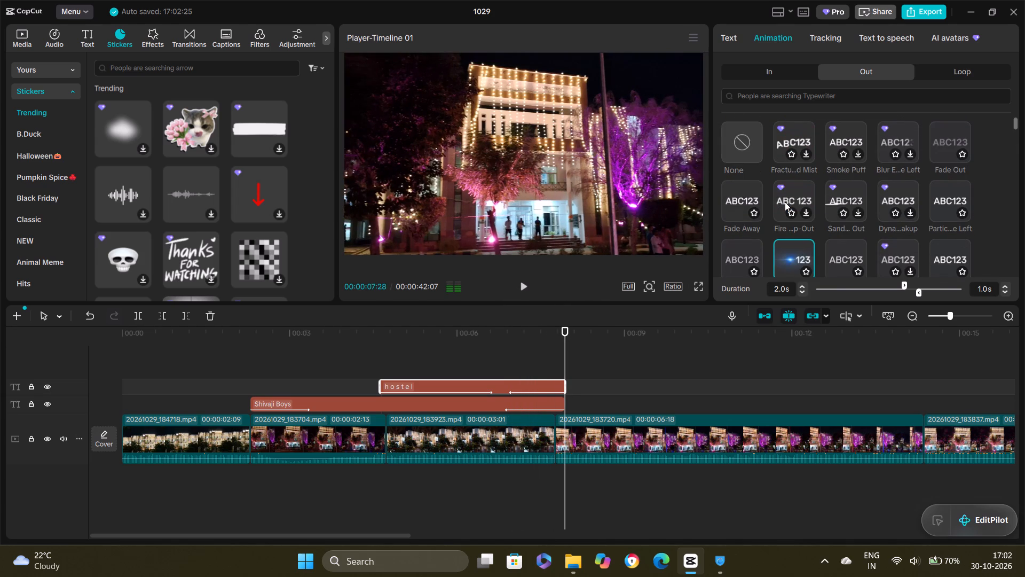
double_click(939, 138)
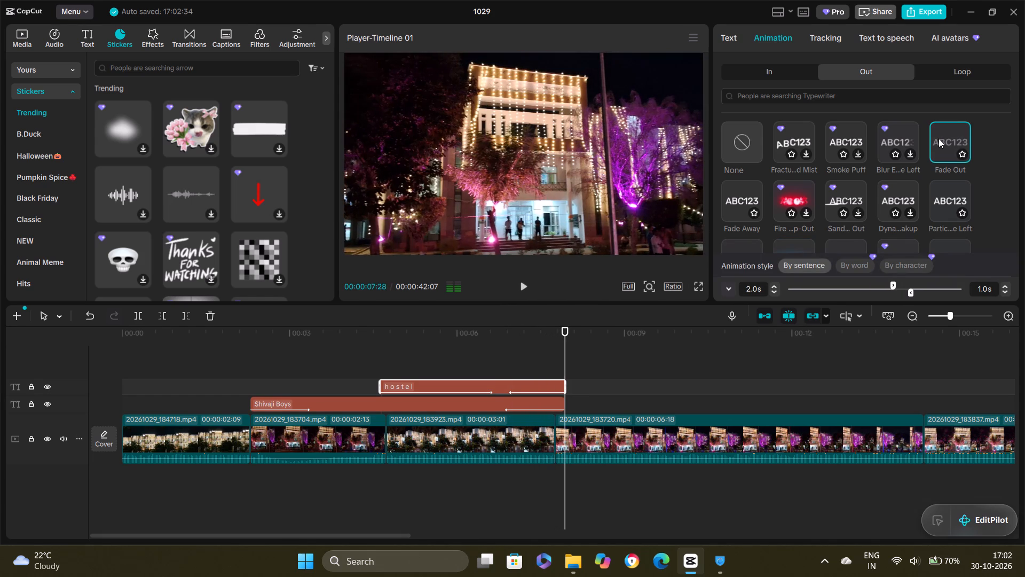
left_click(525, 284)
left_click(525, 284)
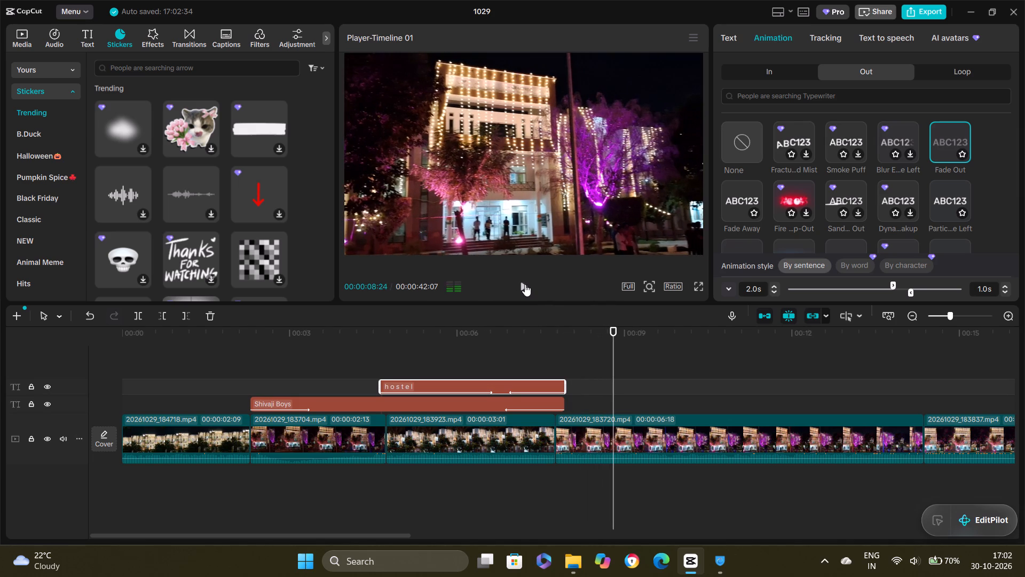
left_click_drag(611, 355, 349, 356)
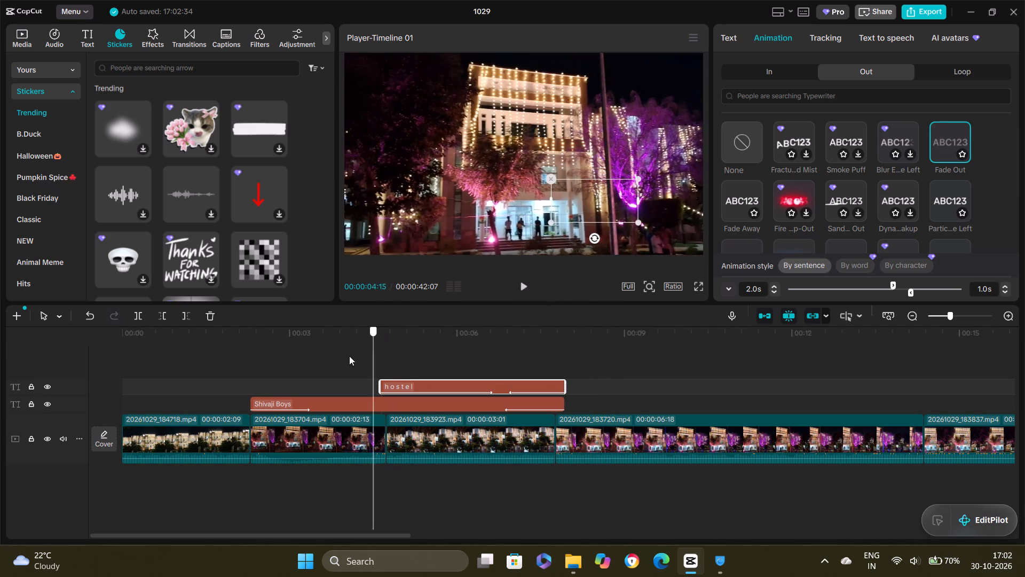
left_click_drag(349, 356, 401, 360)
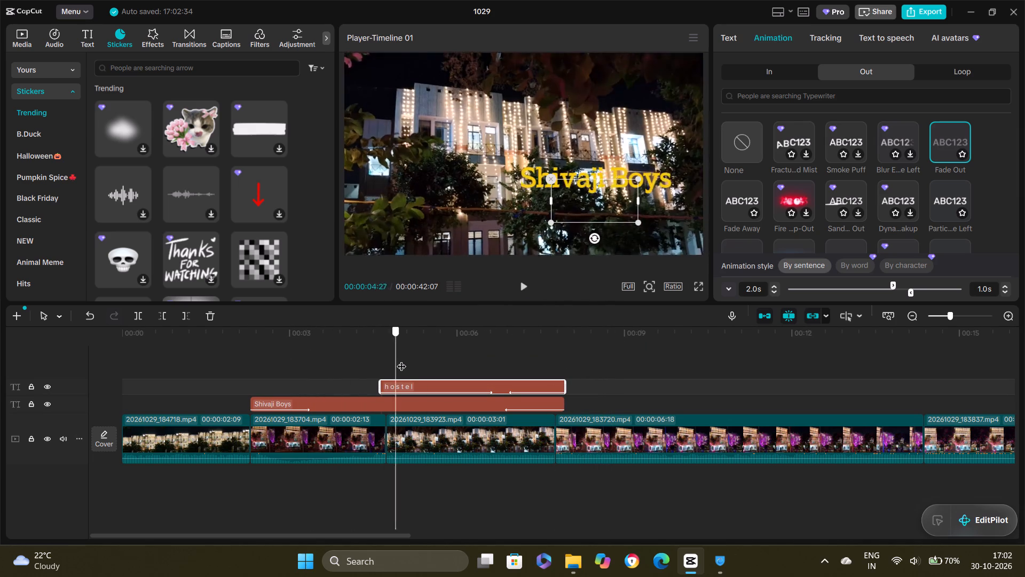
left_click_drag(401, 360, 511, 341)
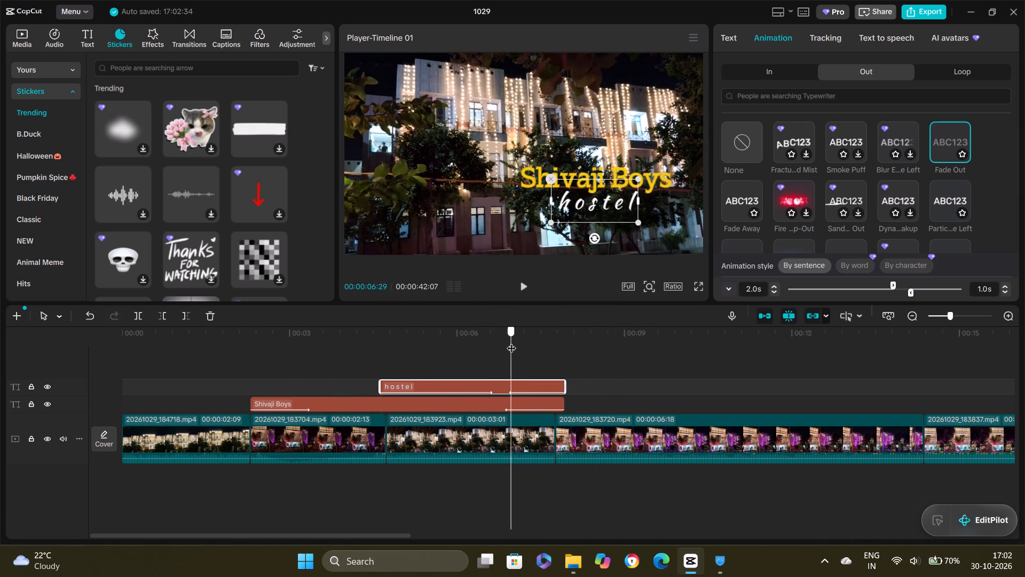
left_click_drag(511, 341, 381, 385)
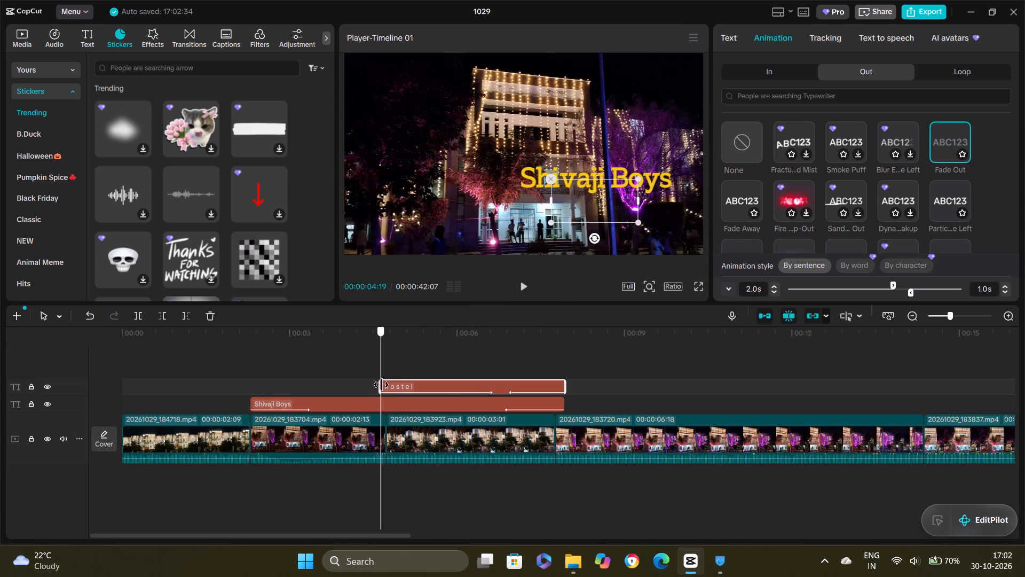
Extend the start of the "hostel" title back to 00:00:03:11, where the "Shivaji Boys" title's entrance animation ends.
left_click_drag(381, 385, 324, 386)
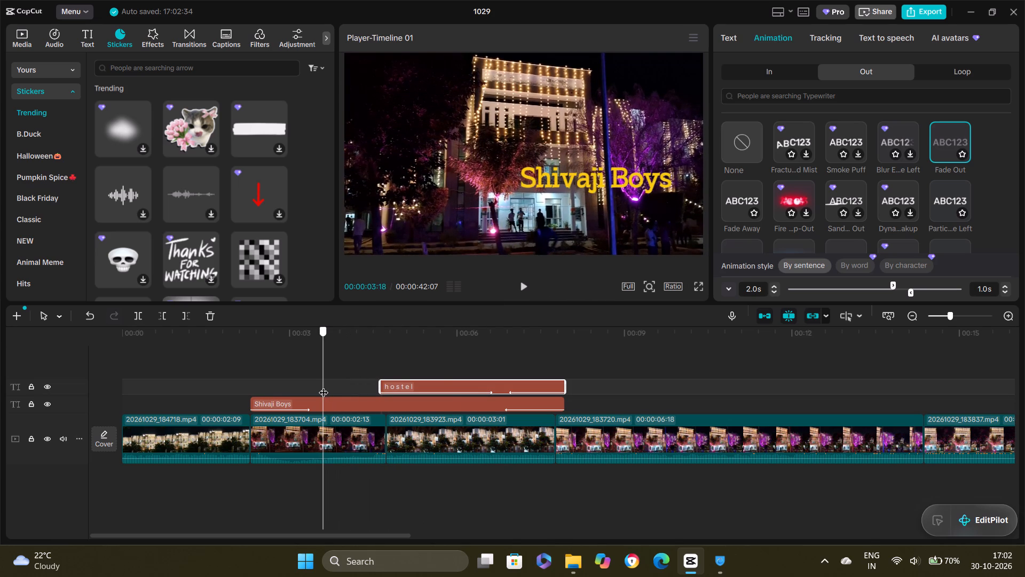
left_click_drag(324, 386, 310, 386)
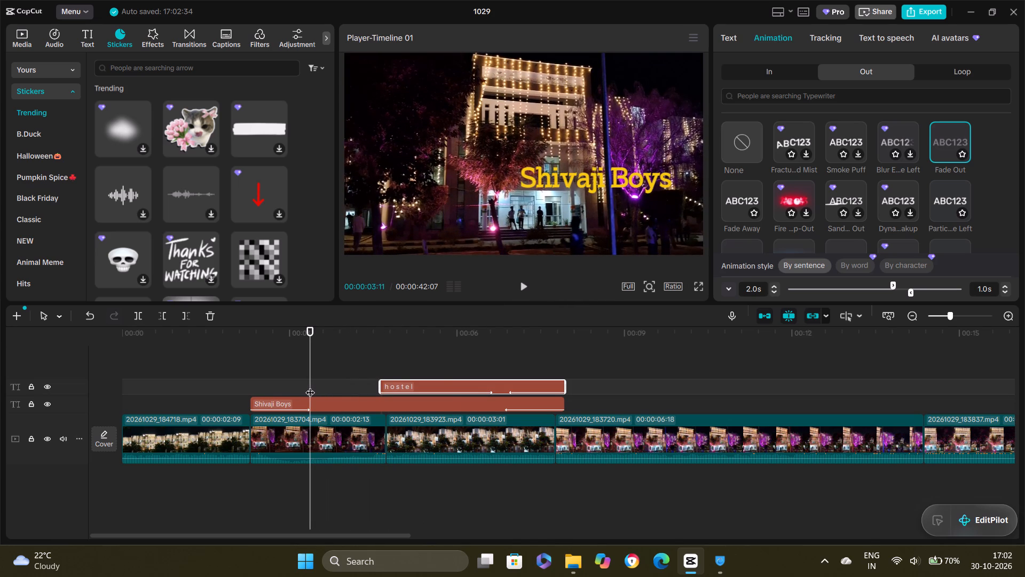
left_click_drag(379, 386, 369, 386)
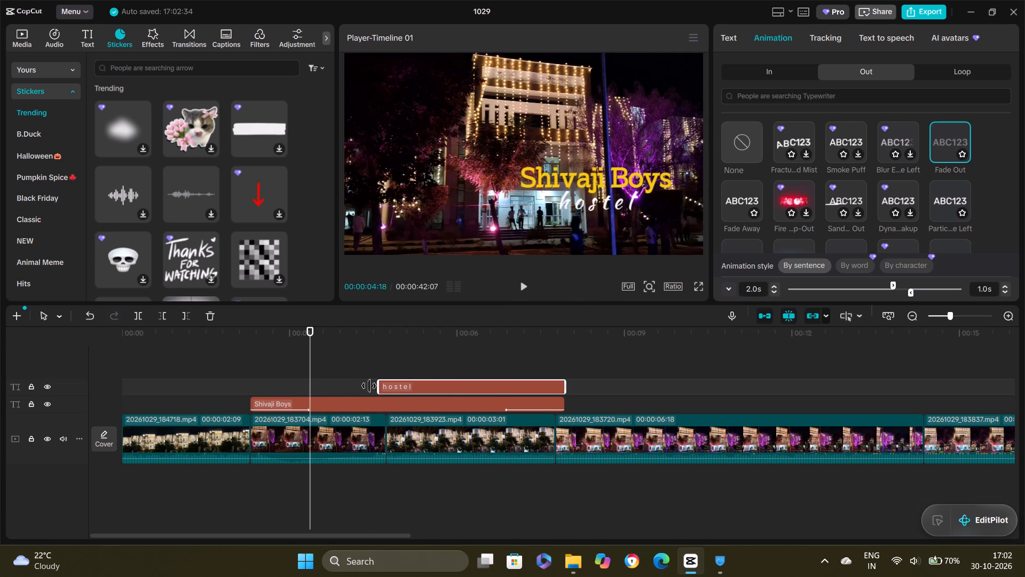
left_click_drag(369, 386, 310, 385)
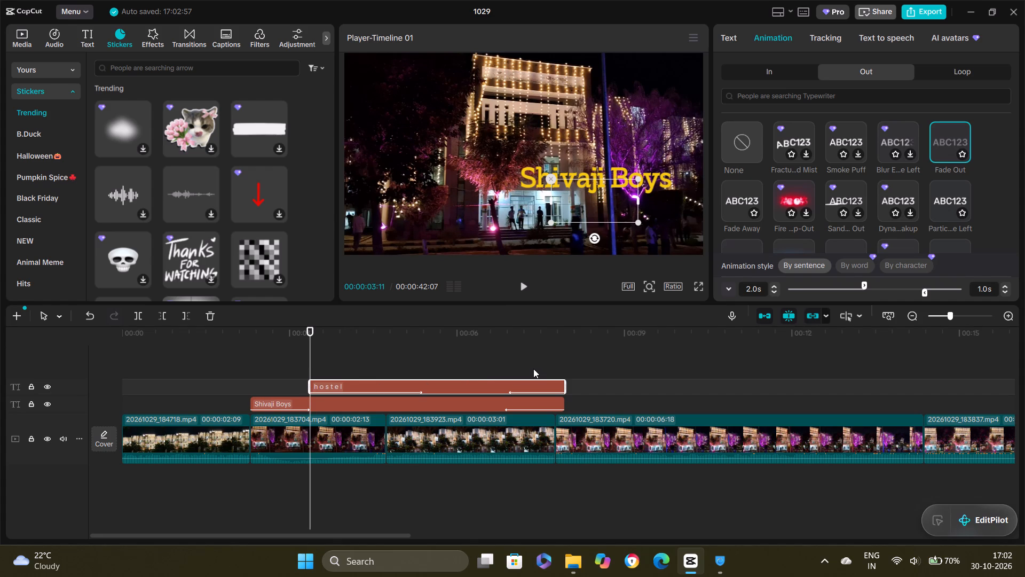
Play back the video from the start of the "hostel" title through both titles and into the 20261029_183720.mp4 clip.
left_click(523, 285)
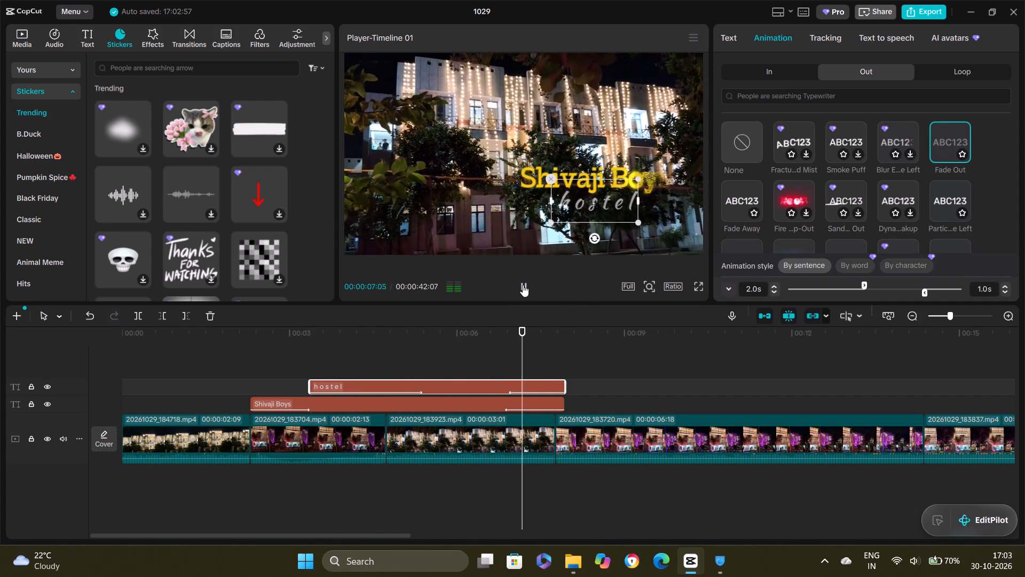
left_click(524, 286)
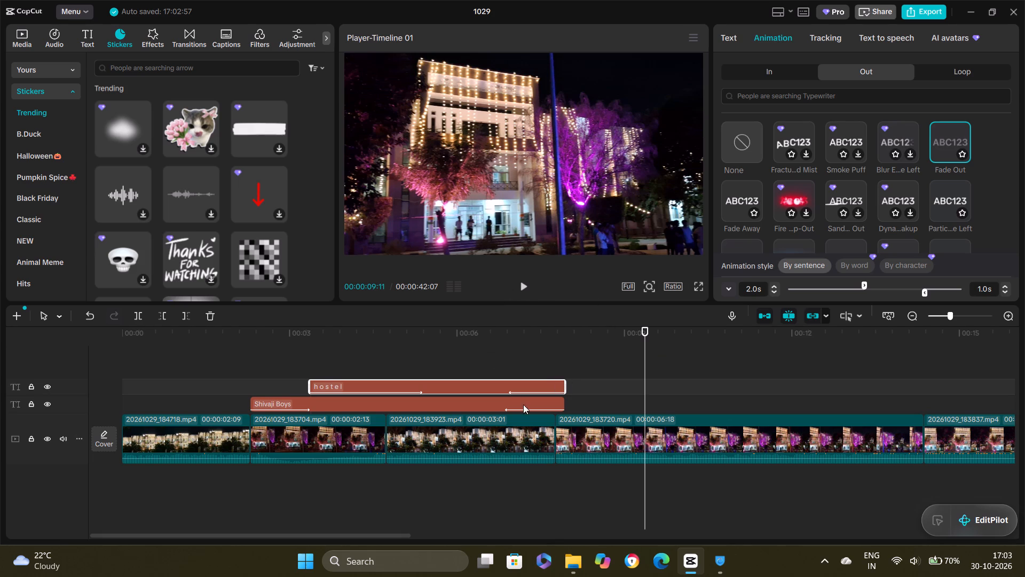
left_click(523, 285)
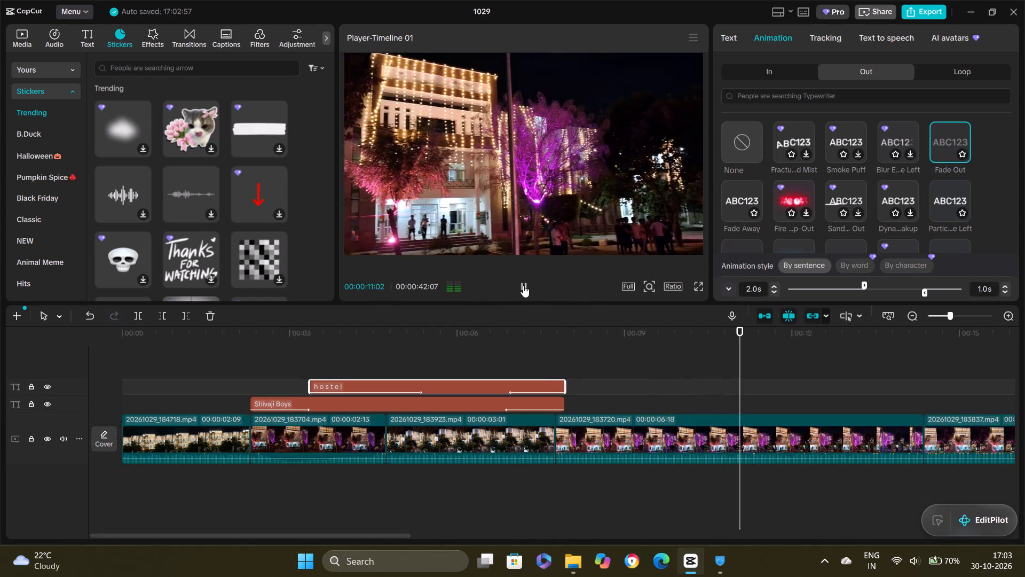
left_click(523, 285)
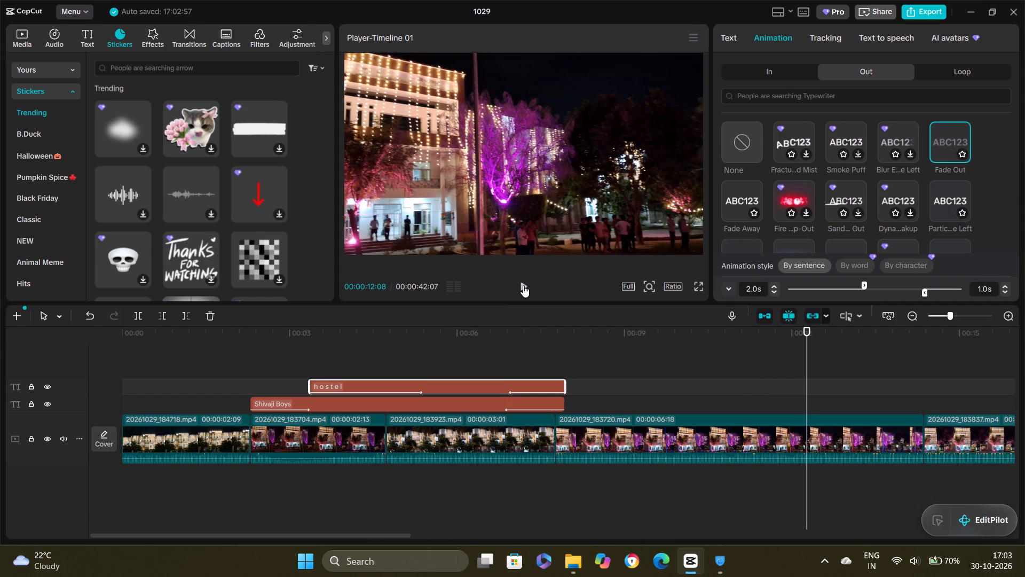
left_click(523, 285)
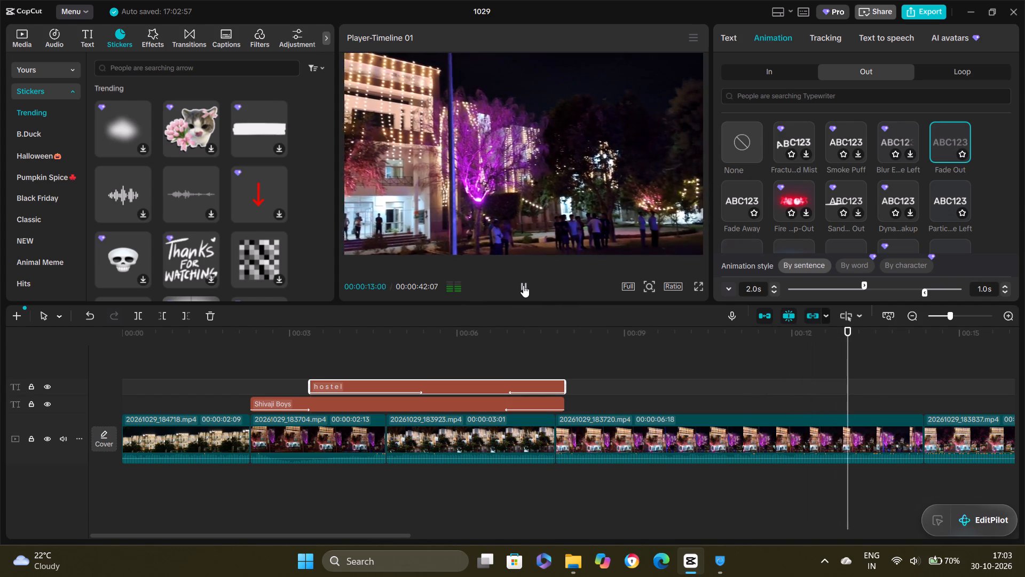
left_click(523, 285)
Add a default text title at 00:00:20:07, where the 20261029_185348.mp4 clip begins.
scroll(680, 416, "left", 4)
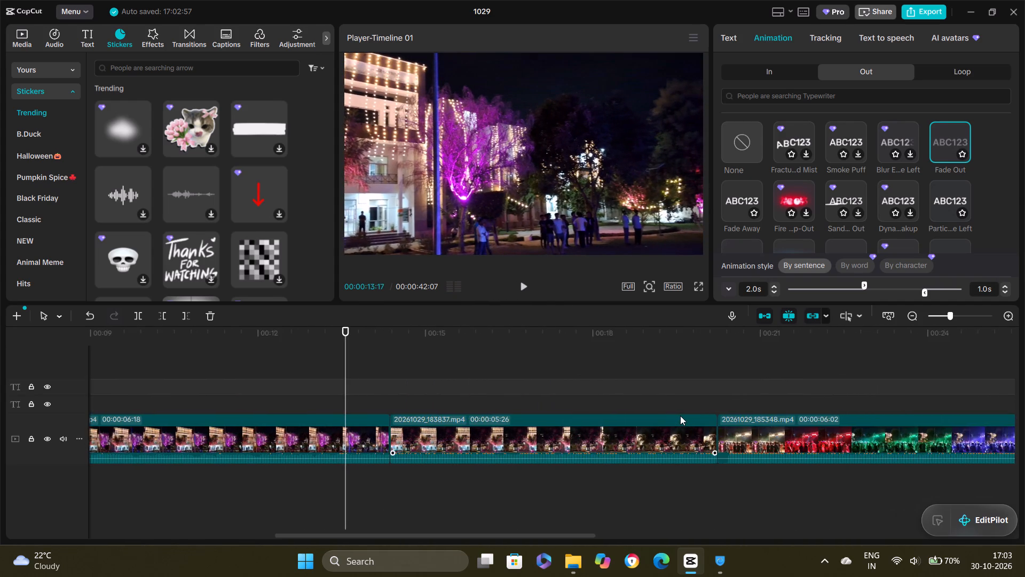
scroll(680, 416, "left", 1)
scroll(553, 420, "right", 1)
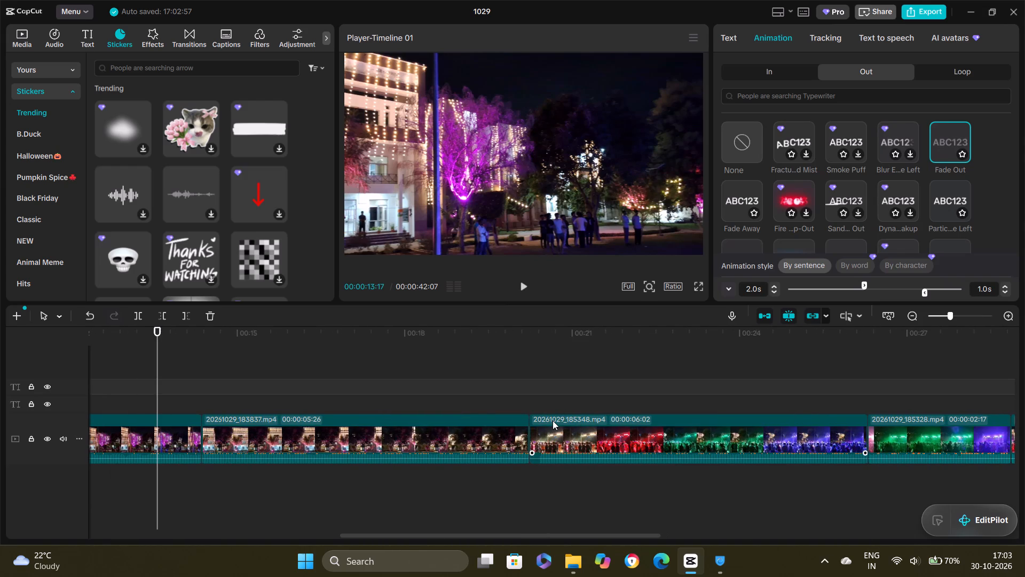
scroll(553, 420, "right", 1)
left_click_drag(157, 379, 531, 414)
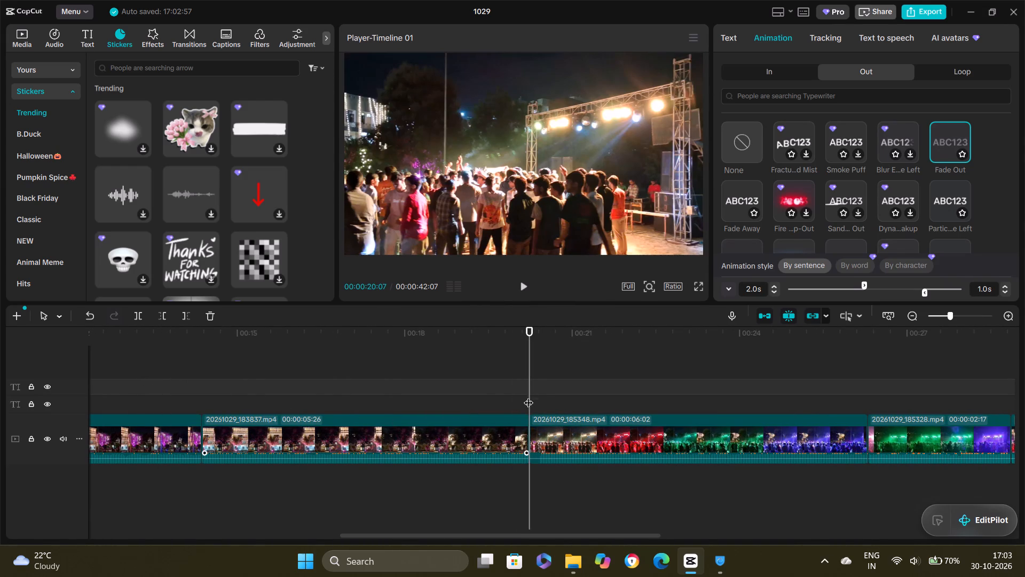
left_click(527, 364)
scroll(450, 361, "left", 1)
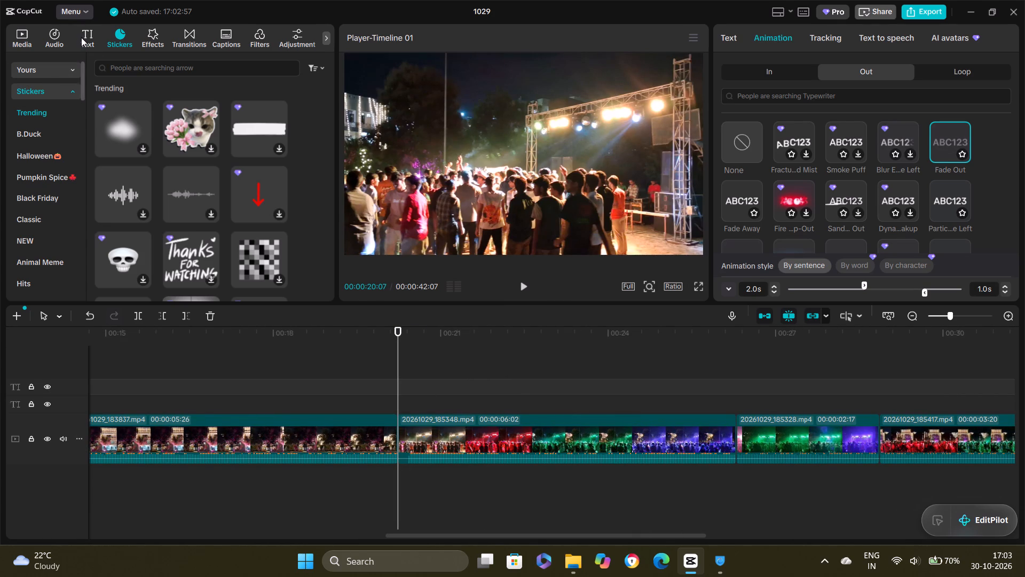
left_click(82, 36)
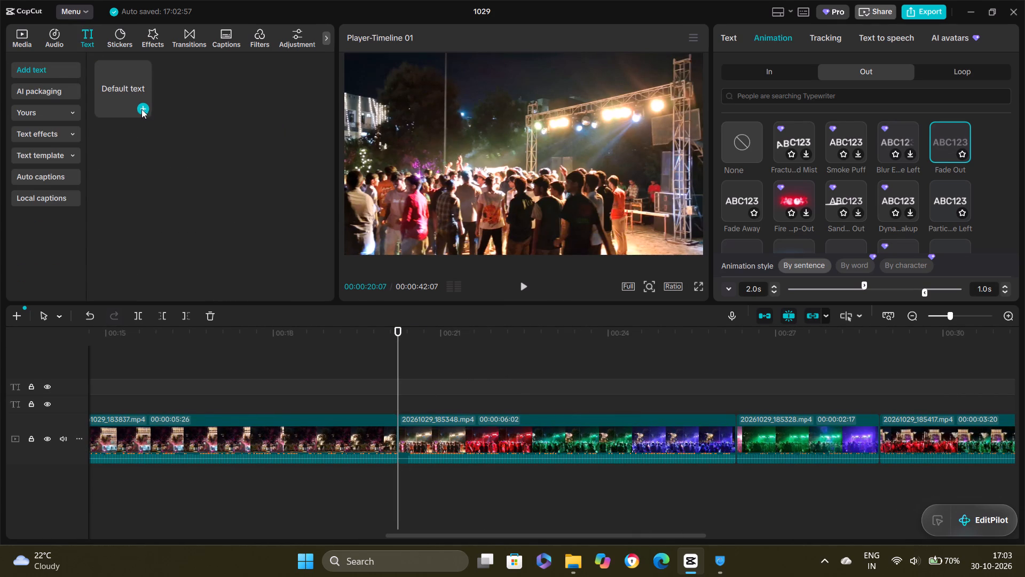
left_click(145, 109)
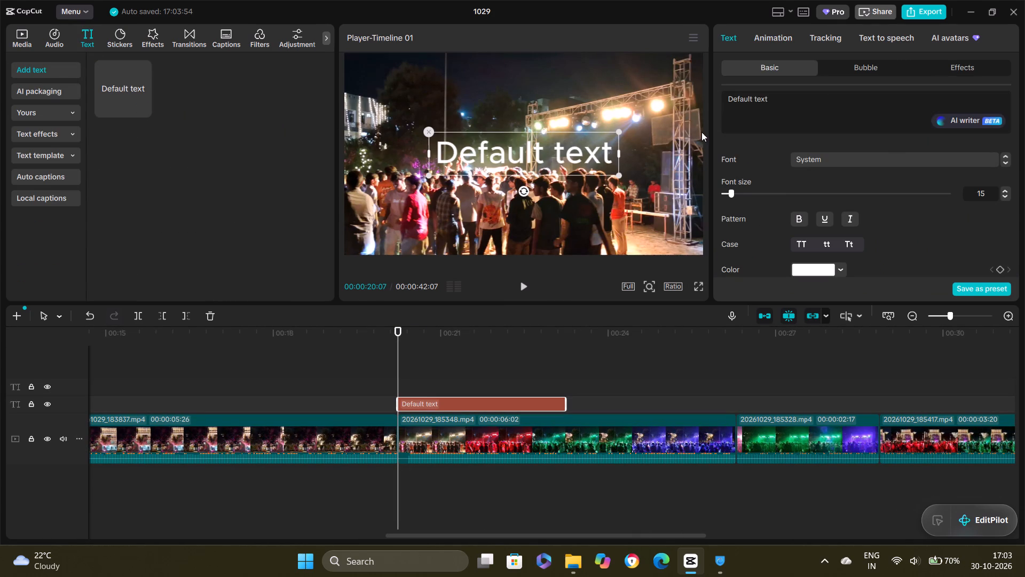
Replace the new title's default wording with "DJ".
left_click_drag(775, 102, 700, 95)
key("BackSpace")
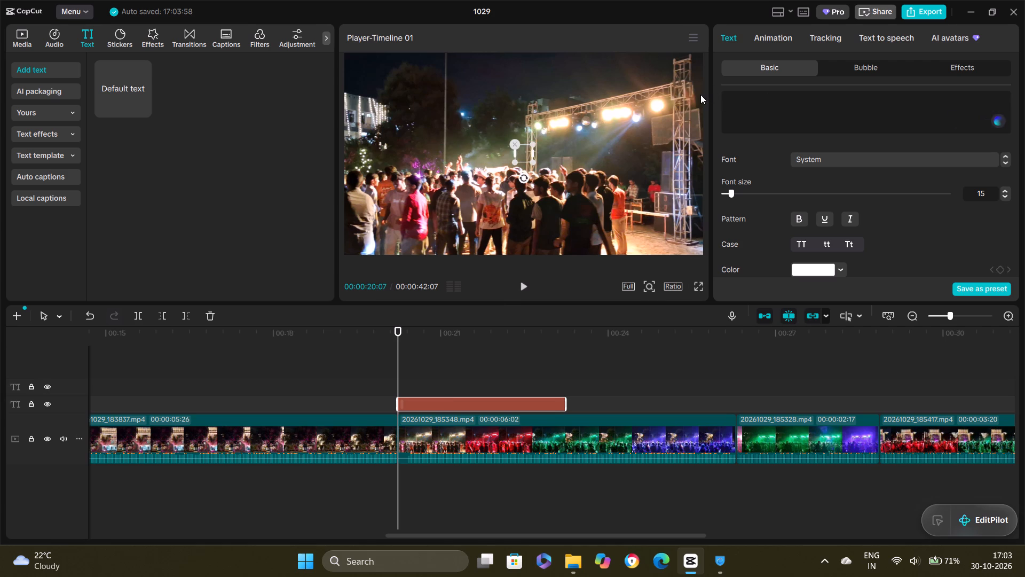
key("shift+d")
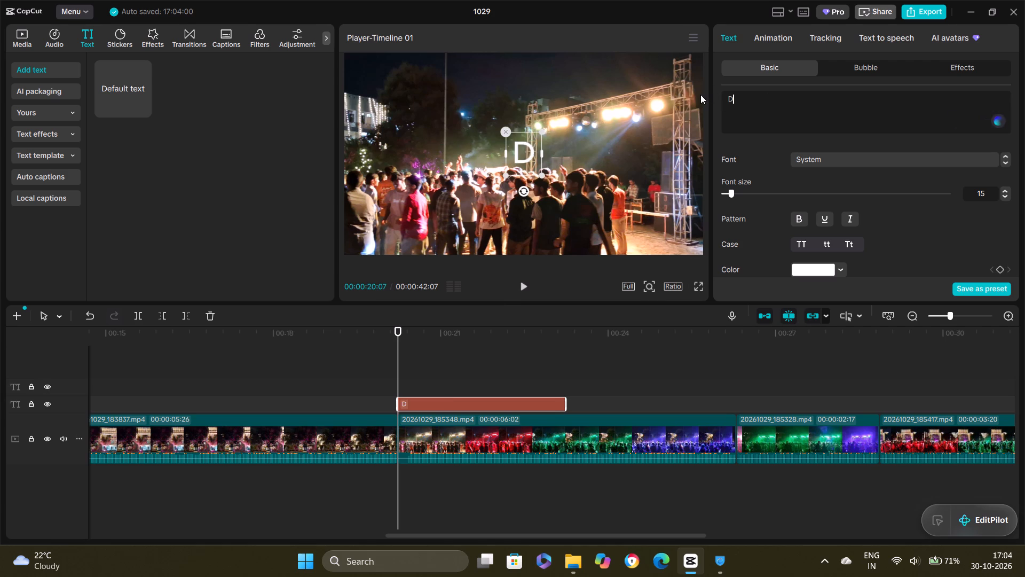
key("shift+j")
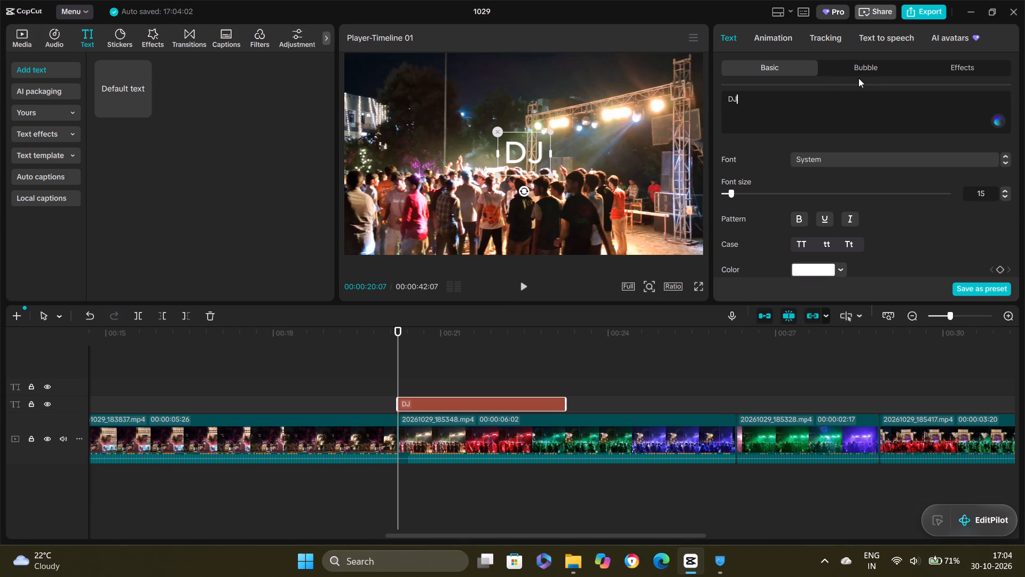
Apply the Handwriting font to the "DJ" title.
left_click(933, 157)
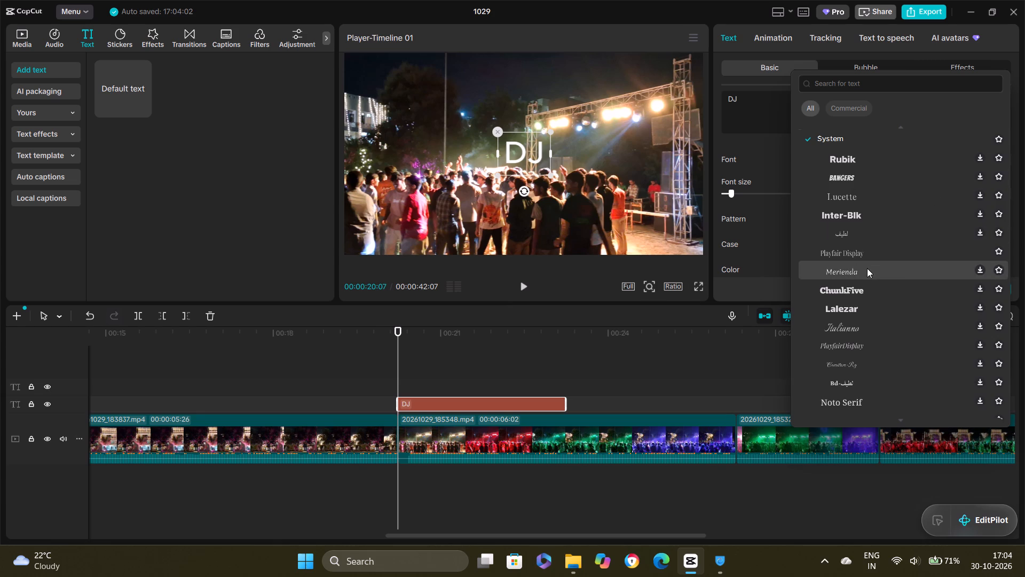
scroll(867, 268, "down", 2)
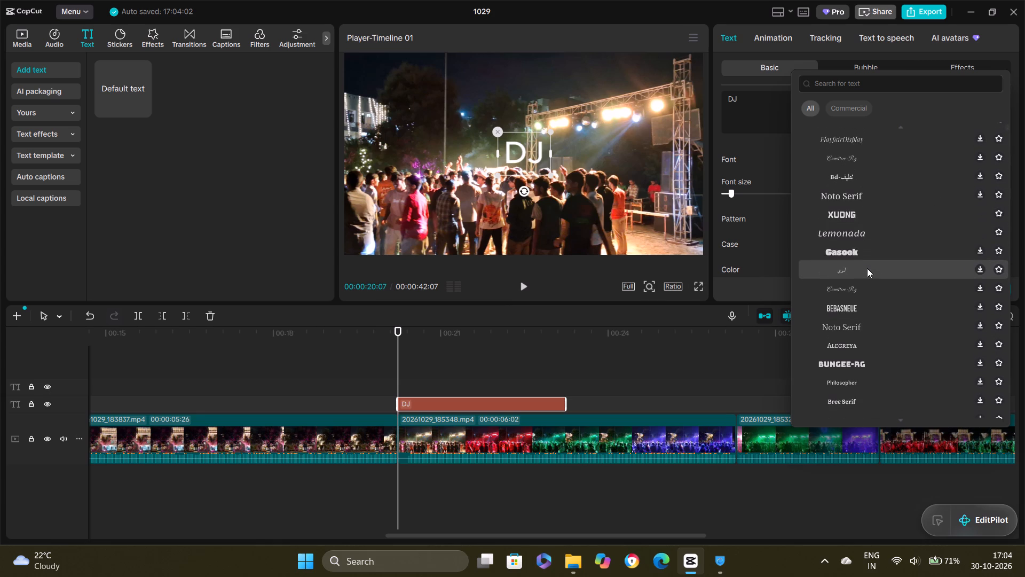
scroll(867, 268, "down", 1)
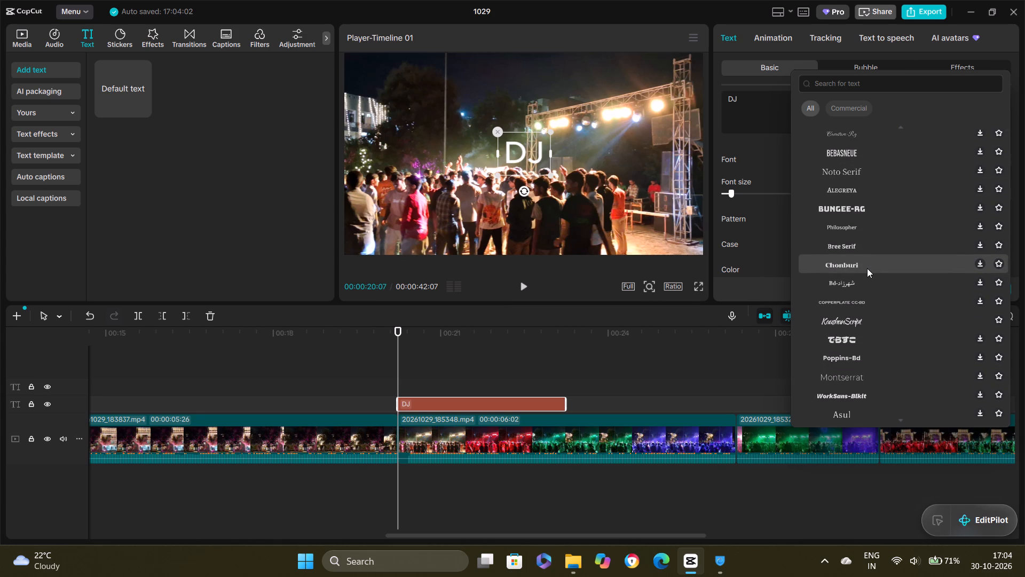
scroll(867, 268, "down", 1)
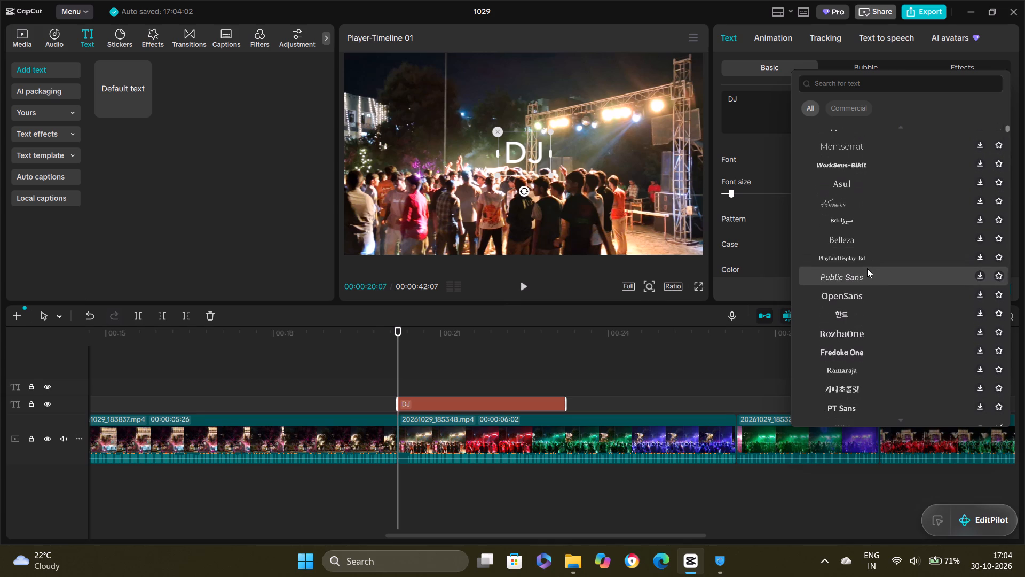
scroll(867, 268, "down", 2)
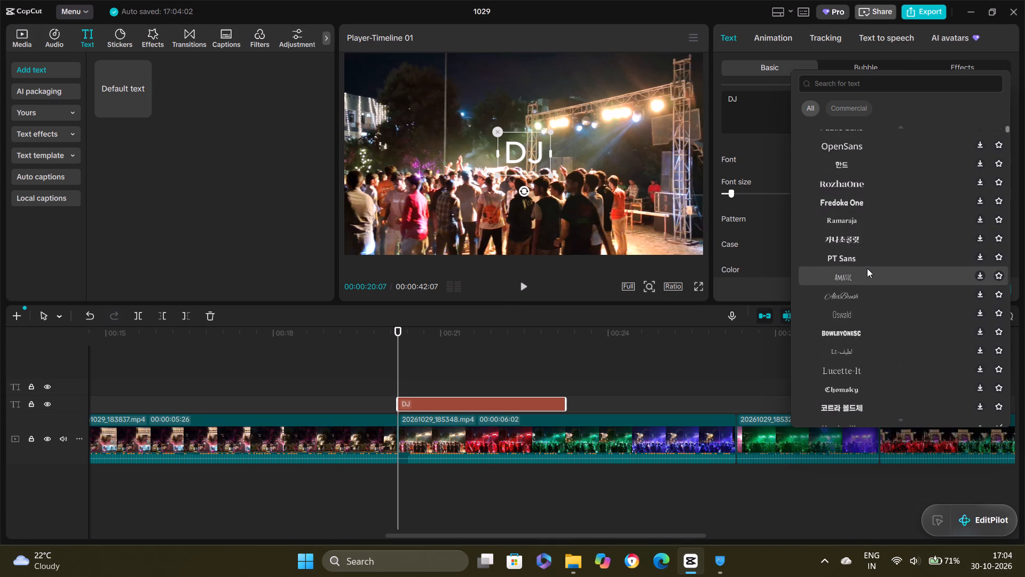
scroll(867, 268, "down", 1)
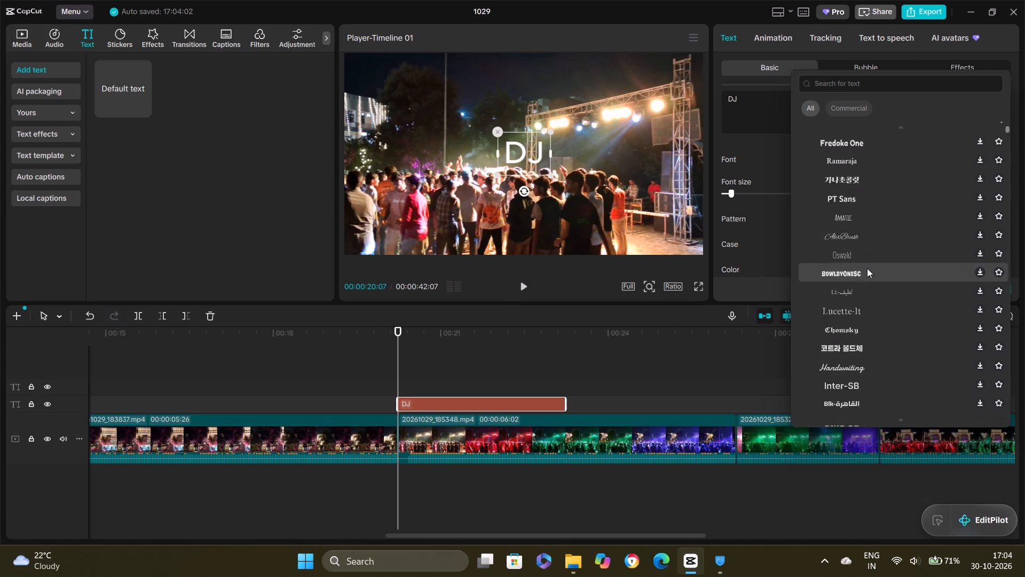
scroll(867, 268, "down", 1)
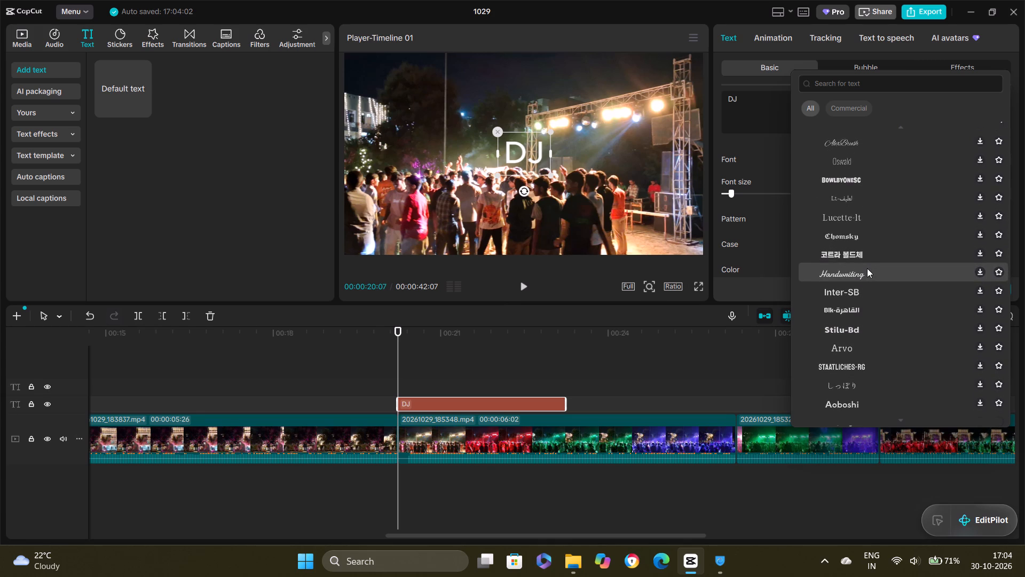
double_click(867, 268)
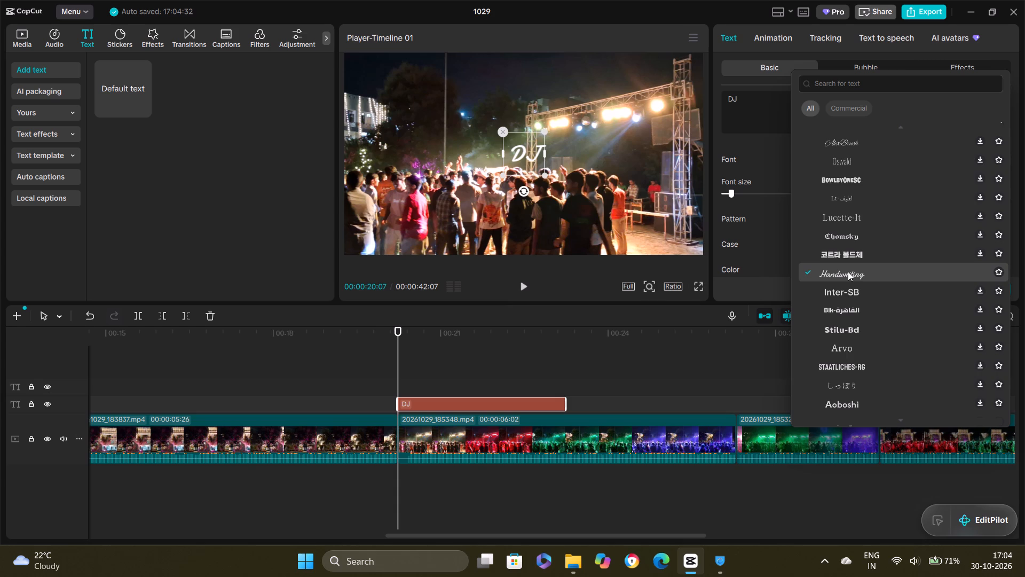
Look through the font list for an alternative font for the "DJ" title.
scroll(848, 271, "down", 2)
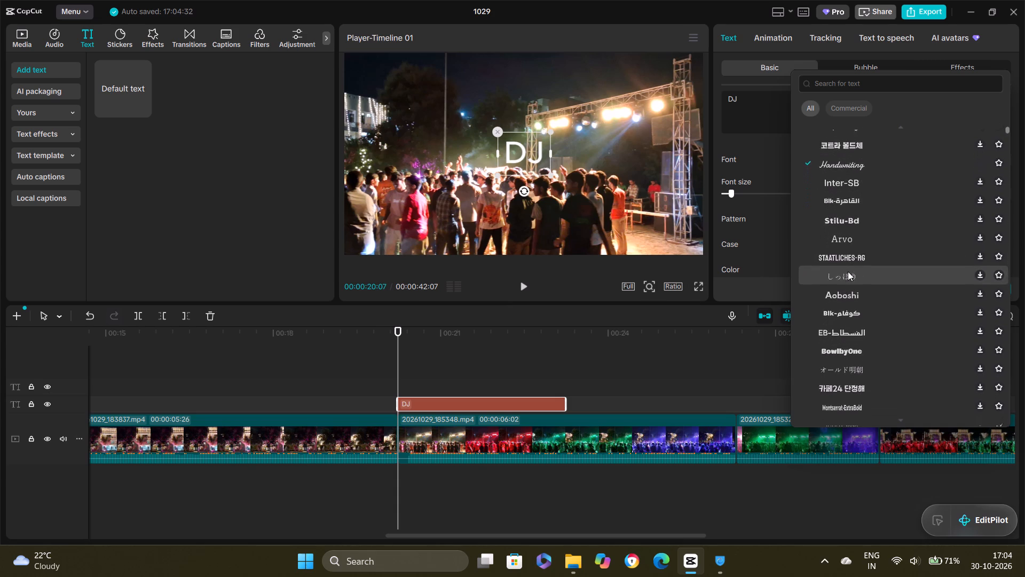
scroll(848, 271, "down", 2)
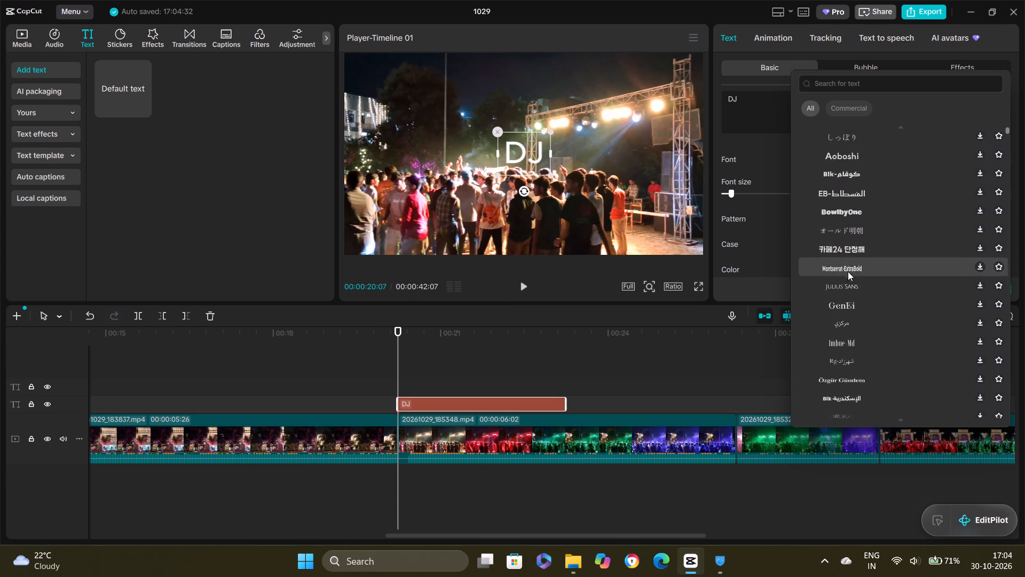
scroll(848, 271, "down", 1)
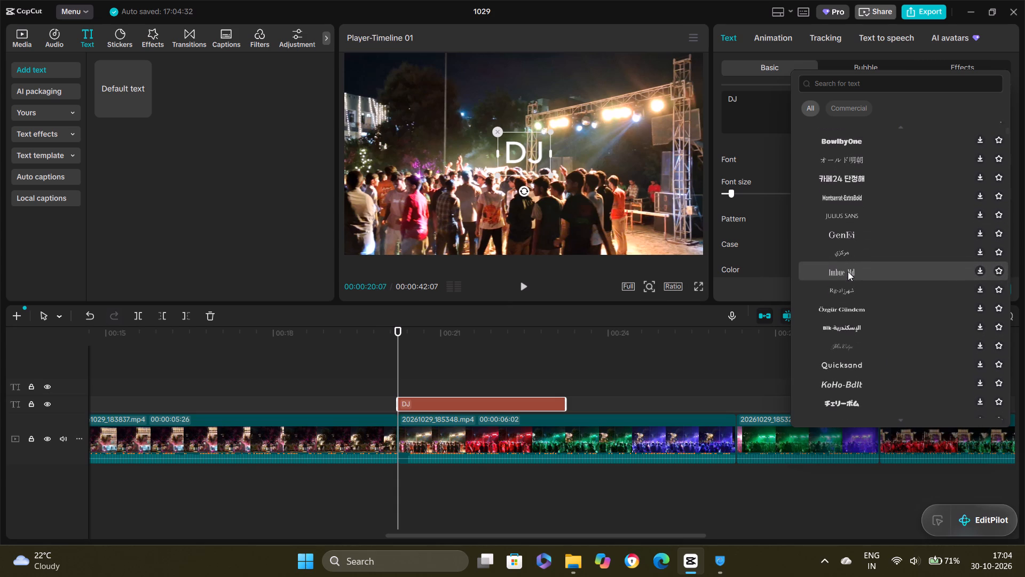
scroll(848, 271, "down", 1)
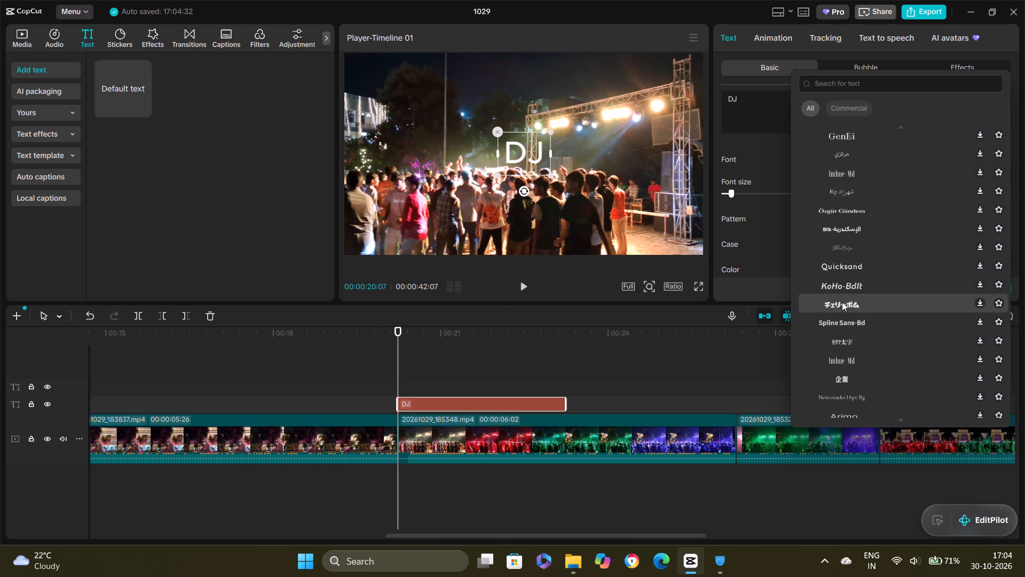
scroll(842, 302, "down", 1)
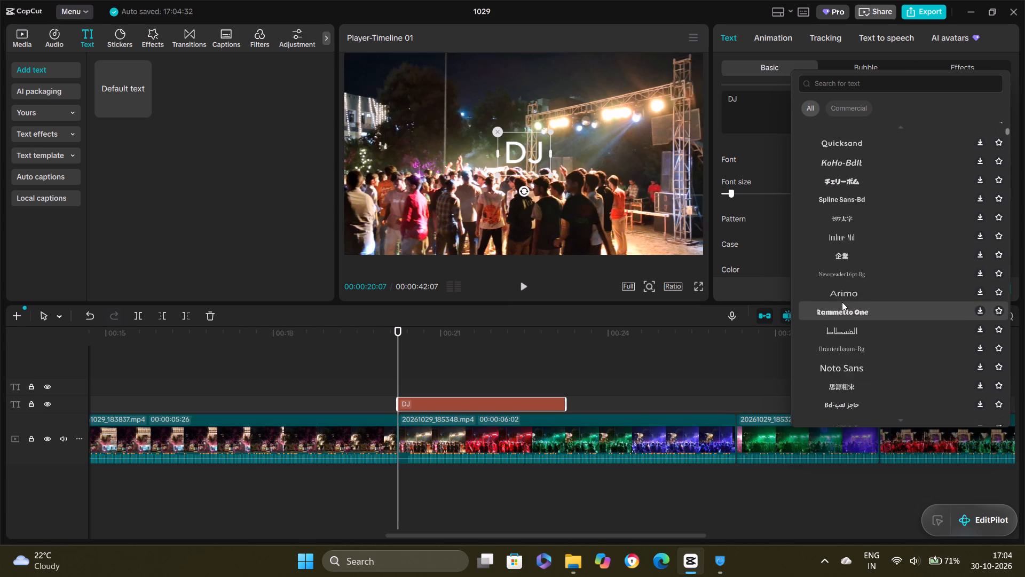
scroll(842, 302, "down", 3)
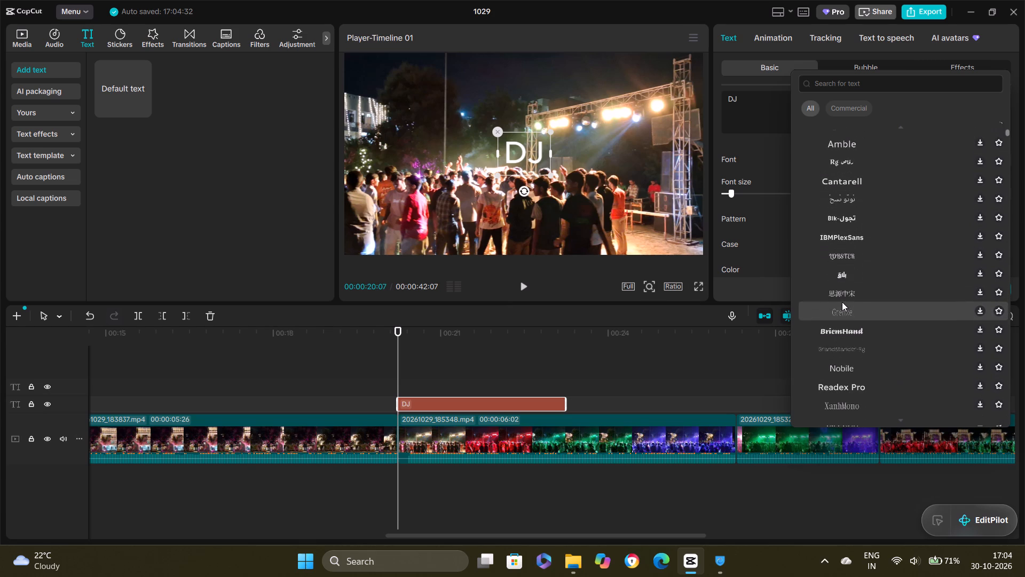
scroll(842, 302, "down", 11)
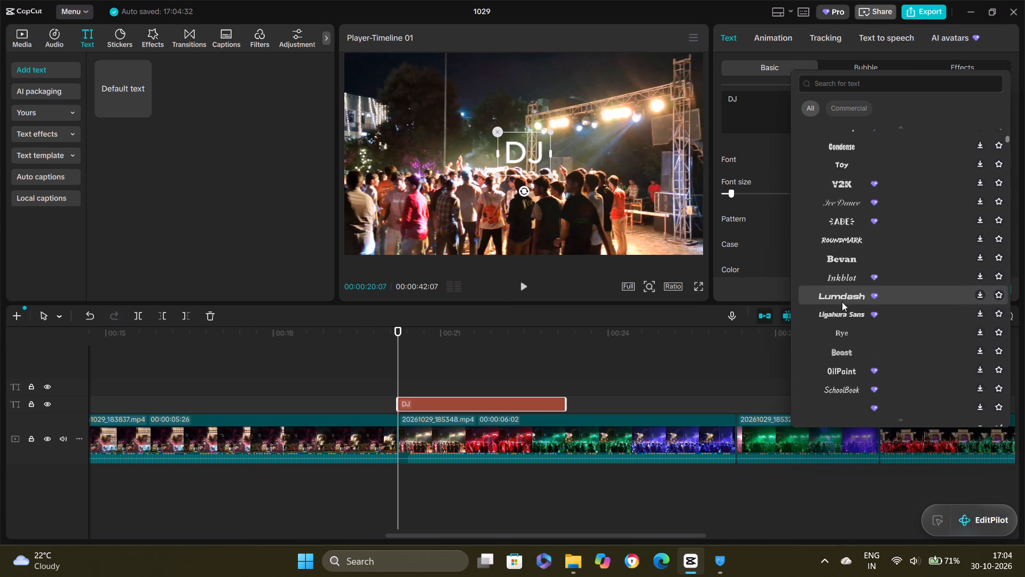
scroll(842, 302, "down", 5)
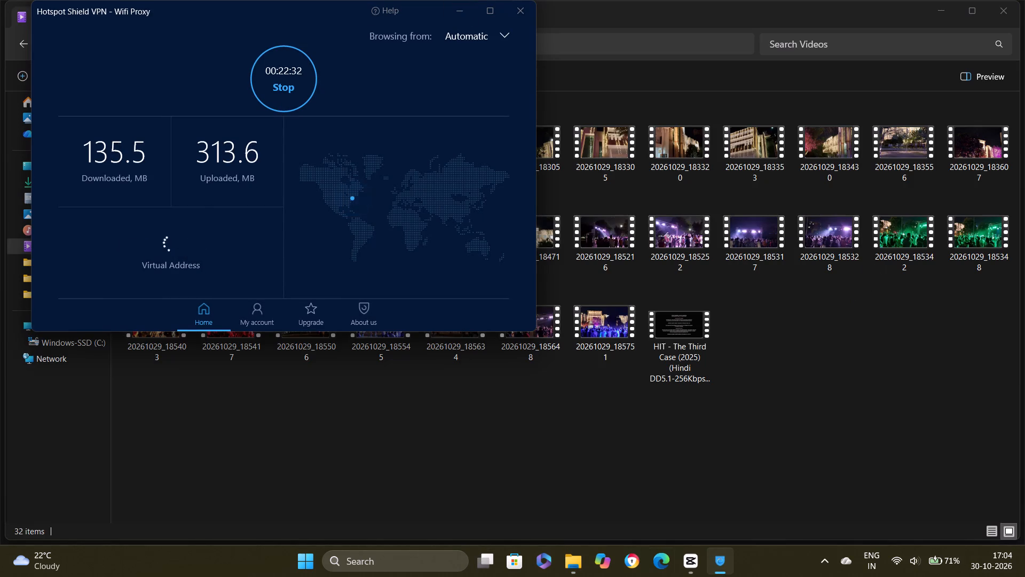
Switch from the VPN window back to the 1029 project in CapCut.
left_click(708, 562)
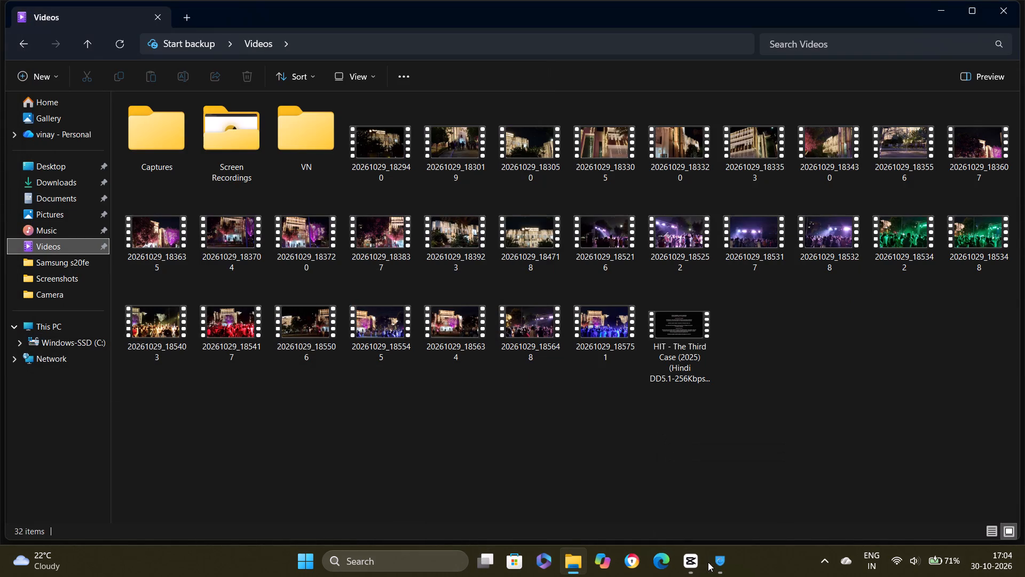
left_click(690, 557)
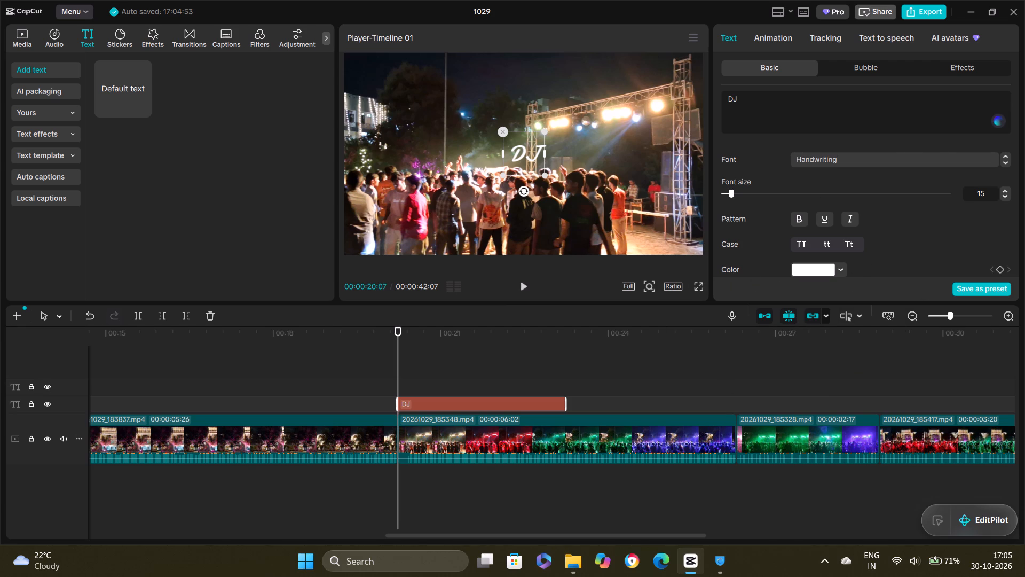
Reopen the font choices for the "DJ" title and examine the fonts further down the list.
left_click(897, 161)
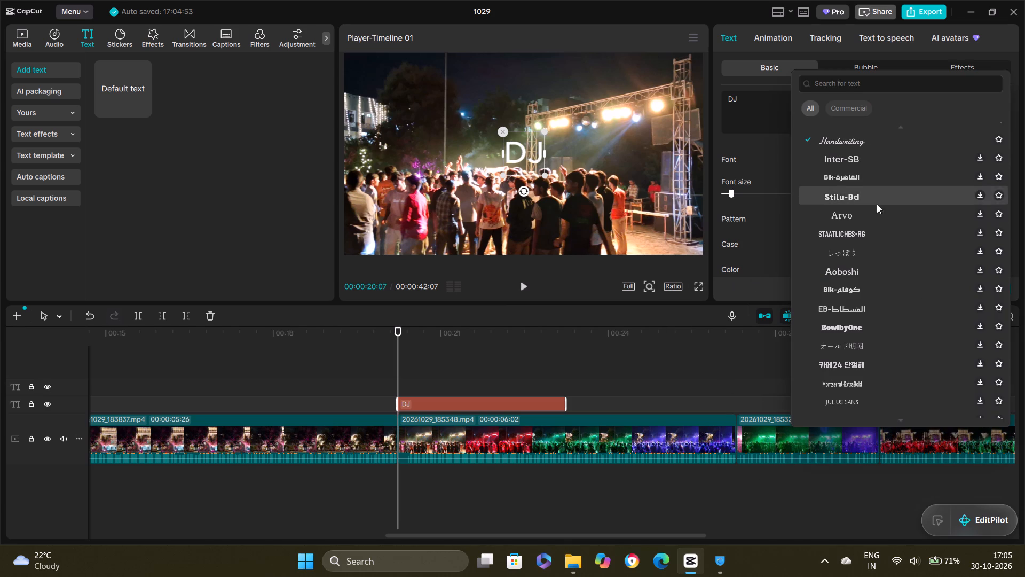
scroll(861, 230, "down", 2)
scroll(861, 230, "down", 19)
scroll(861, 230, "down", 2)
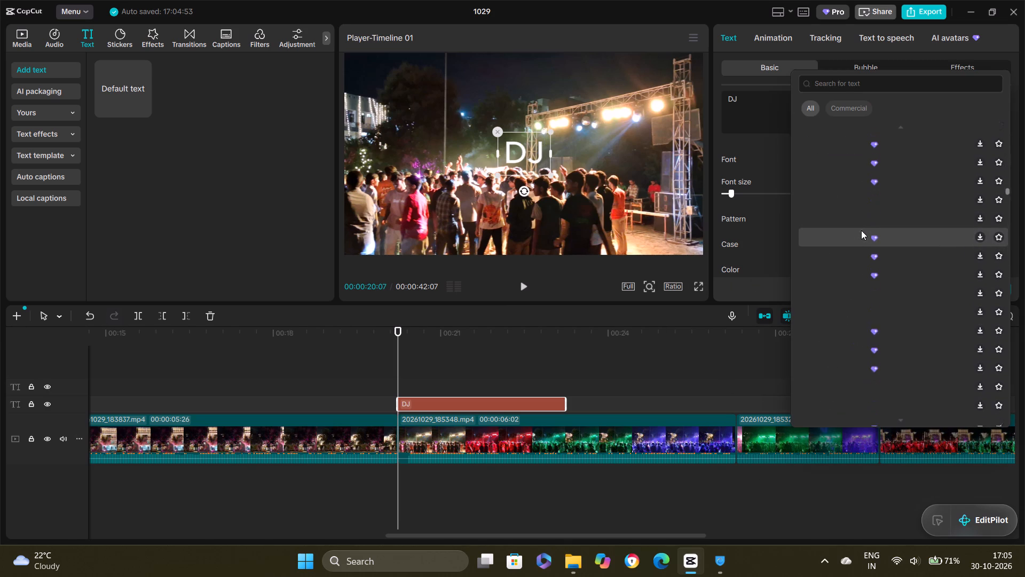
scroll(861, 230, "down", 19)
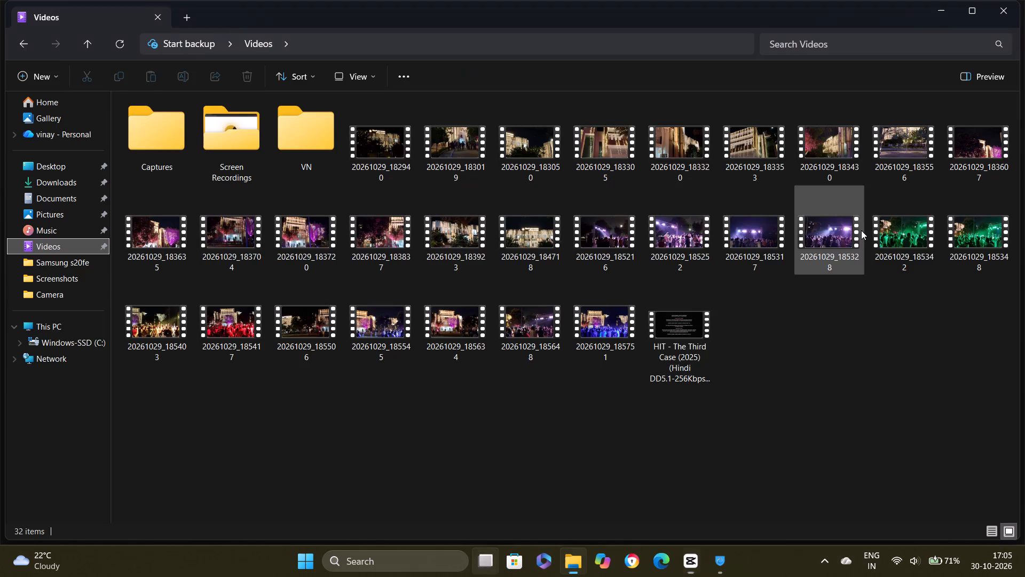
Switch back to CapCut and look through the font list to its end for an alternative for the "DJ" title.
left_click(691, 560)
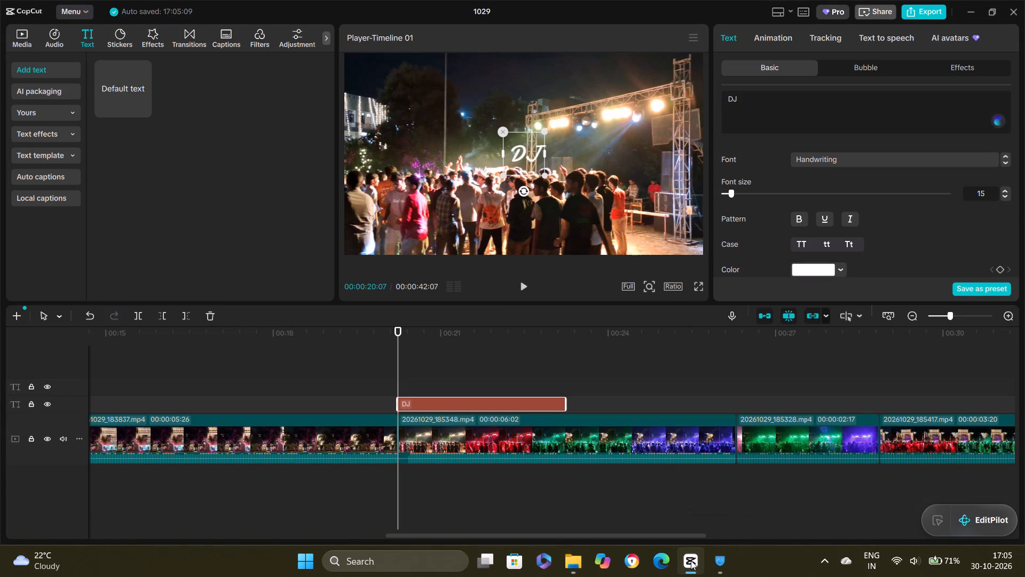
left_click(880, 153)
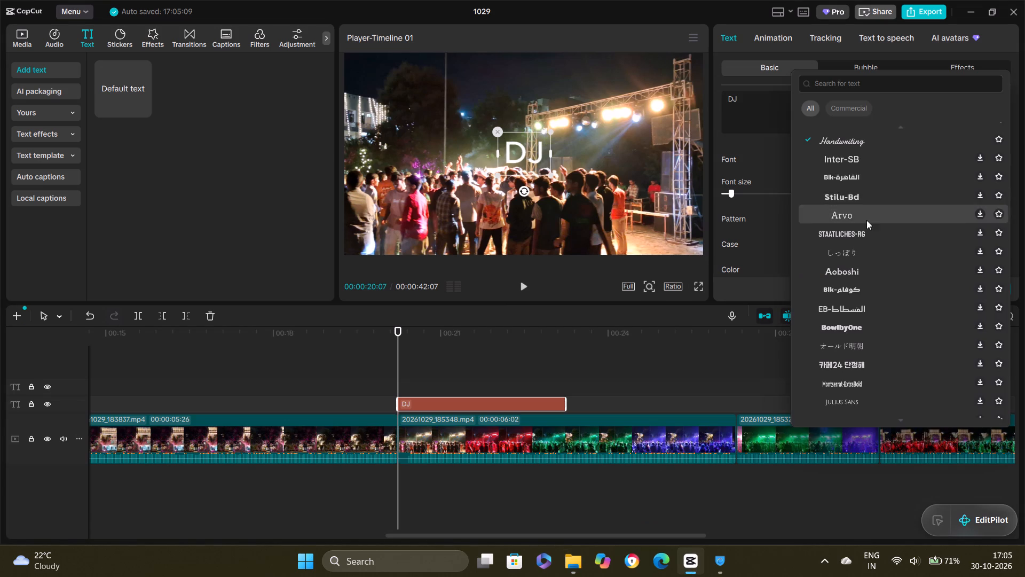
scroll(853, 295, "down", 8)
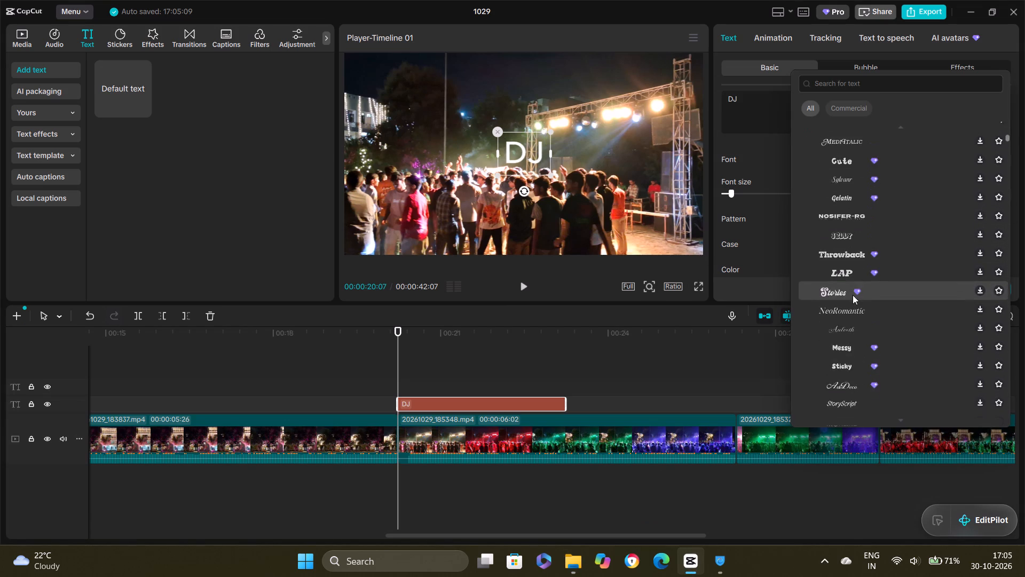
scroll(853, 295, "down", 20)
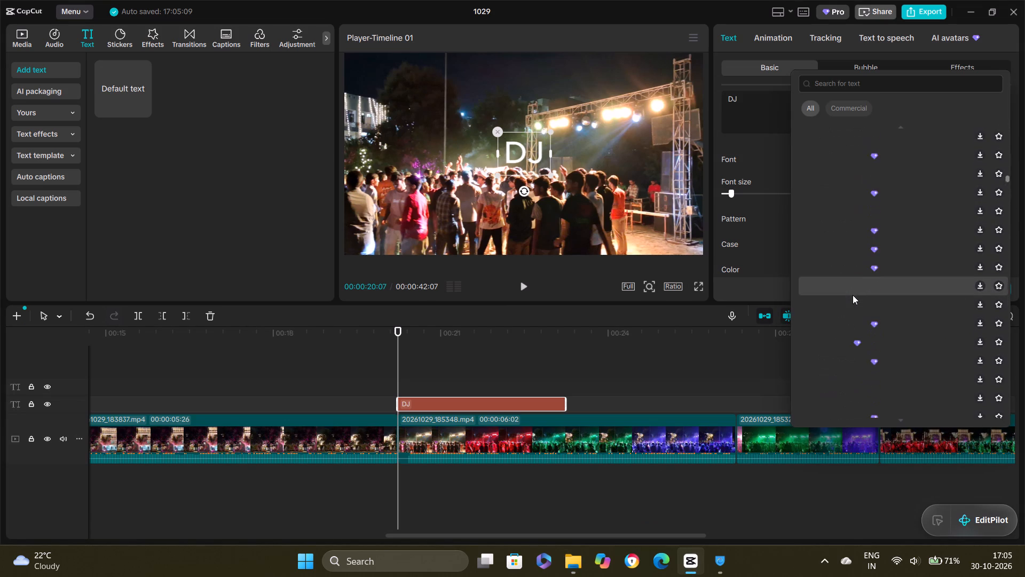
scroll(853, 295, "down", 10)
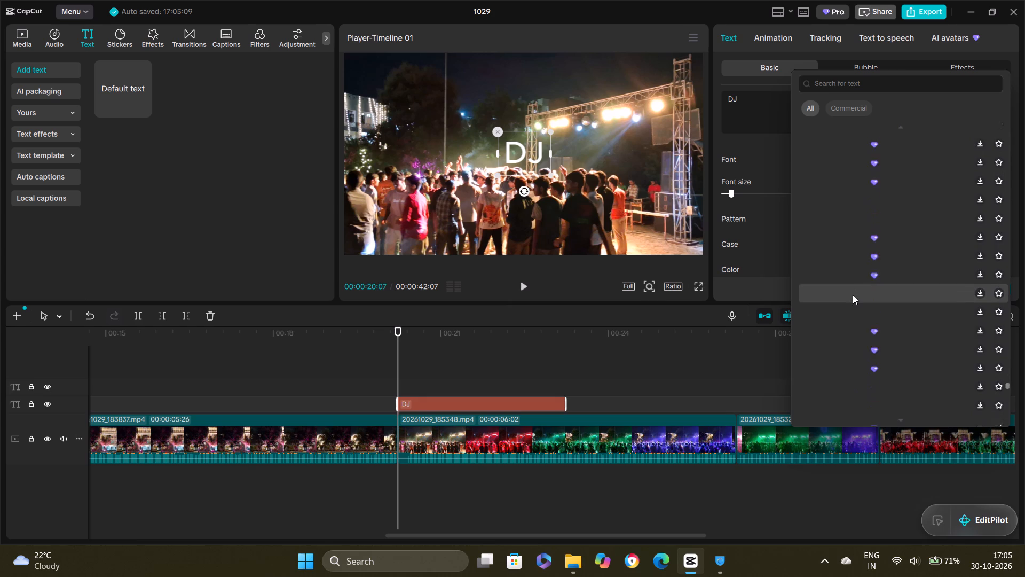
scroll(853, 295, "down", 8)
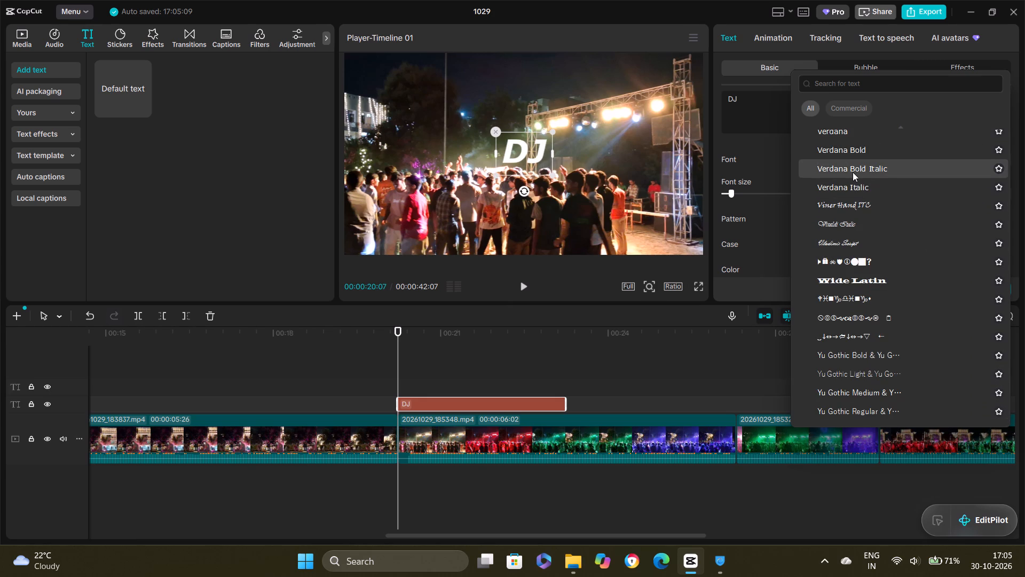
Preview the installed fonts on the "DJ" title, going back through the list from Verdana to Segoe UI.
scroll(836, 141, "up", 1)
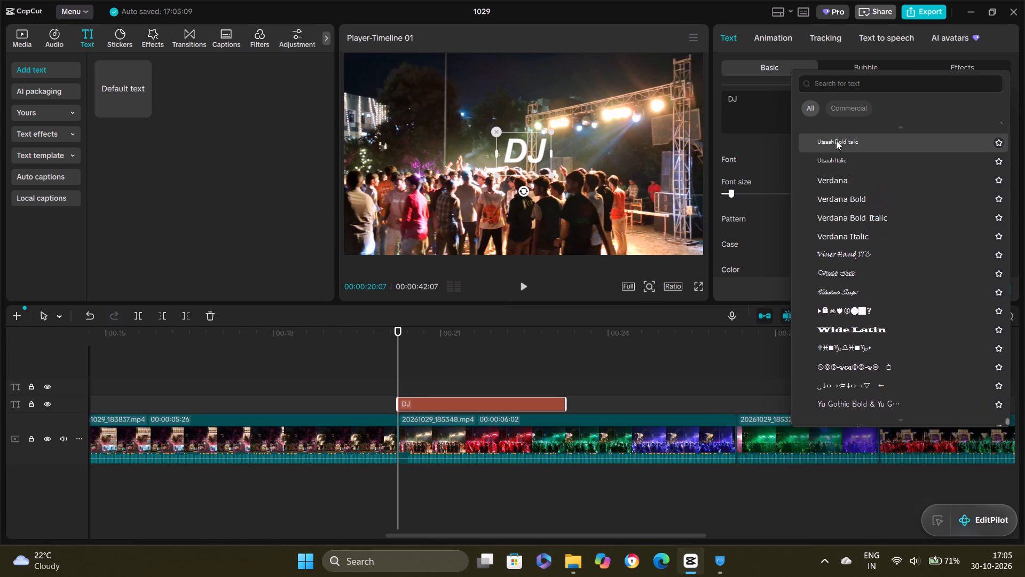
scroll(836, 141, "up", 2)
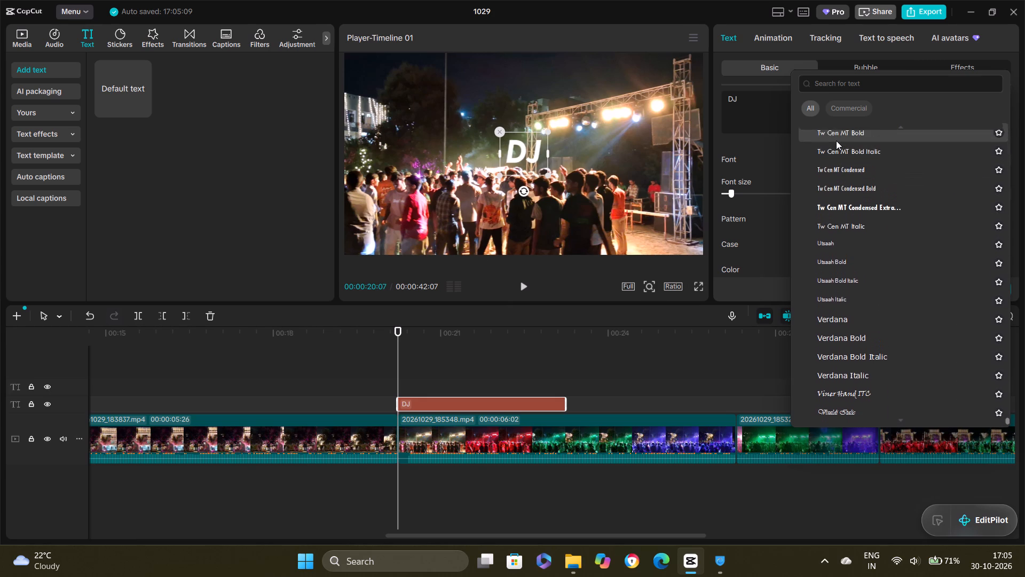
scroll(836, 141, "up", 2)
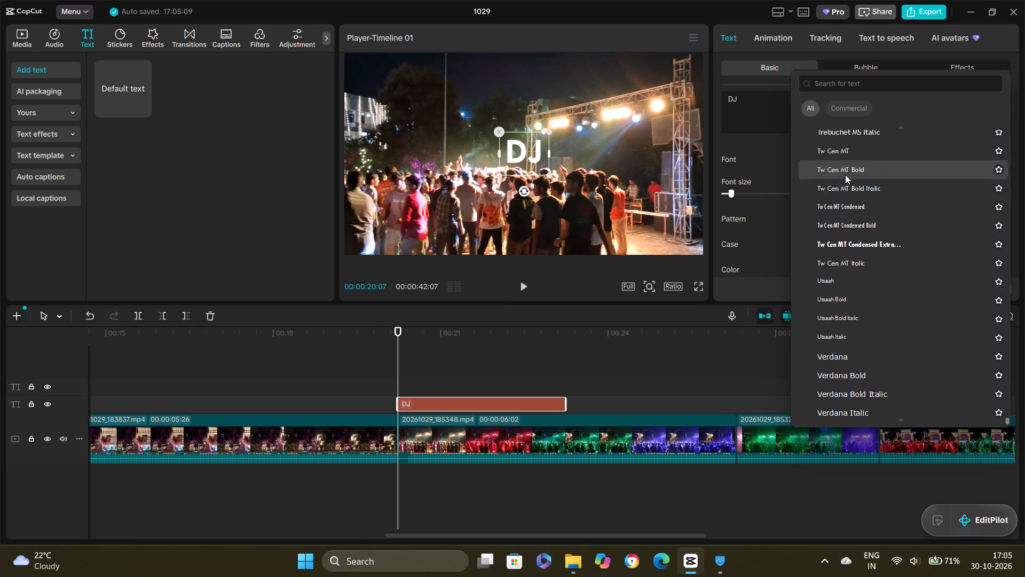
scroll(845, 175, "up", 2)
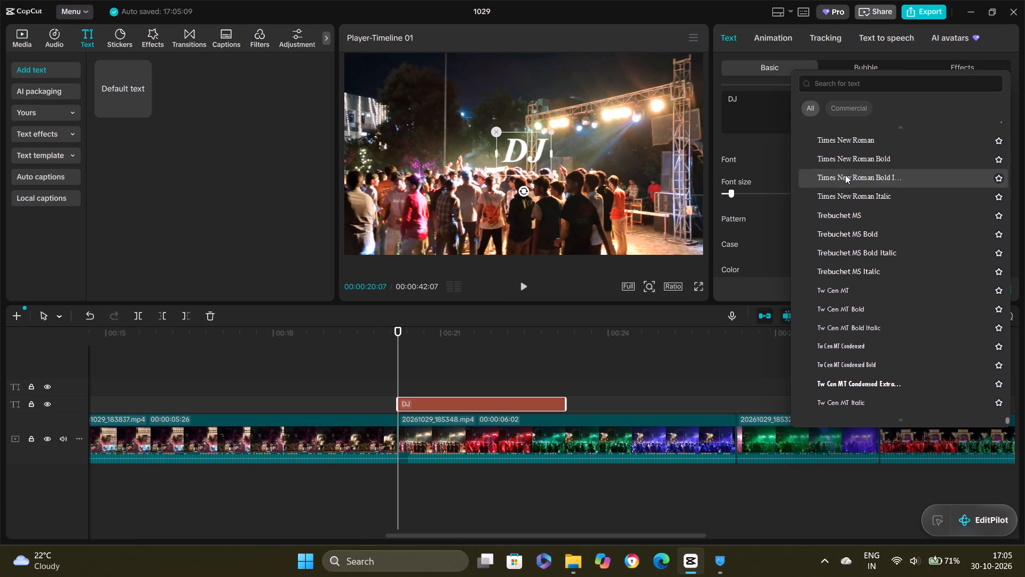
scroll(845, 175, "up", 2)
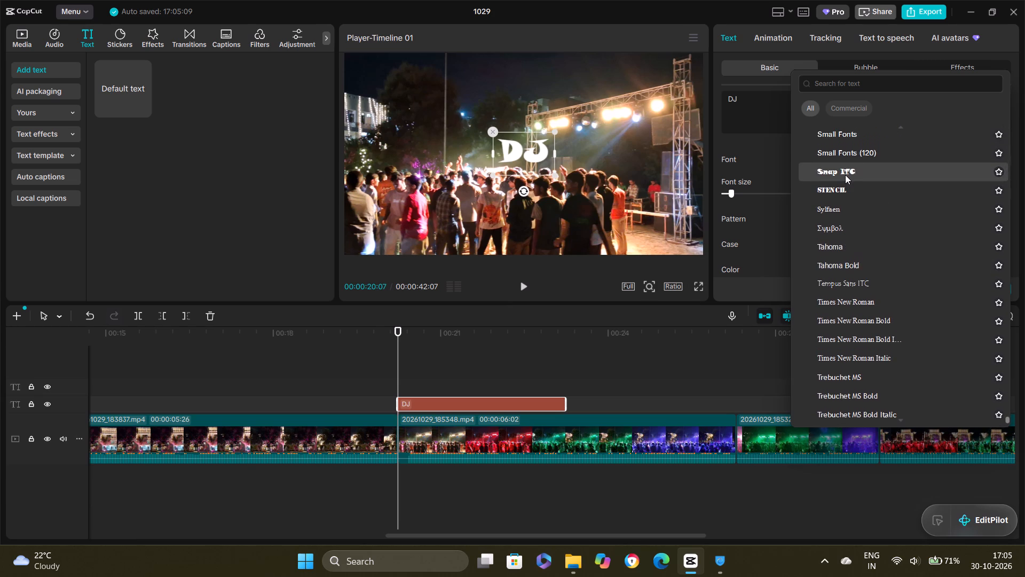
scroll(845, 175, "up", 1)
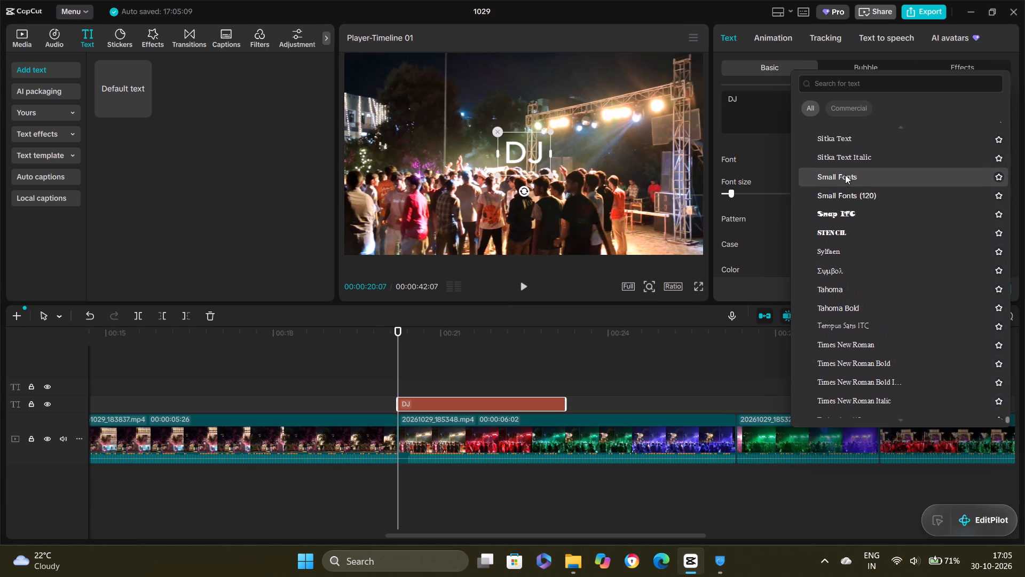
scroll(845, 175, "up", 1)
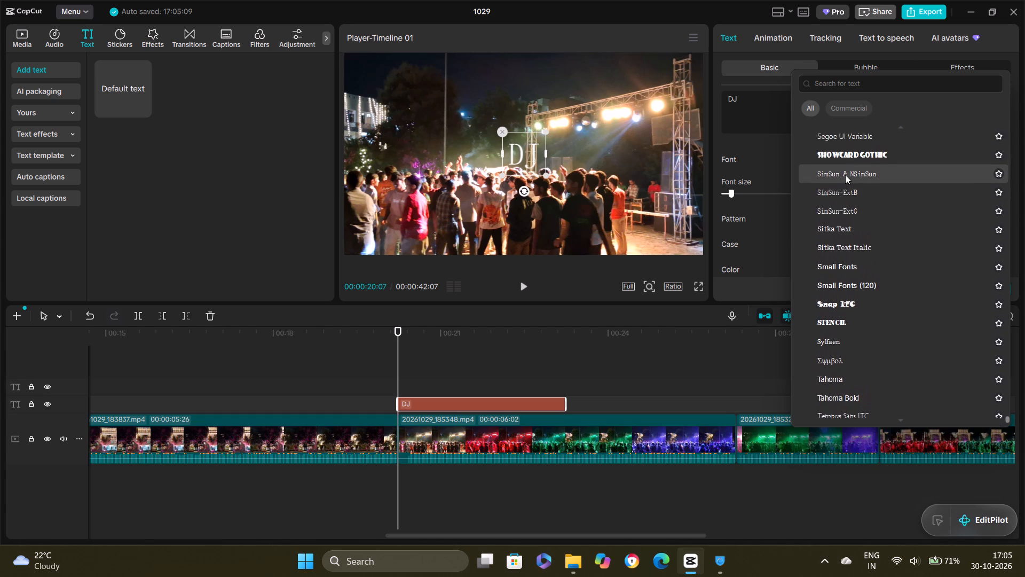
scroll(845, 175, "up", 2)
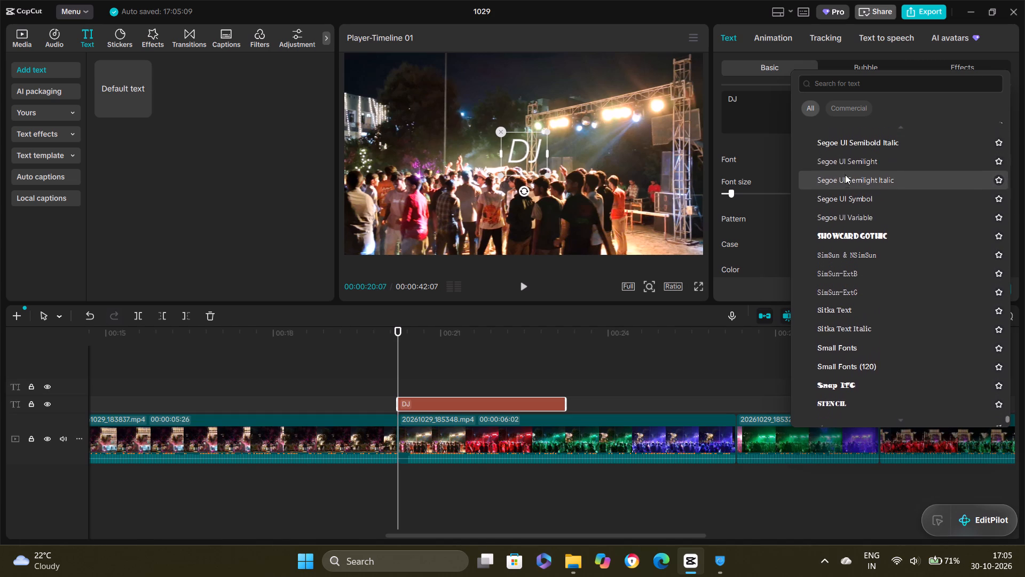
scroll(845, 175, "up", 1)
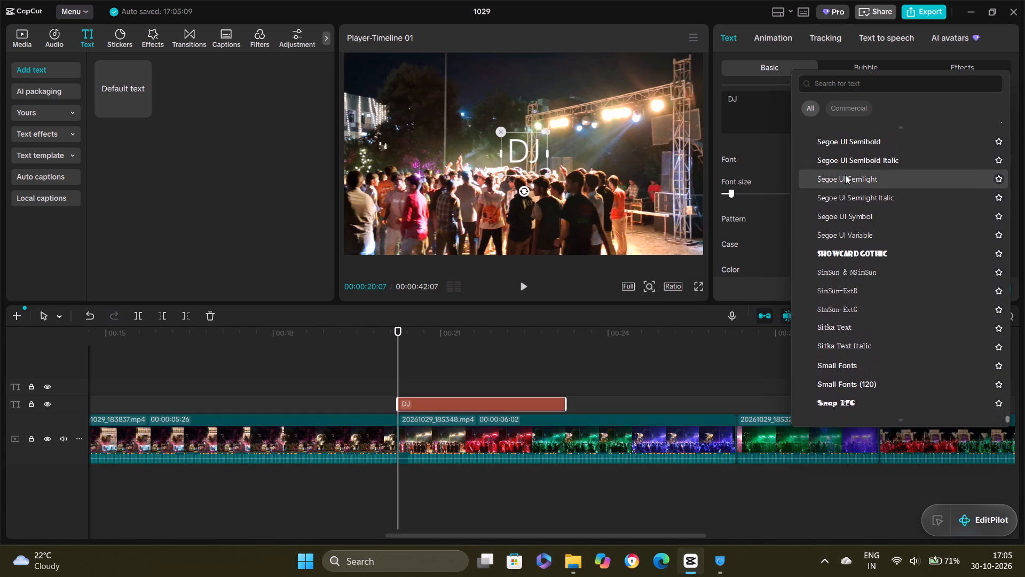
scroll(845, 175, "up", 1)
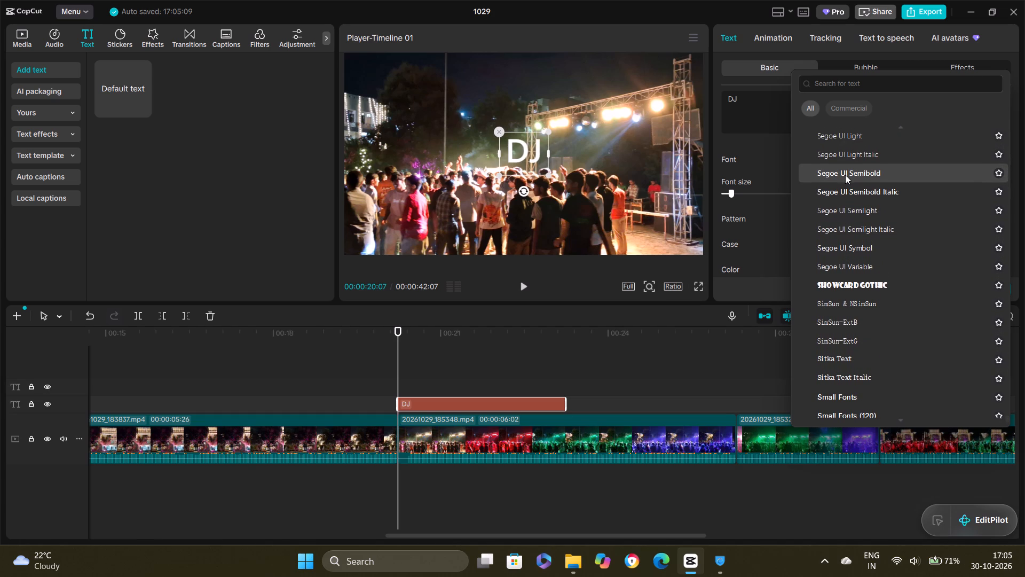
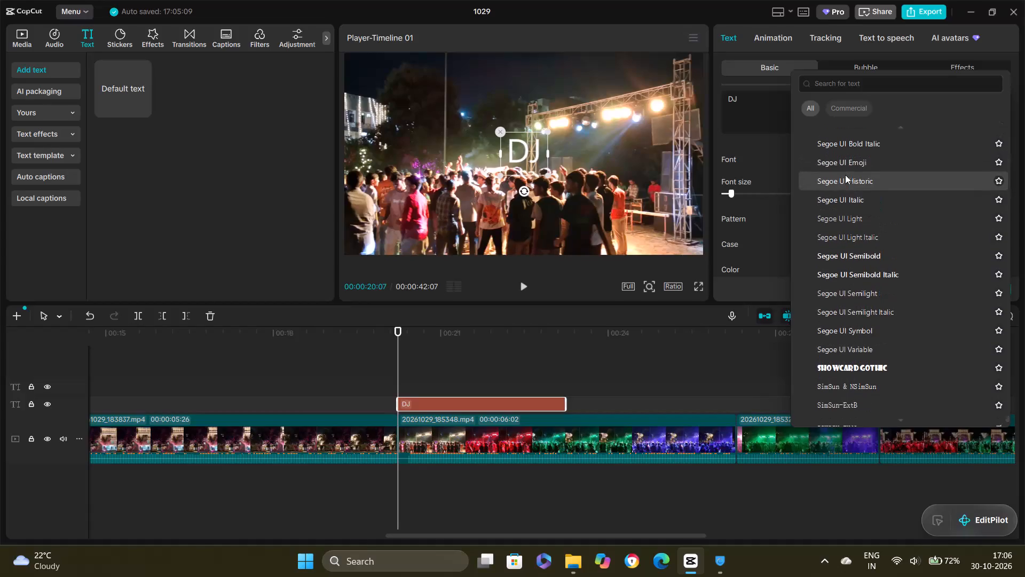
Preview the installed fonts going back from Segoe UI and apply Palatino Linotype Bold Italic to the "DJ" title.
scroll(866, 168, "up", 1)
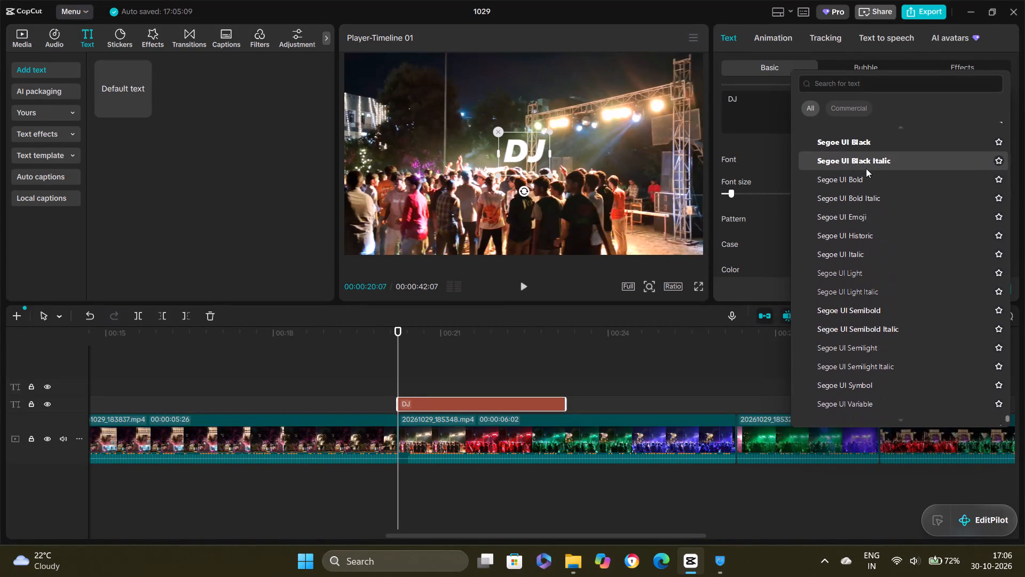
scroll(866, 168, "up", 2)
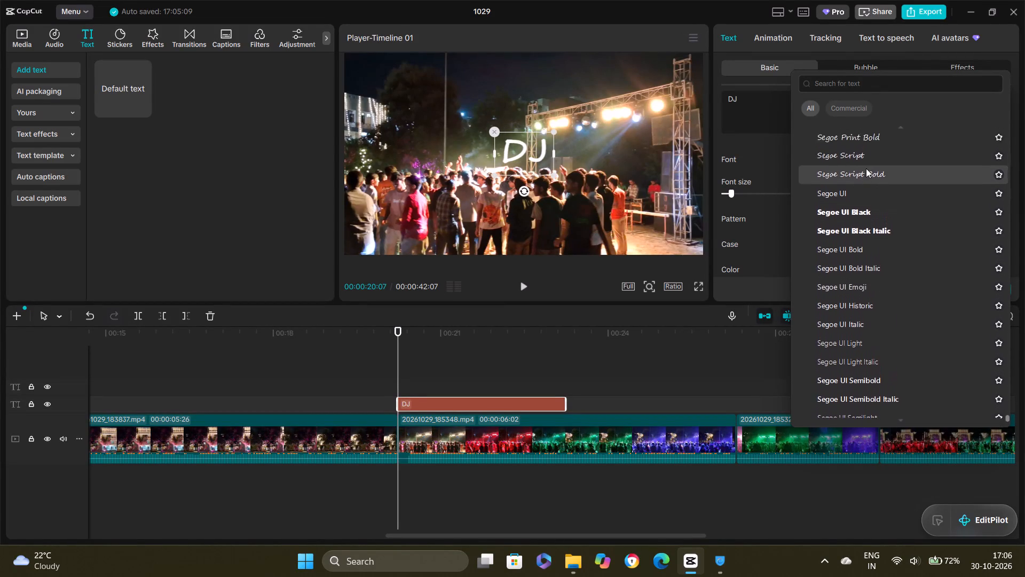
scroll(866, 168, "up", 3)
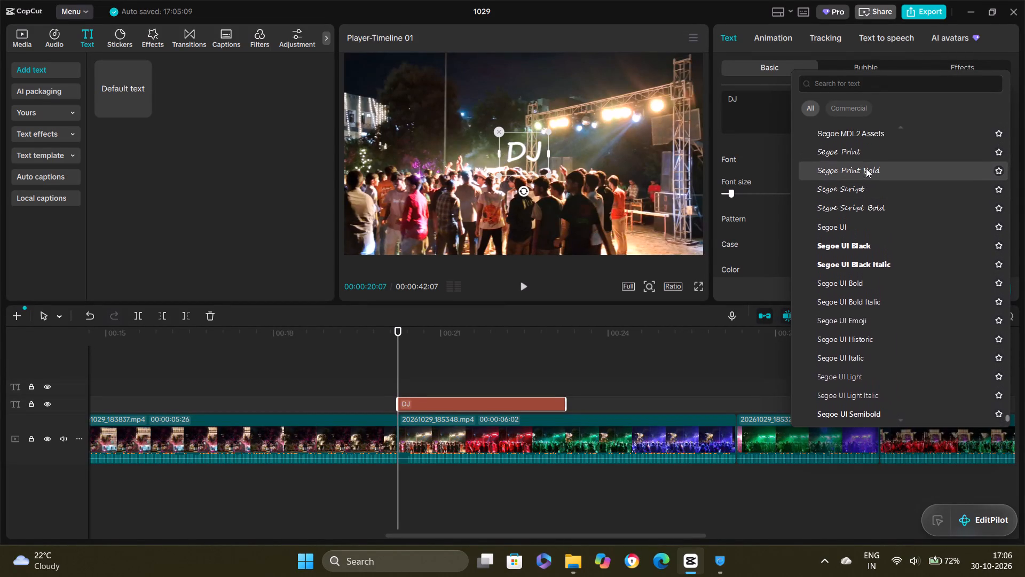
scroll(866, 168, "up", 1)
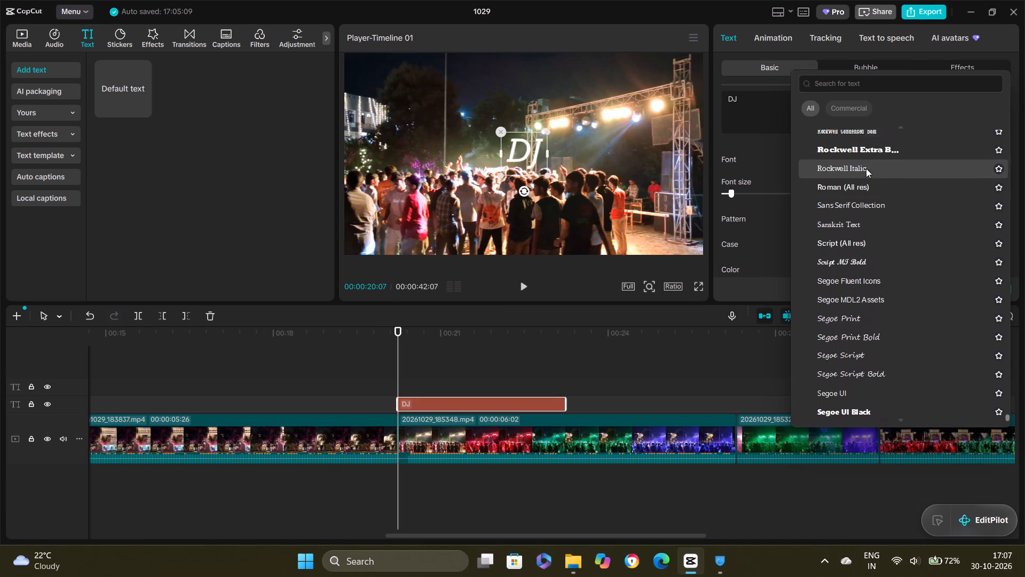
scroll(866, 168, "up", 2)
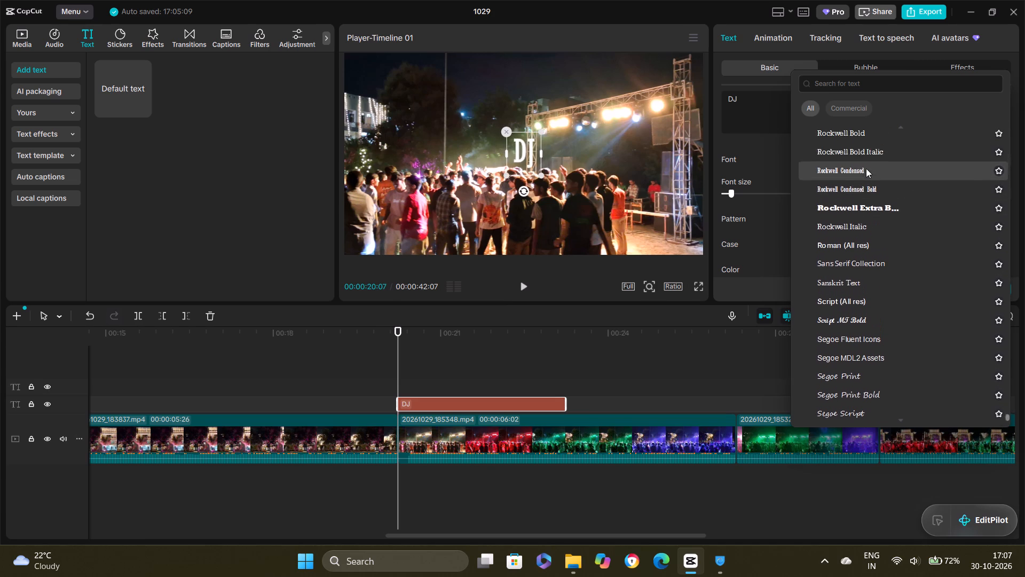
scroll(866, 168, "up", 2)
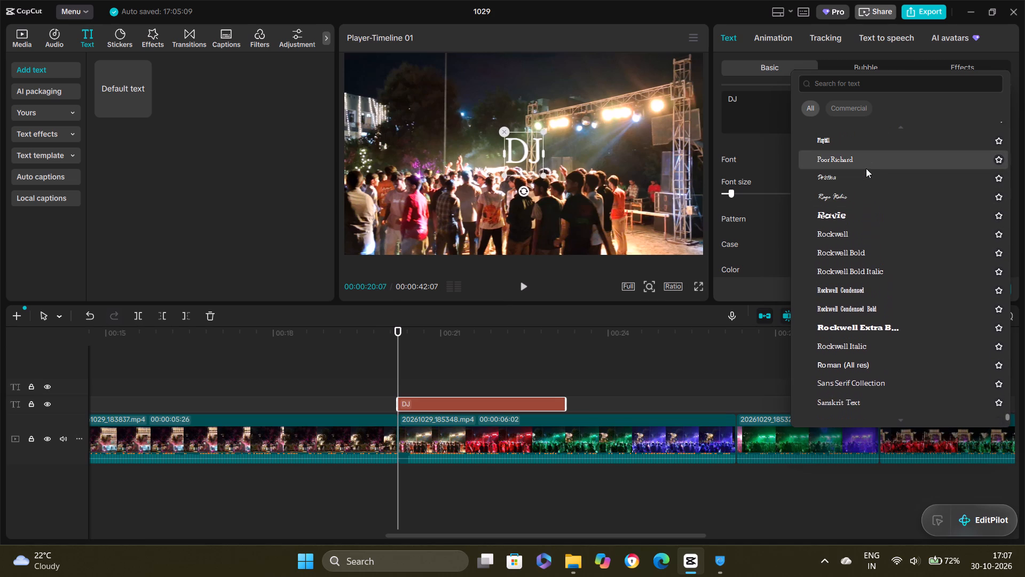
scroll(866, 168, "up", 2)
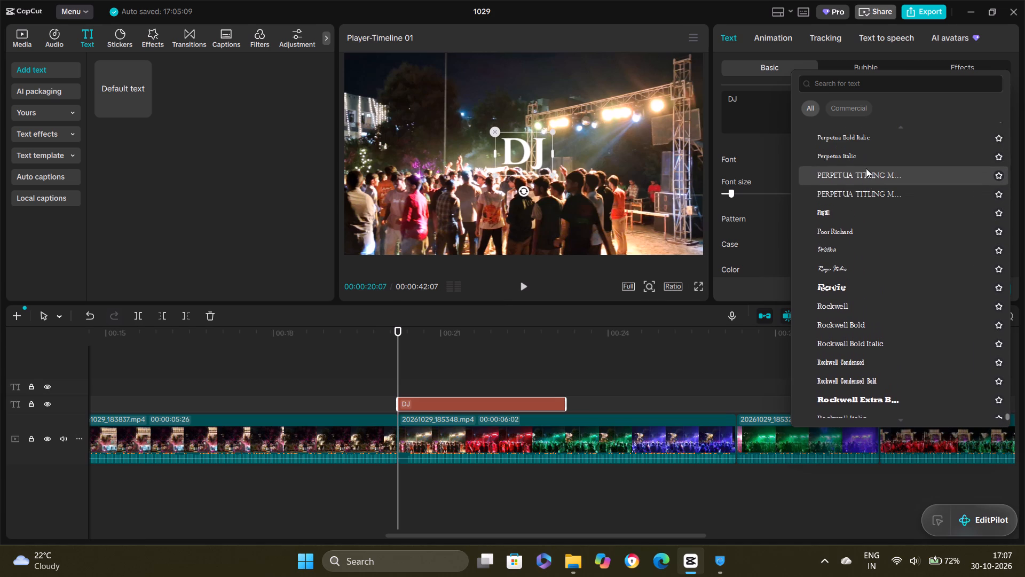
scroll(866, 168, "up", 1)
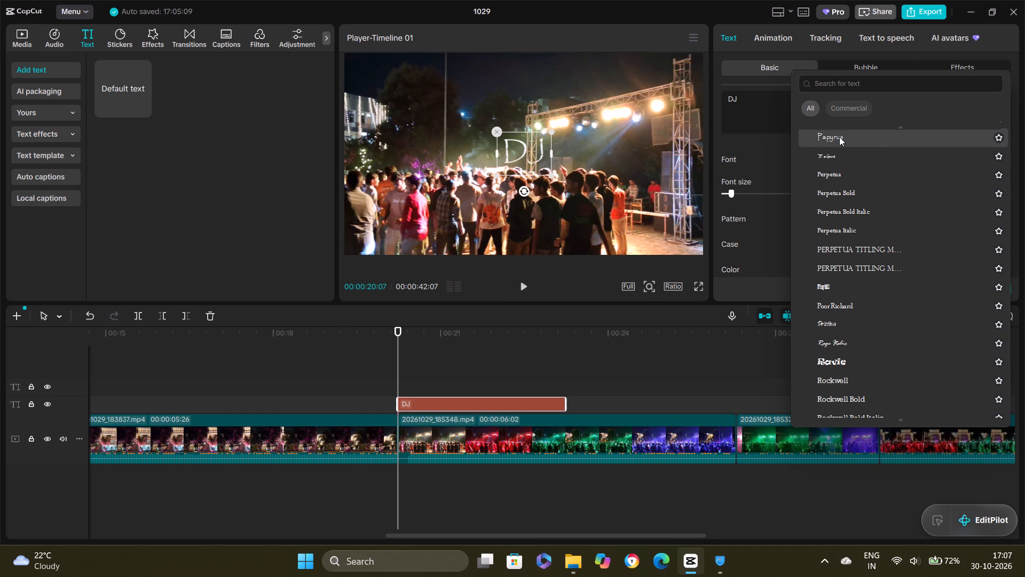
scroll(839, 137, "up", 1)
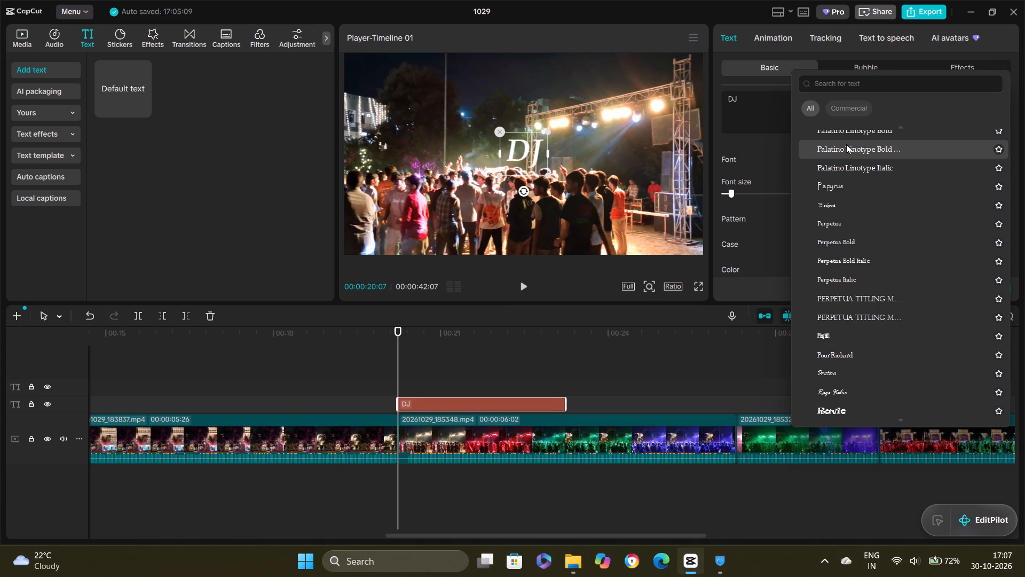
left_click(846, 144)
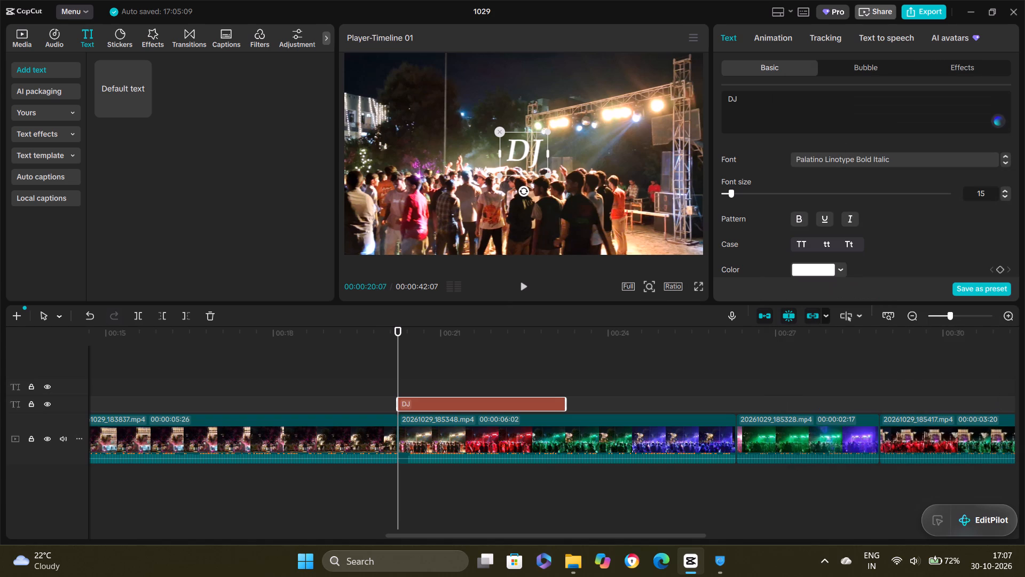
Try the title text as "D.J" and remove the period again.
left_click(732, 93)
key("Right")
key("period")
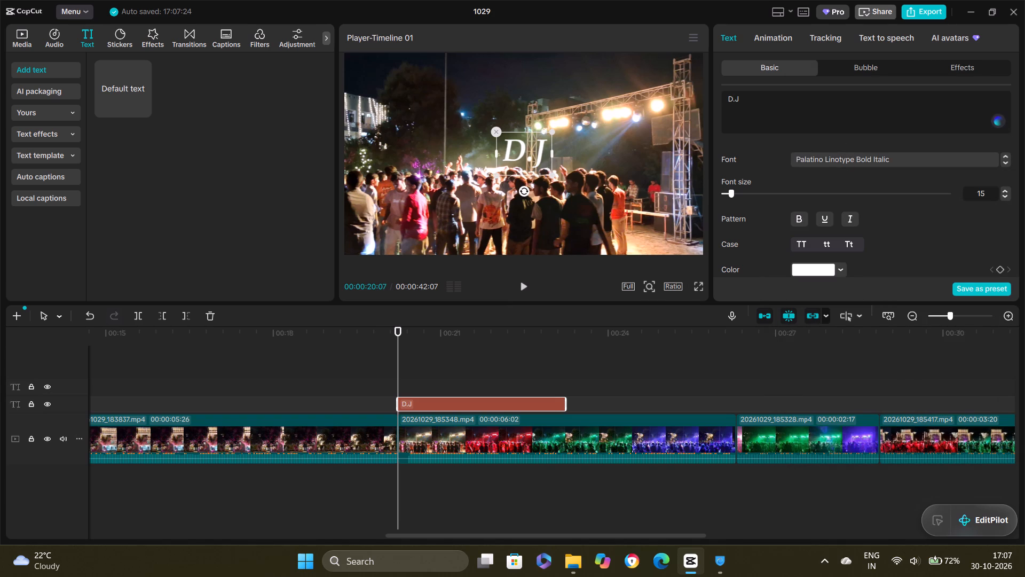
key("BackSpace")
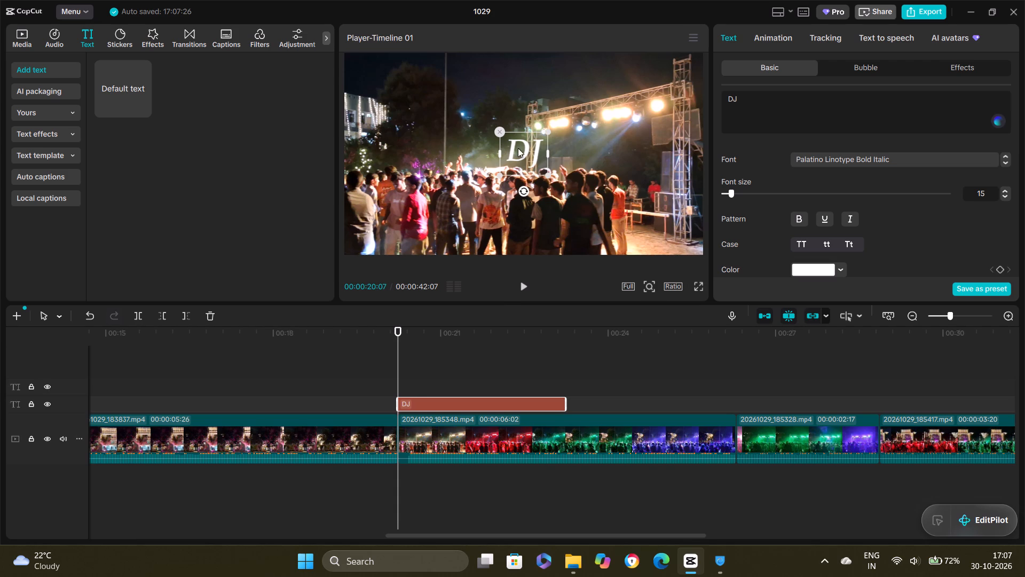
Move the "DJ" title up into the dark sky near the frame's top edge, just beside the stage truss.
left_click_drag(524, 150, 499, 79)
left_click_drag(521, 80, 556, 80)
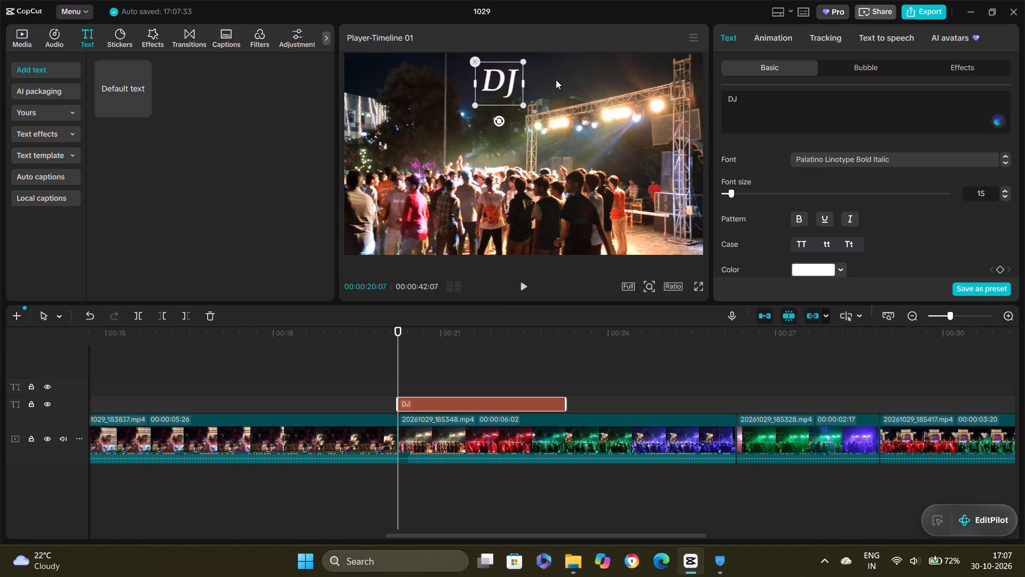
left_click_drag(556, 80, 565, 80)
left_click(524, 83)
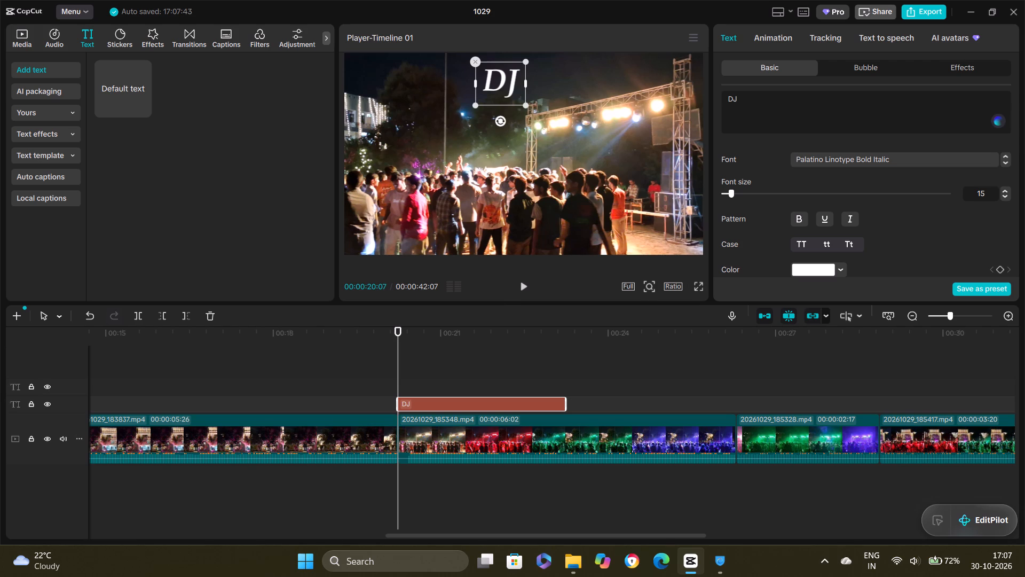
left_click(568, 100)
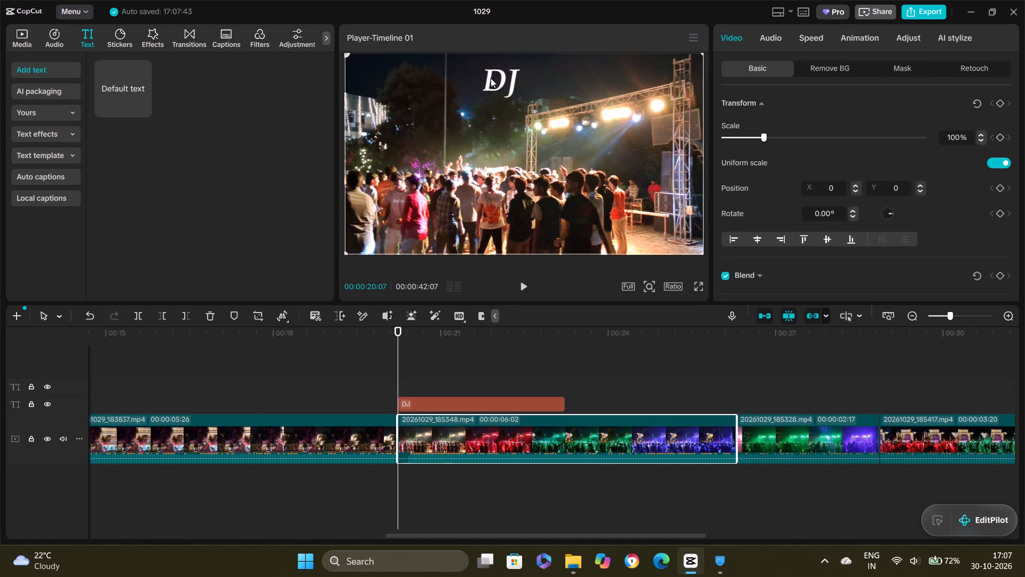
left_click(499, 78)
left_click(499, 78)
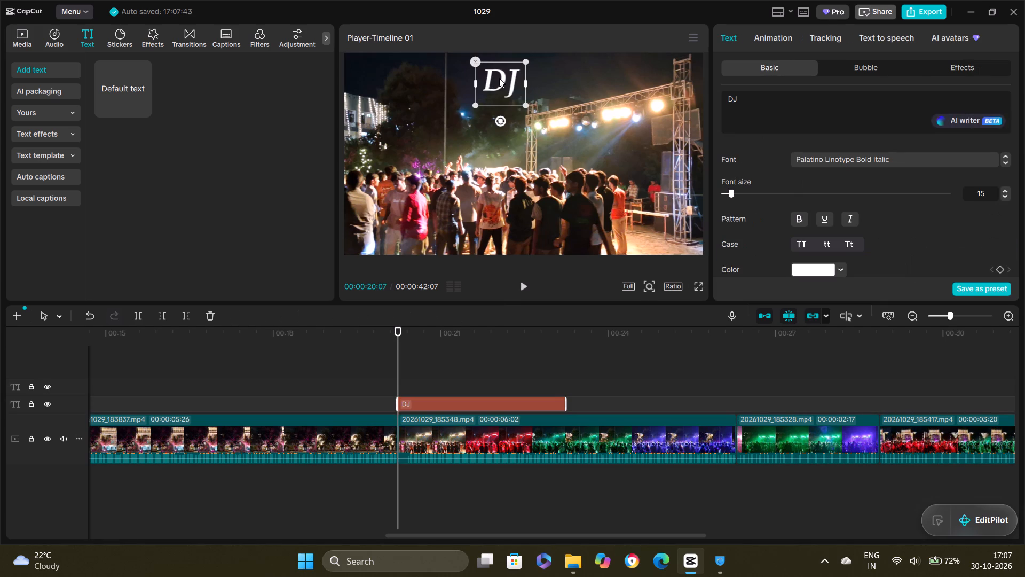
left_click_drag(498, 80, 487, 72)
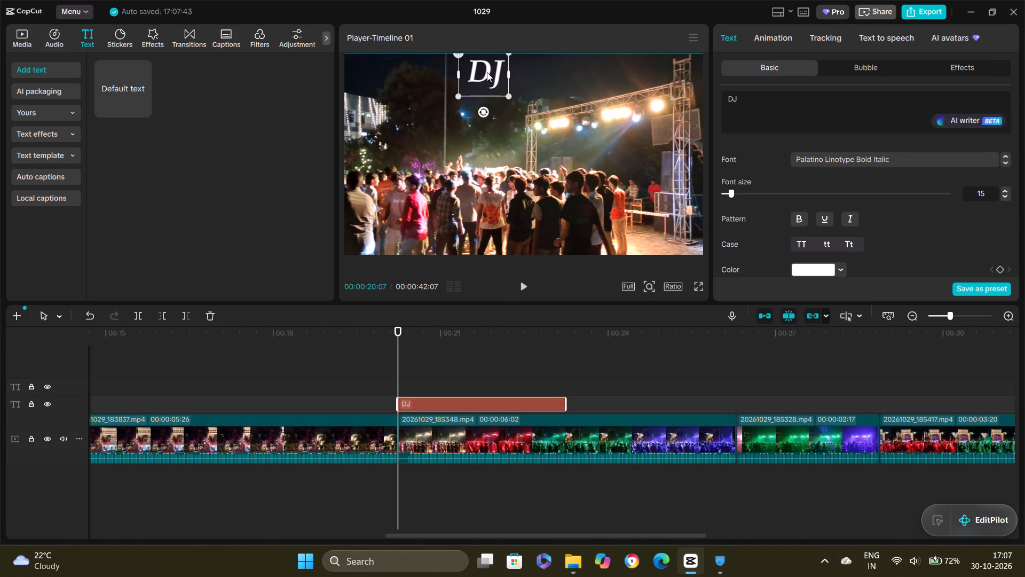
left_click_drag(487, 72, 506, 78)
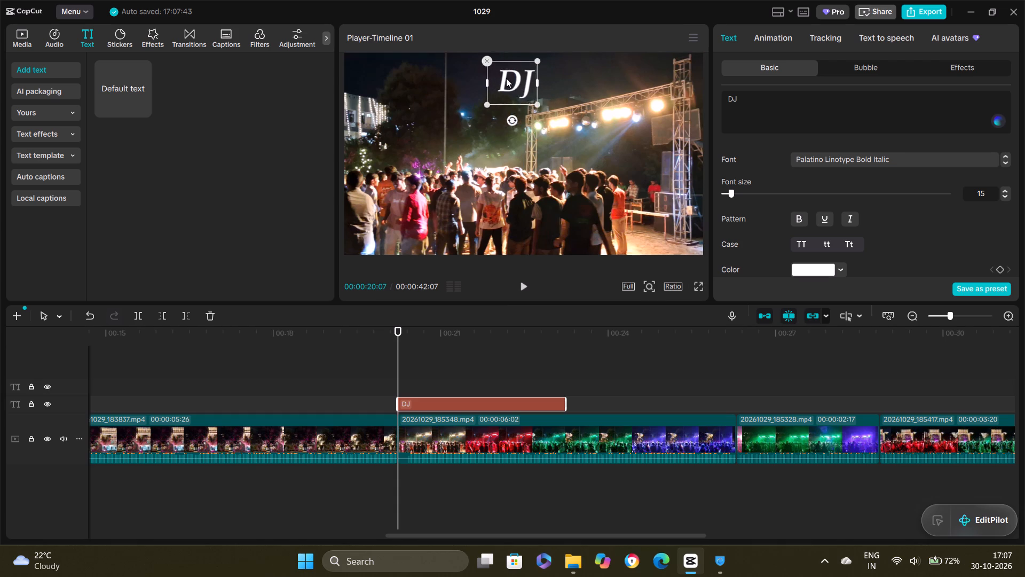
left_click_drag(506, 78, 499, 73)
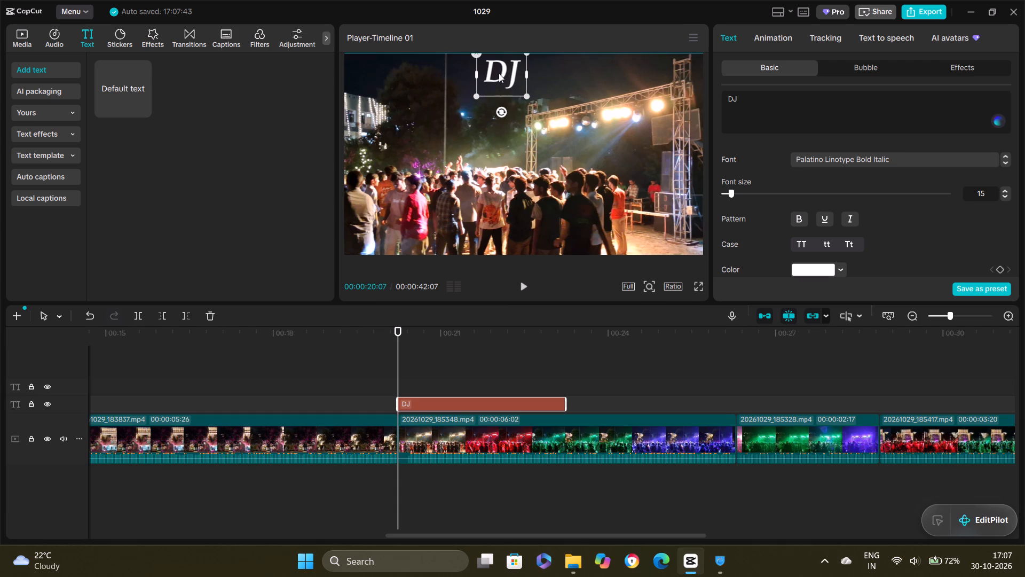
left_click_drag(499, 73, 497, 74)
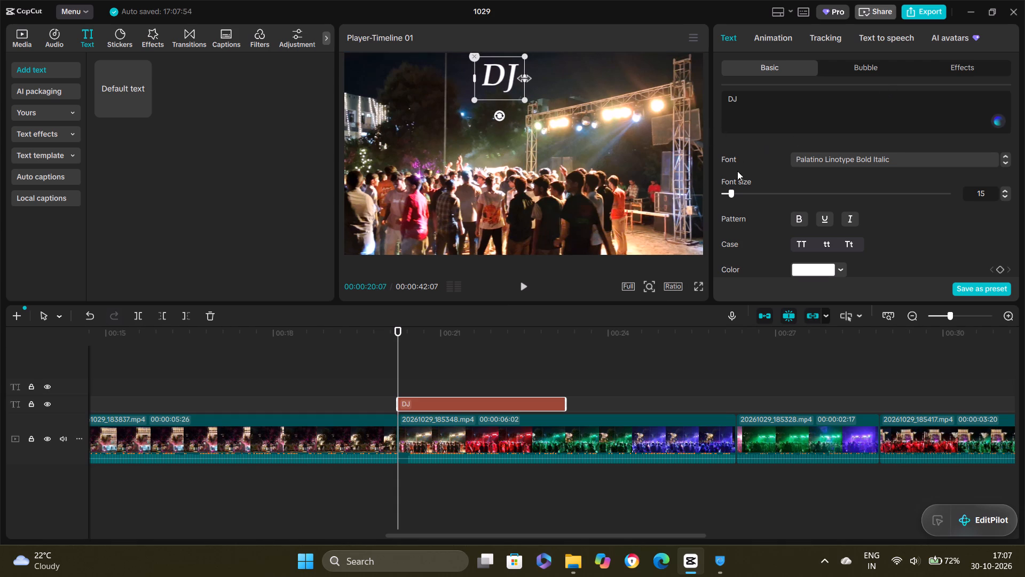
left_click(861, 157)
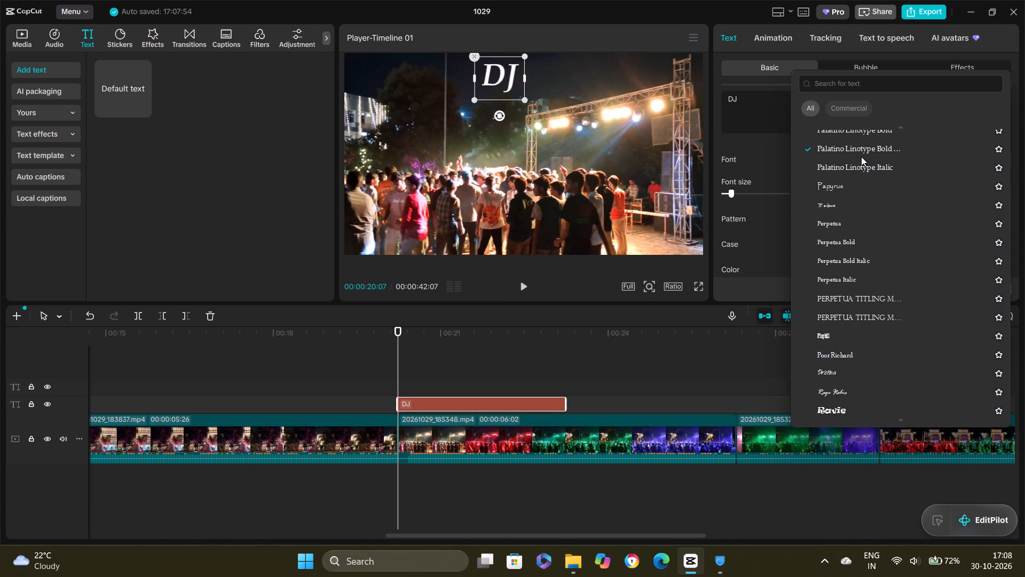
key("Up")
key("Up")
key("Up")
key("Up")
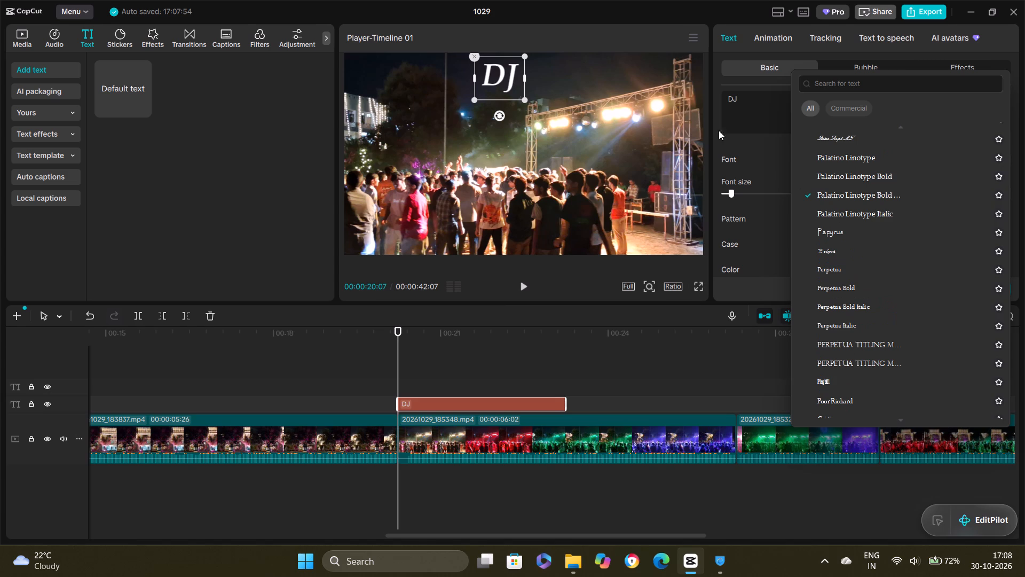
Widen the "DJ" title's text box toward the stage truss to more than twice its width.
left_click_drag(523, 77, 524, 77)
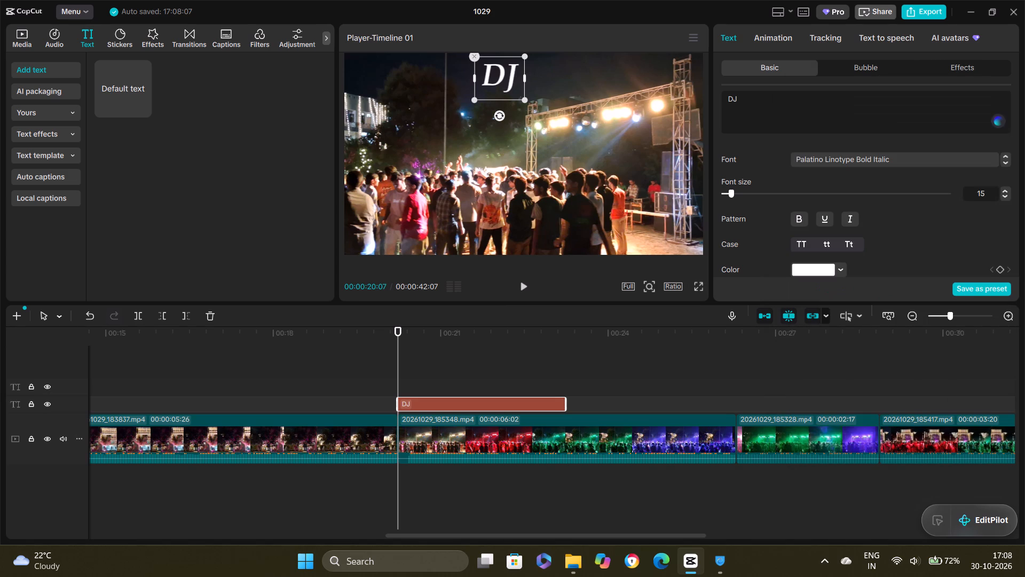
left_click_drag(524, 77, 530, 77)
left_click_drag(524, 77, 562, 79)
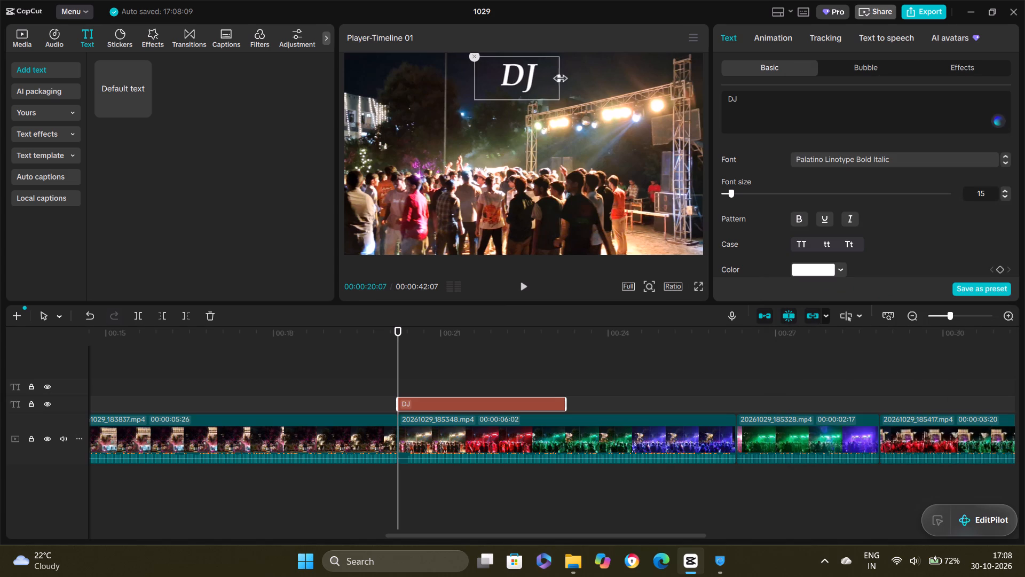
left_click_drag(562, 79, 596, 82)
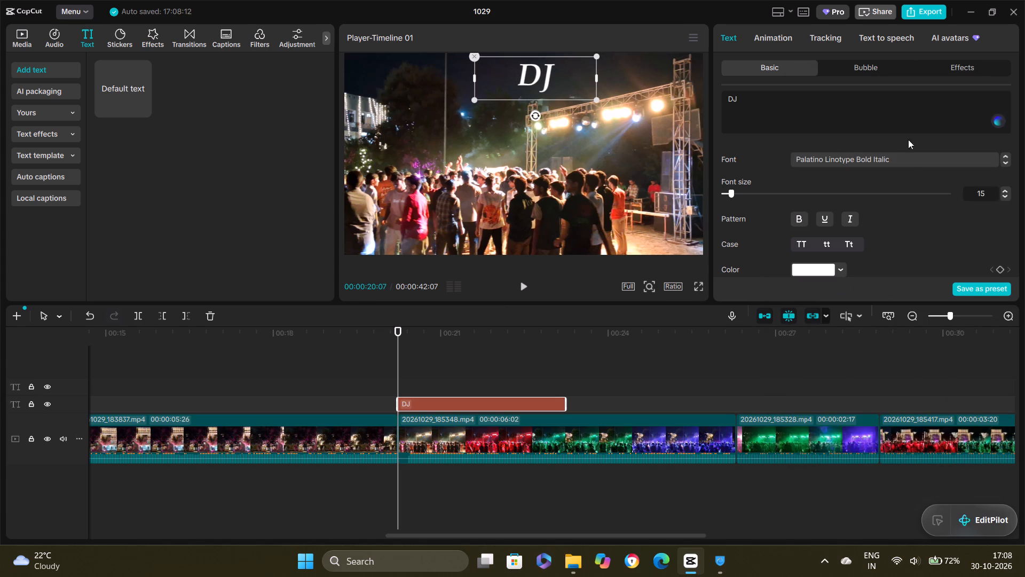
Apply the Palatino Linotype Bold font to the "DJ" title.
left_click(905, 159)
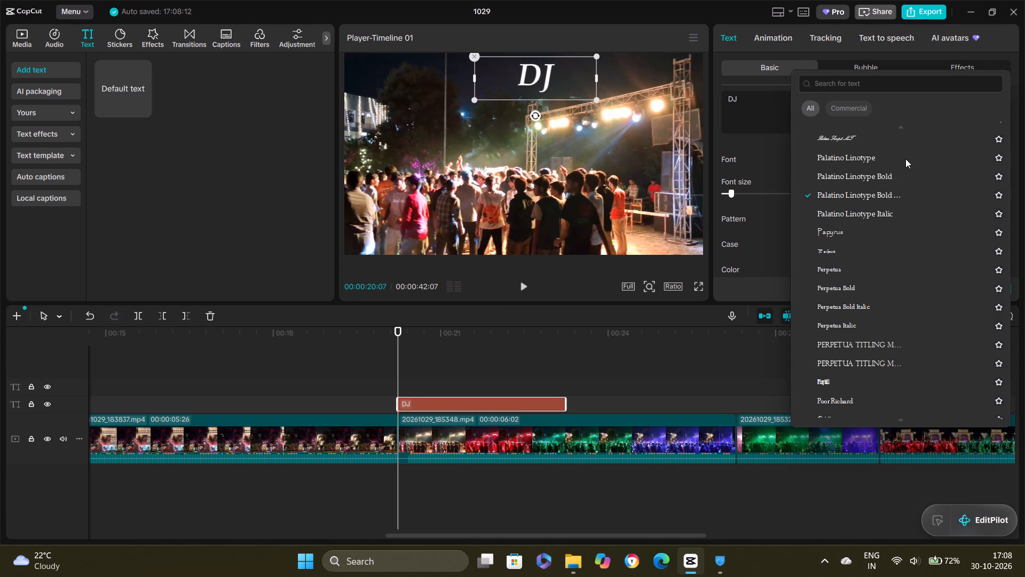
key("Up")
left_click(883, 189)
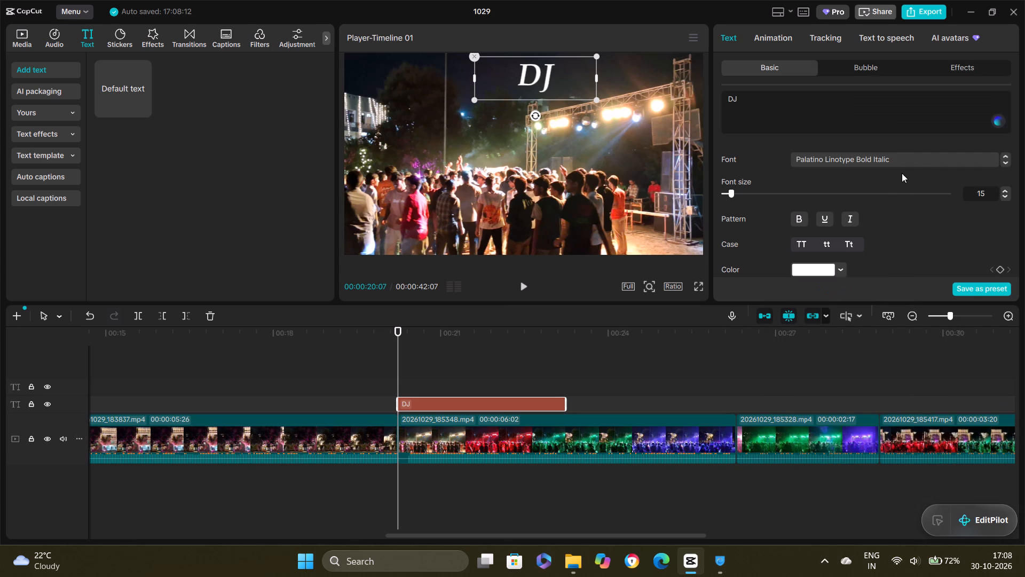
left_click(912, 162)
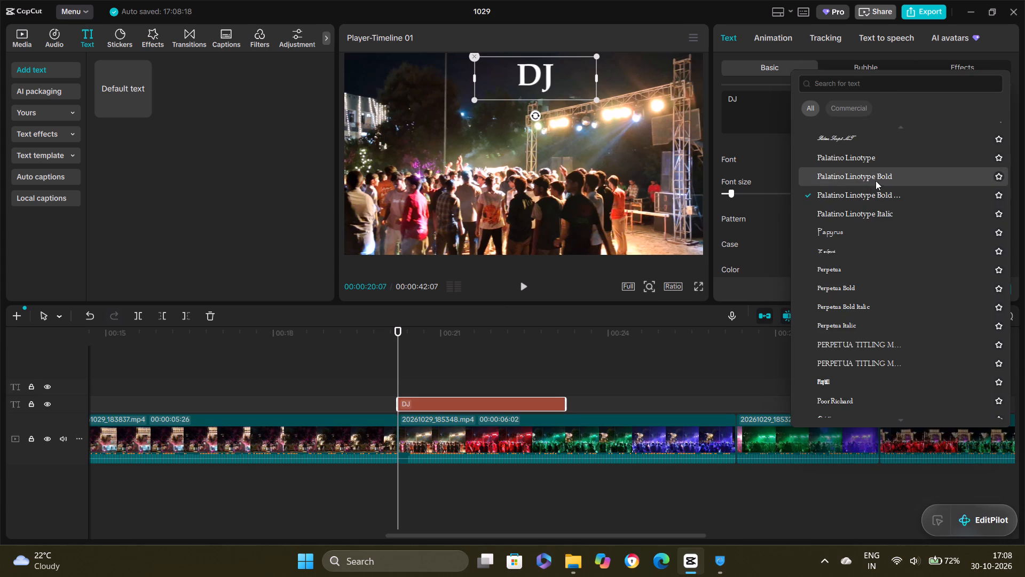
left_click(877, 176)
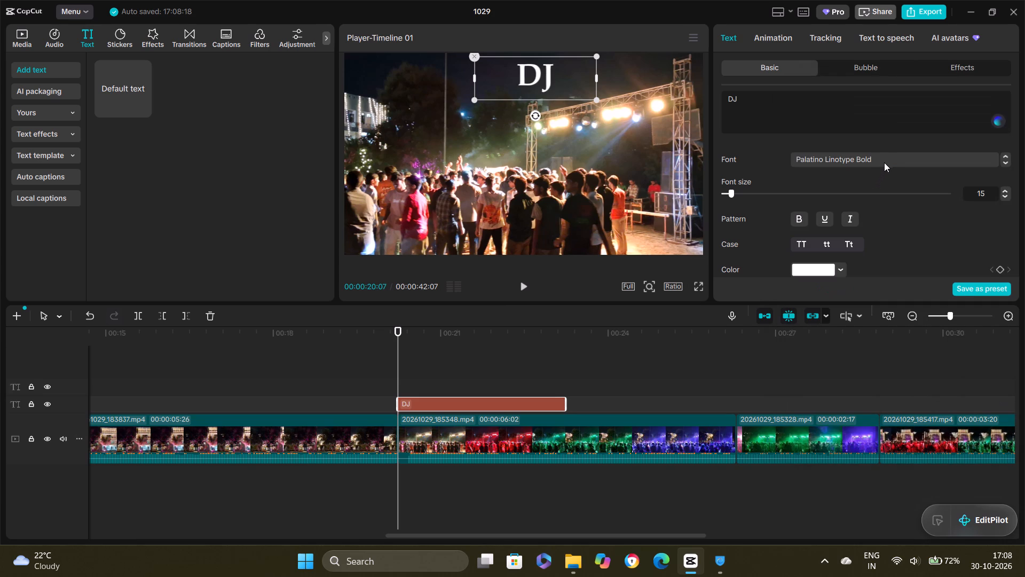
Change the "DJ" title's font to Palatino Linotype.
left_click(885, 158)
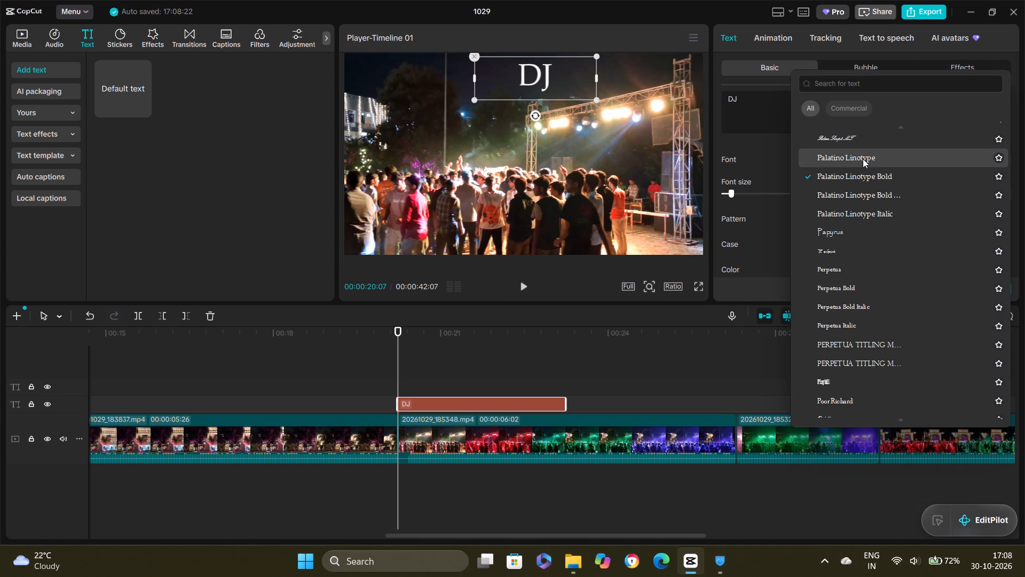
left_click(863, 159)
double_click(863, 159)
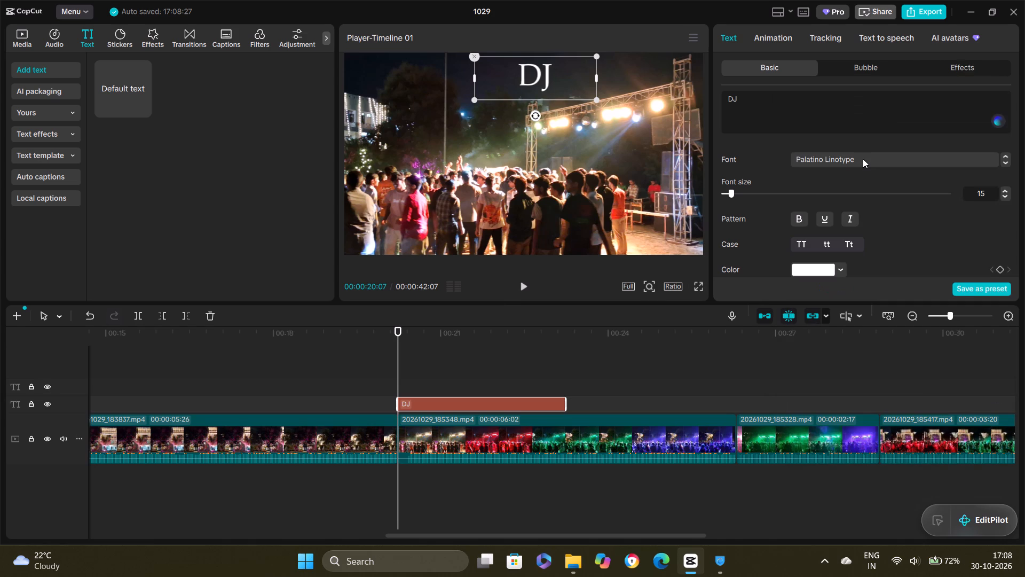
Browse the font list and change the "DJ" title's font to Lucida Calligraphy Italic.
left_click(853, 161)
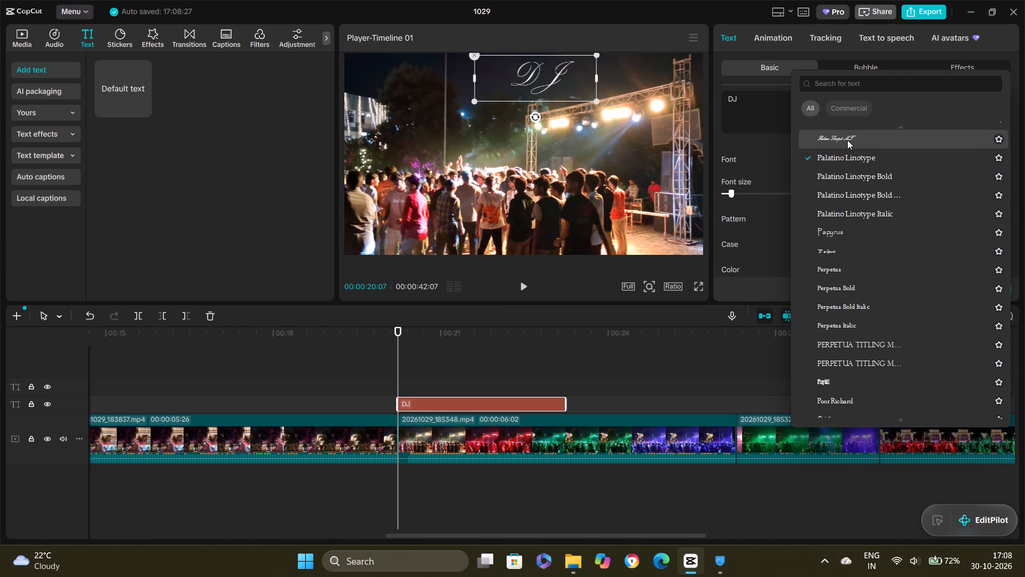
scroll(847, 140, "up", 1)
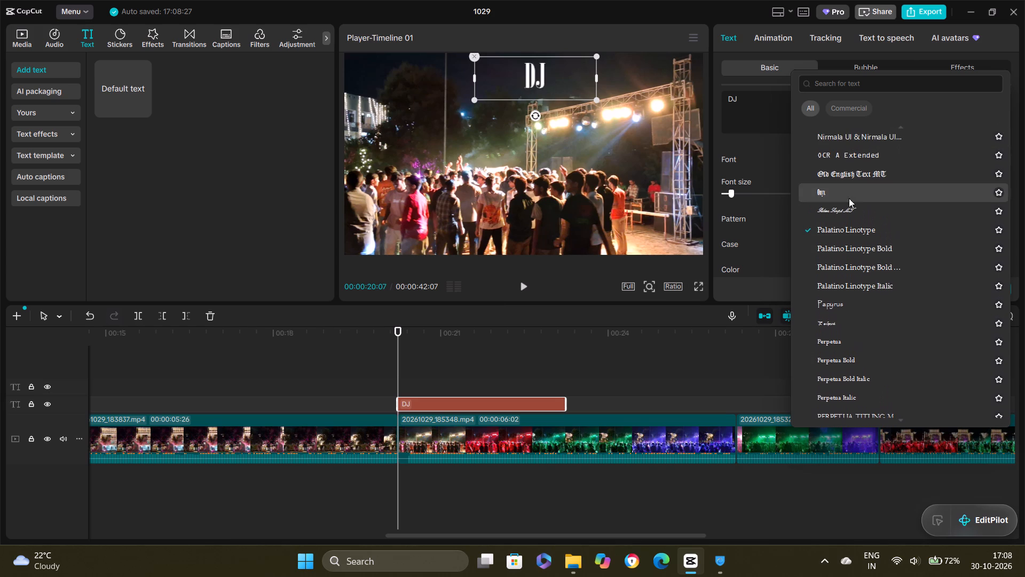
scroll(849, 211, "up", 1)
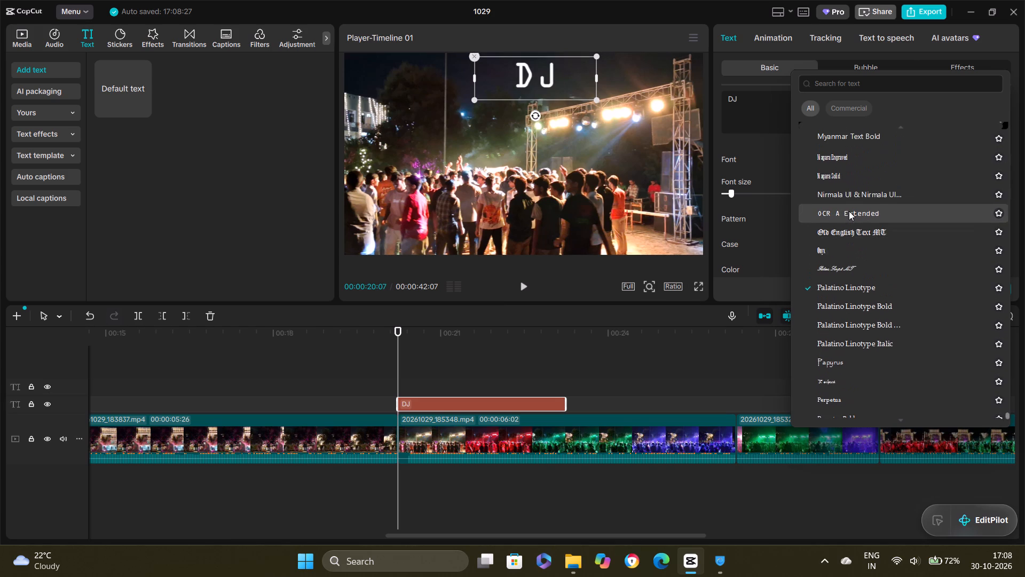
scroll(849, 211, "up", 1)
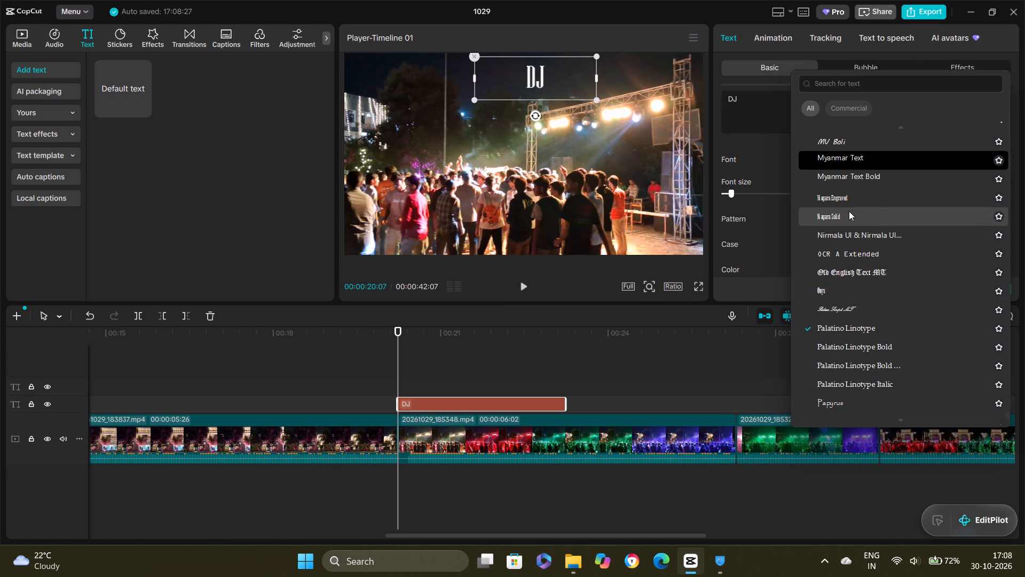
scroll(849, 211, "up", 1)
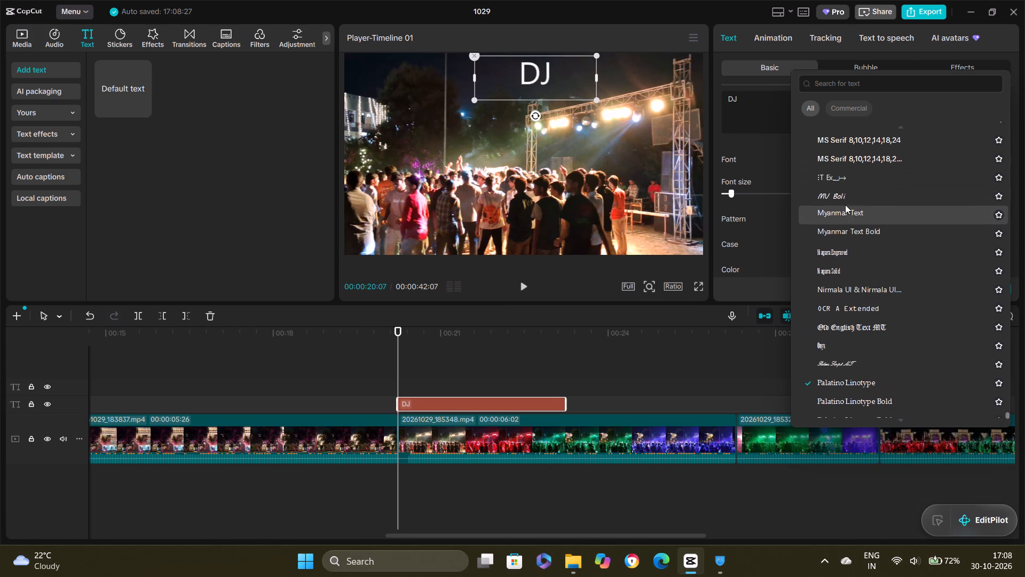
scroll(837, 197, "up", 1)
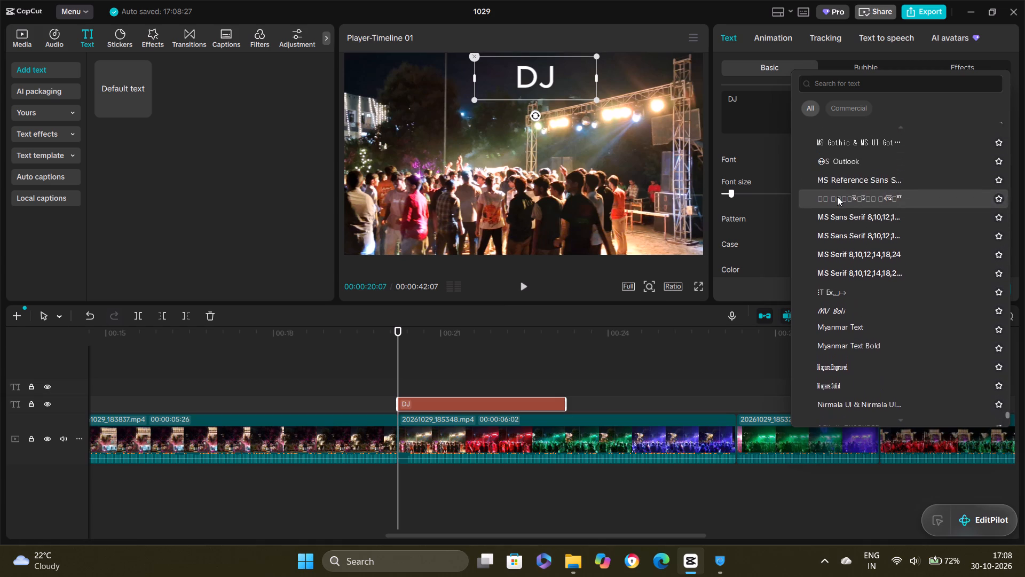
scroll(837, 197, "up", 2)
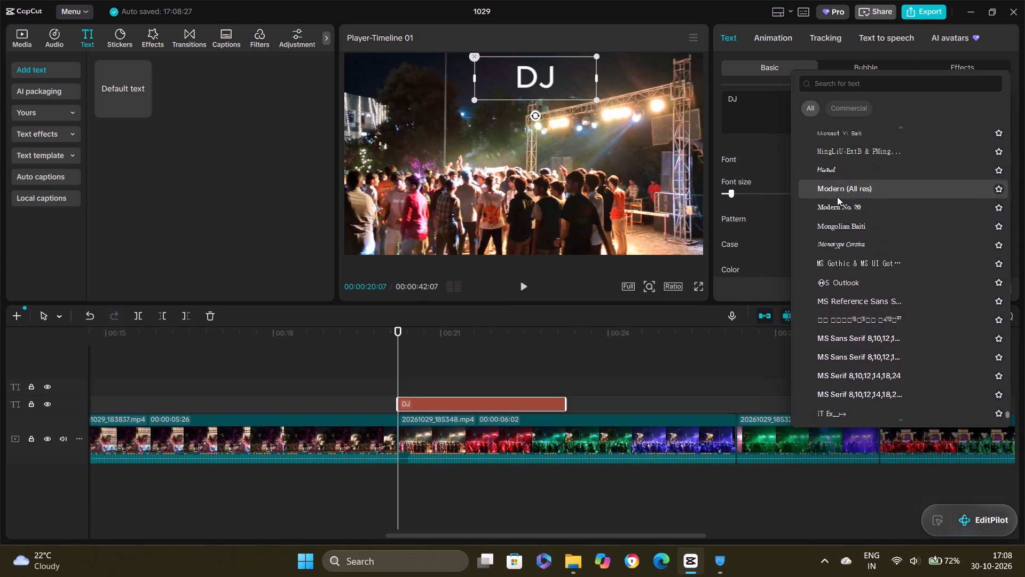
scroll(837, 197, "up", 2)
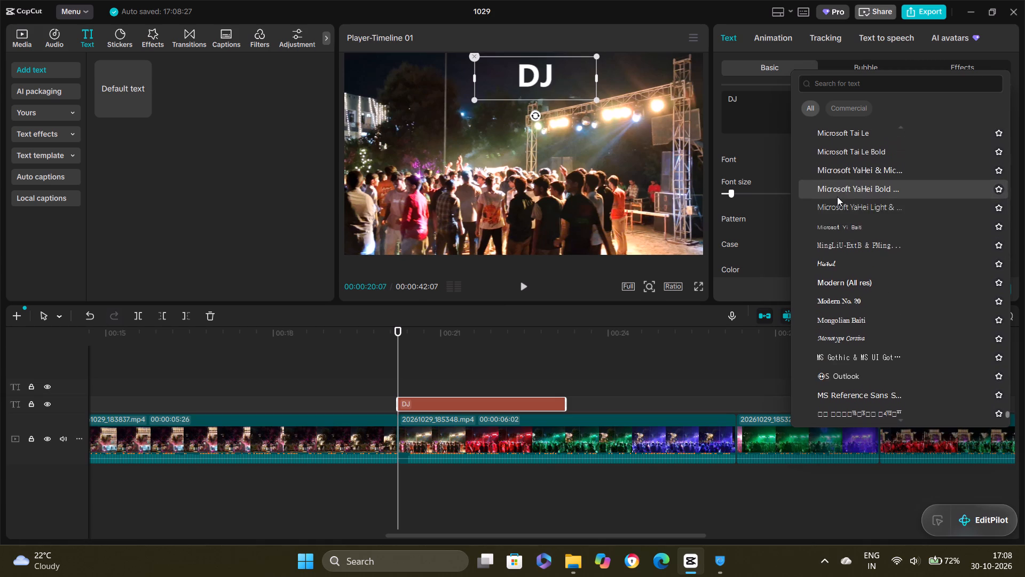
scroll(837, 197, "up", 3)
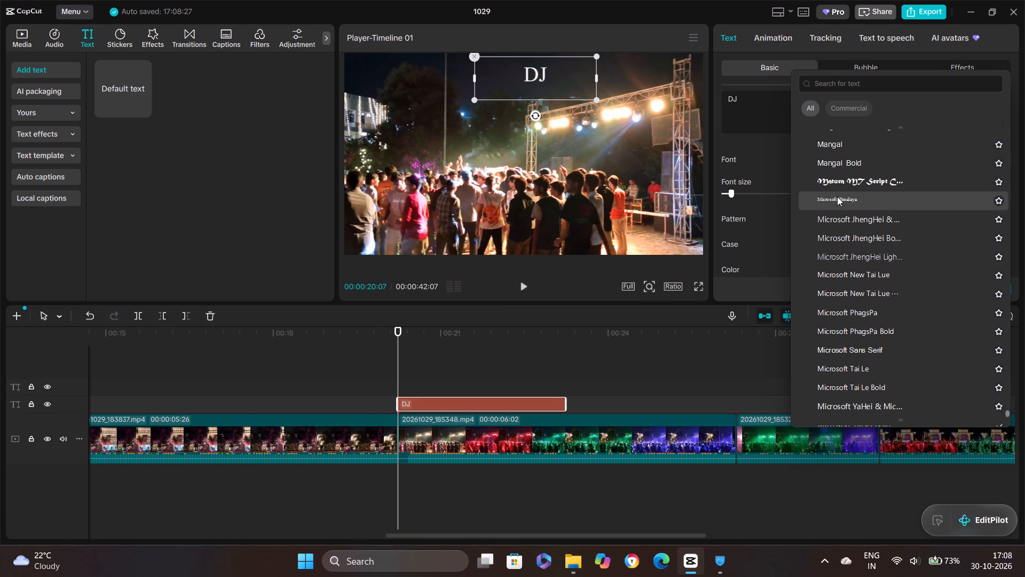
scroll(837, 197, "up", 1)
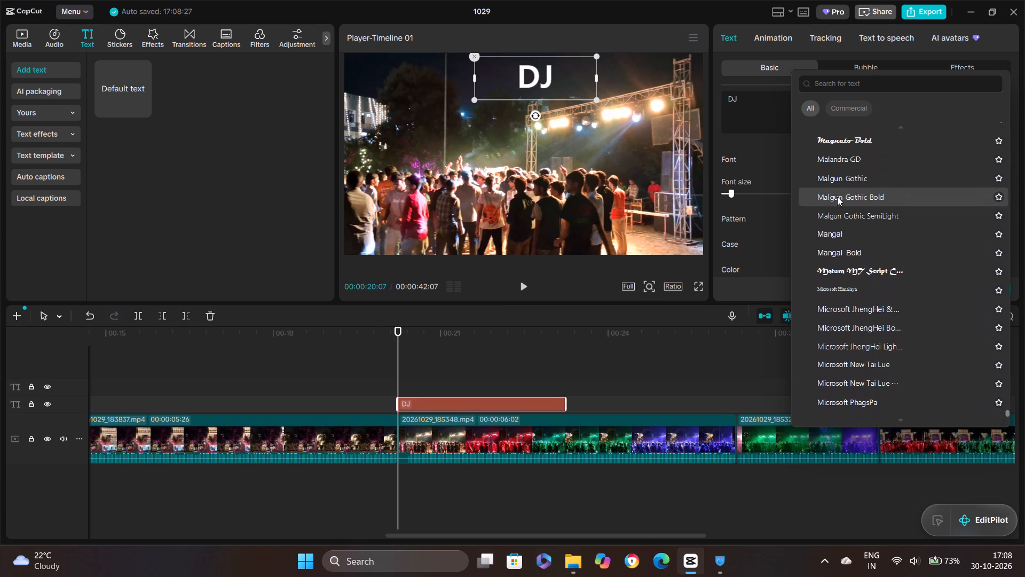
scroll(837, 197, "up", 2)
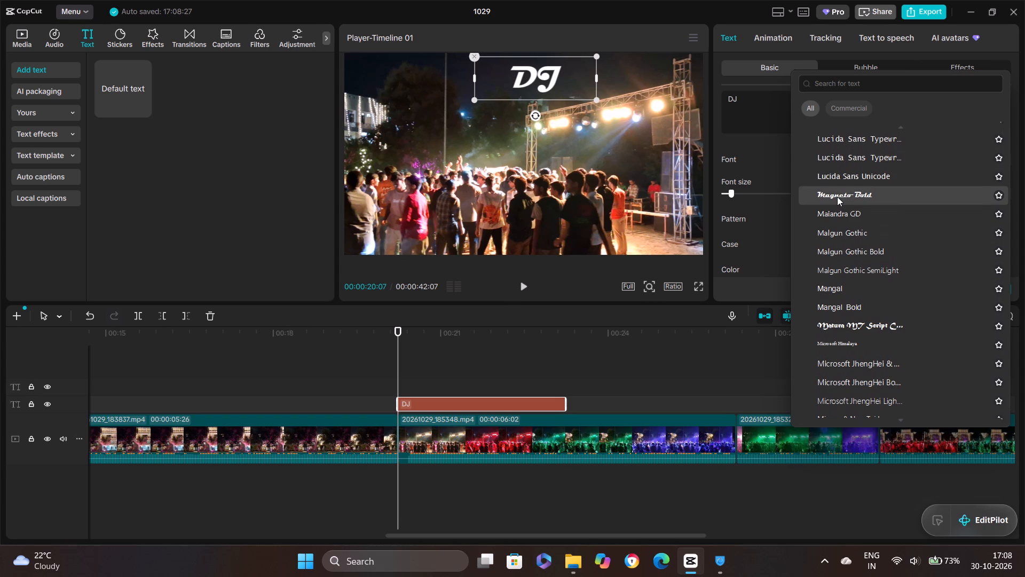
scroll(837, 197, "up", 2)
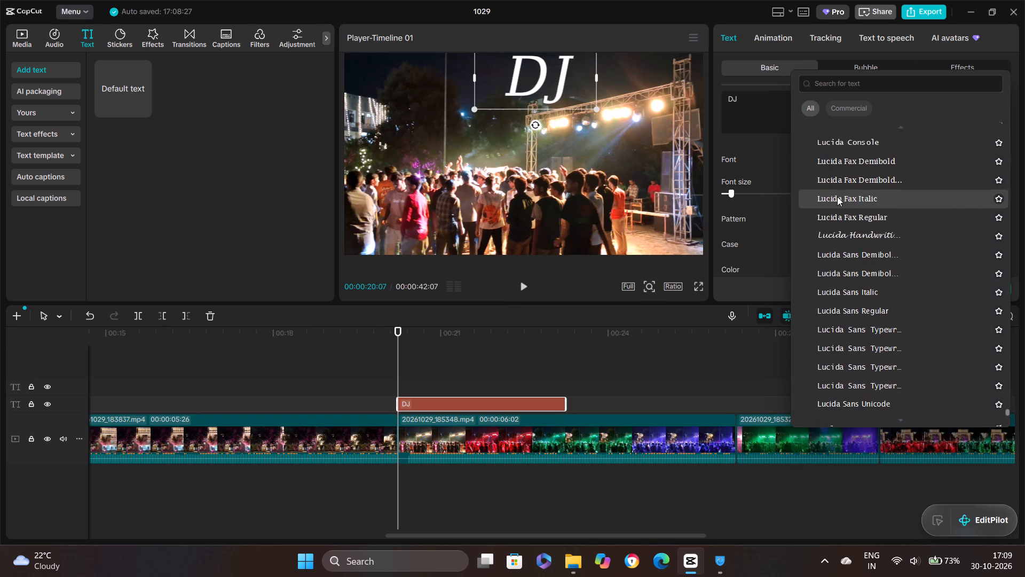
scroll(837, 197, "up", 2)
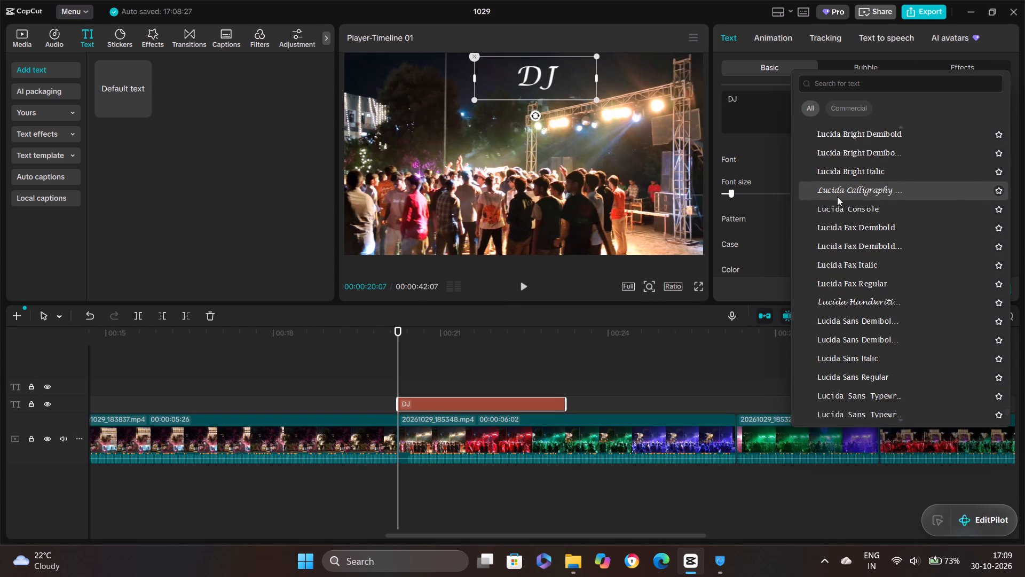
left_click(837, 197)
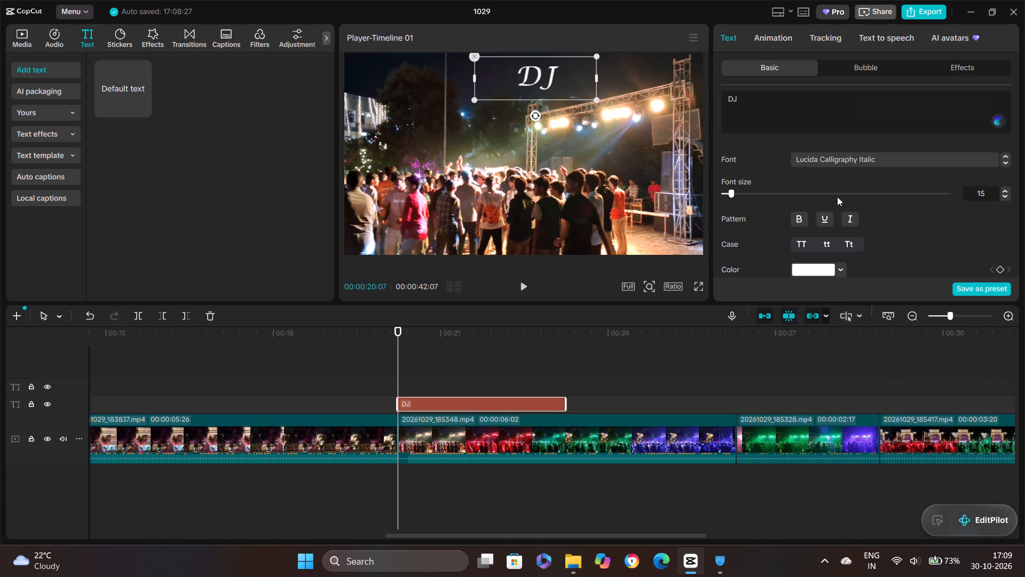
Reselect the "DJ" title and change its font to Harrington.
left_click(556, 136)
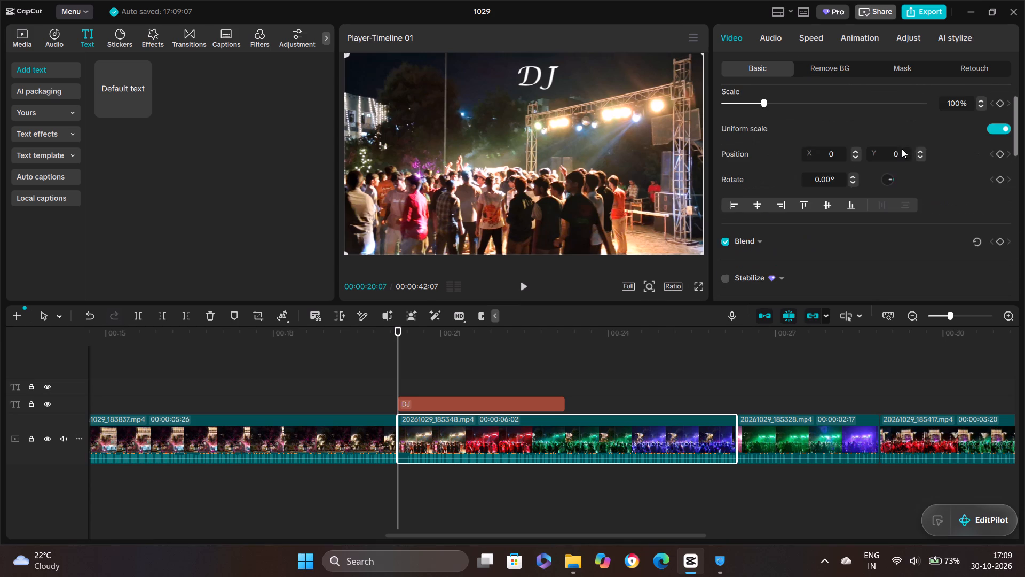
left_click(547, 88)
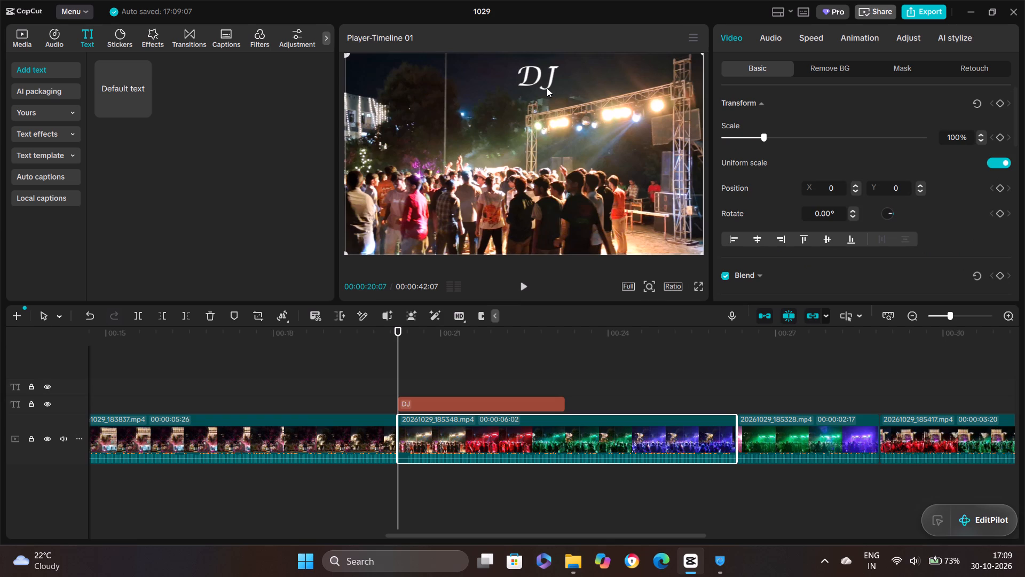
left_click(916, 153)
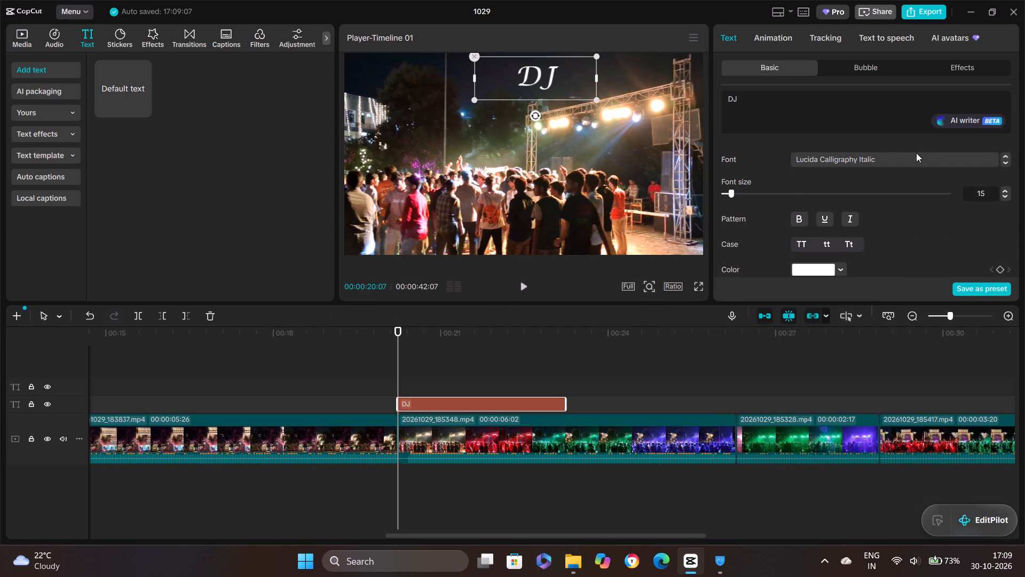
scroll(888, 174, "up", 1)
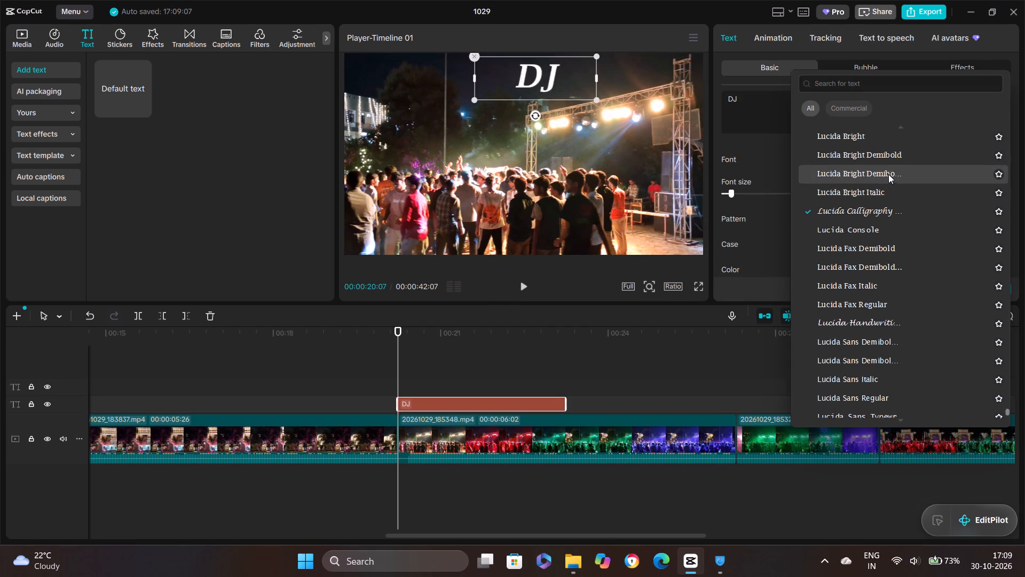
scroll(888, 174, "up", 2)
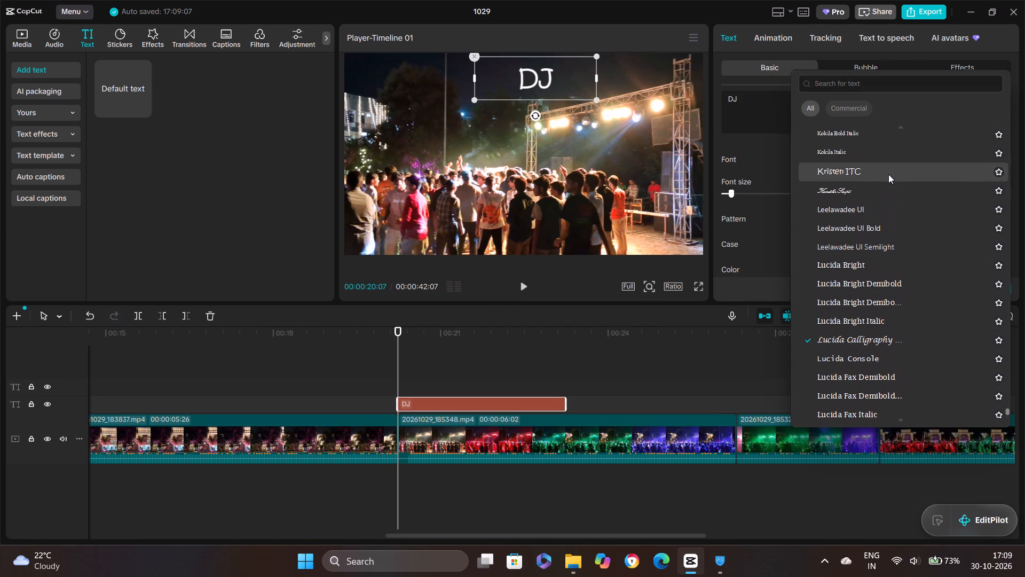
scroll(873, 196, "up", 1)
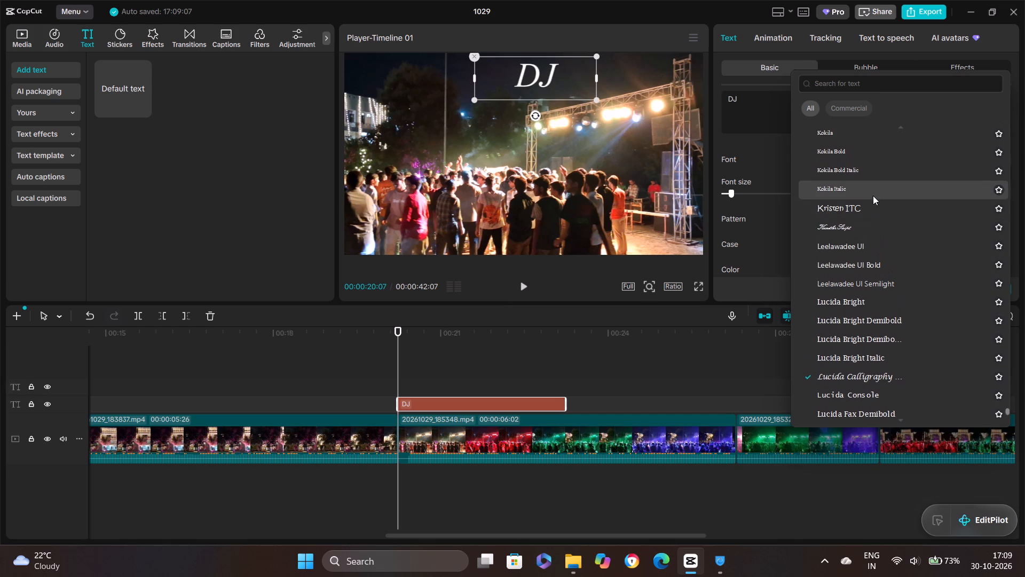
scroll(873, 196, "up", 3)
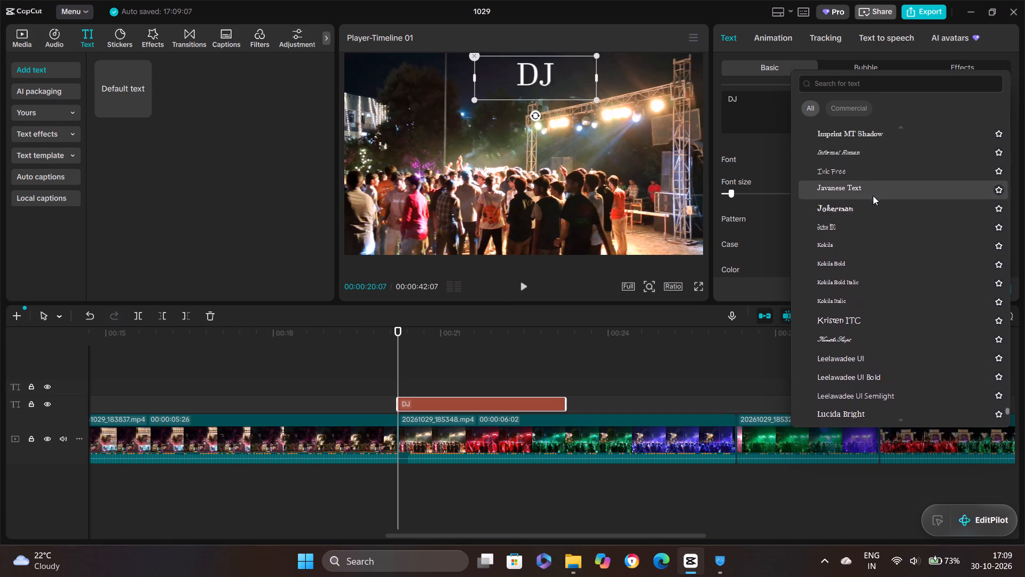
scroll(873, 196, "up", 3)
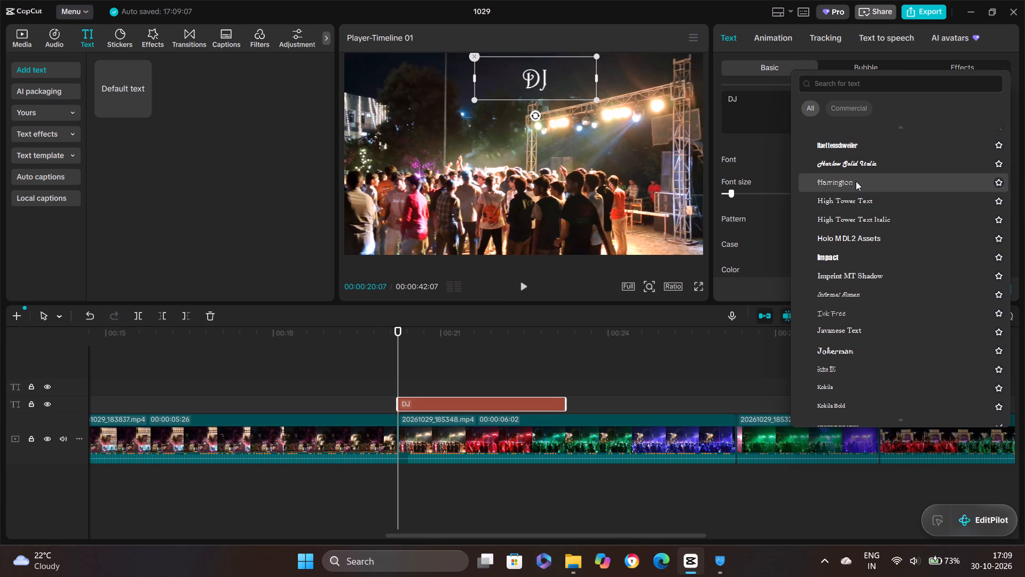
left_click(856, 181)
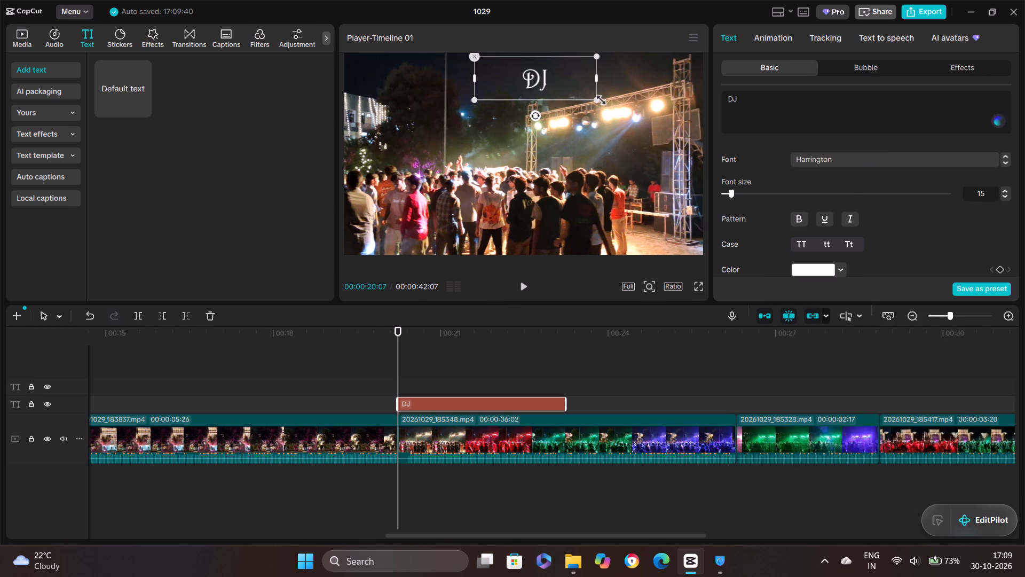
Scale the "DJ" title up slightly, by about one sixth, keeping it in the dark sky beside the stage truss.
left_click_drag(592, 98, 651, 152)
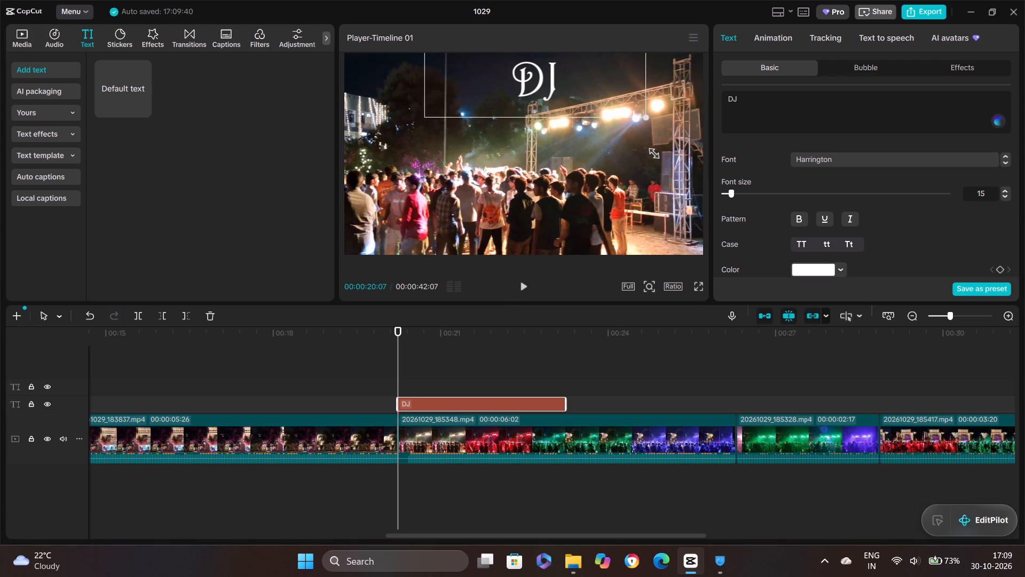
left_click_drag(651, 152, 610, 118)
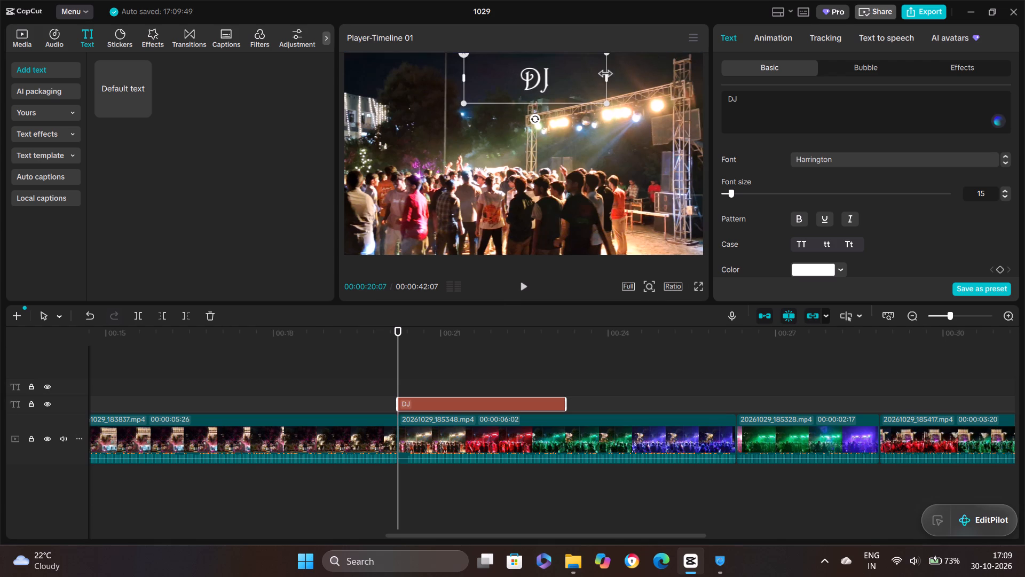
Narrow the "DJ" title's text box from the truss side to about a third of its width, keeping both letters on one line.
left_click_drag(608, 79, 510, 79)
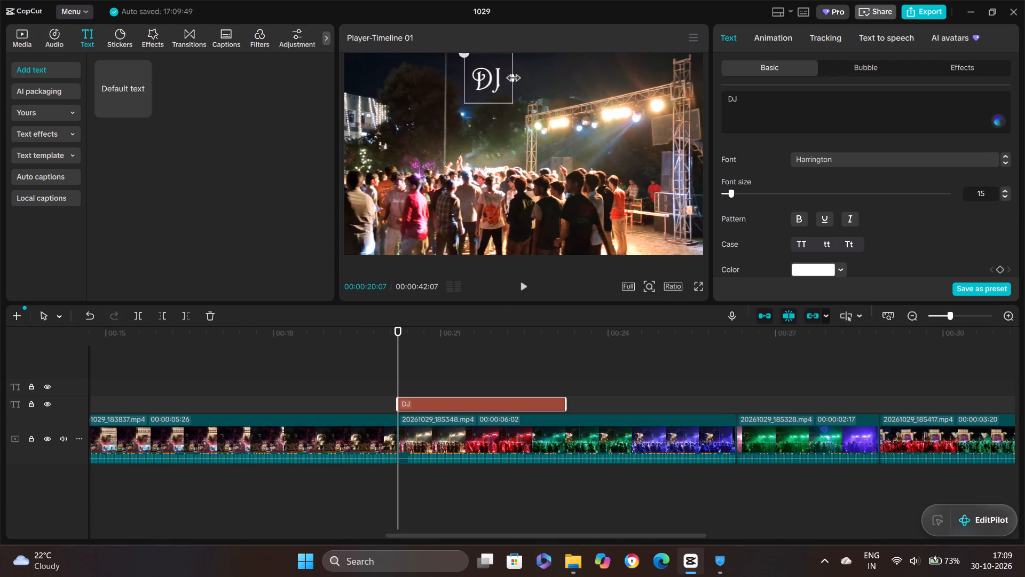
left_click_drag(510, 79, 495, 88)
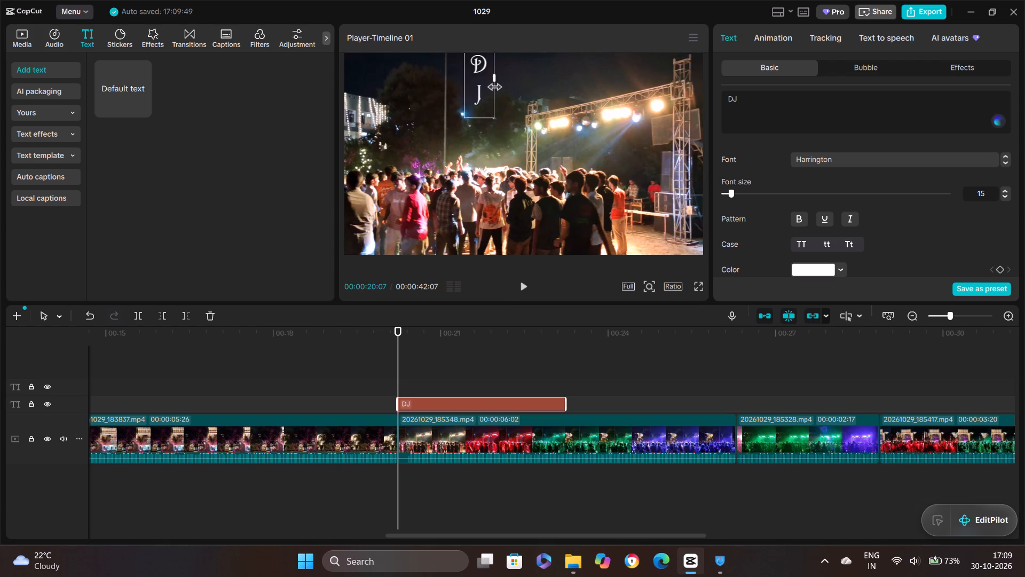
left_click_drag(495, 88, 514, 89)
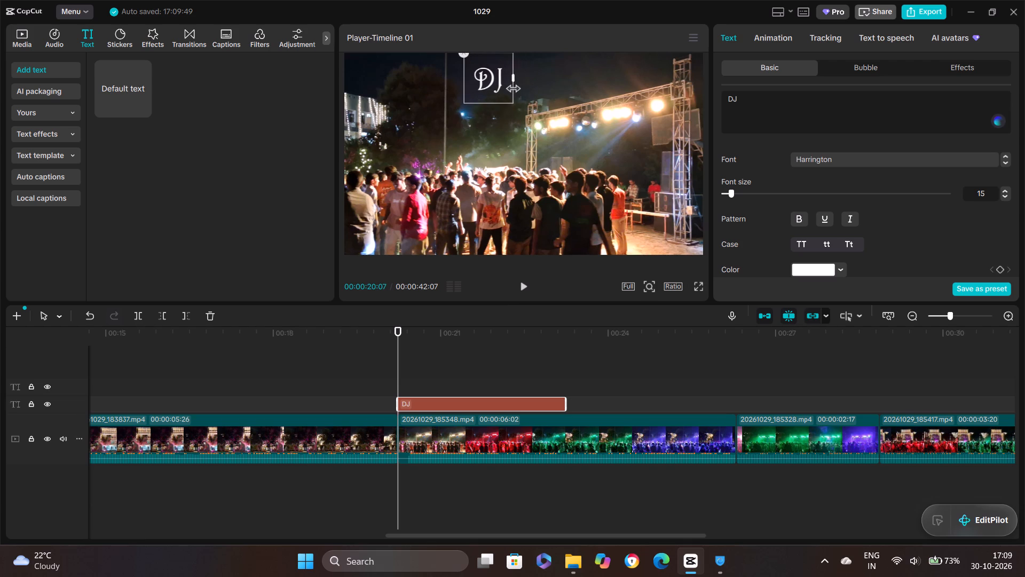
left_click_drag(514, 89, 509, 89)
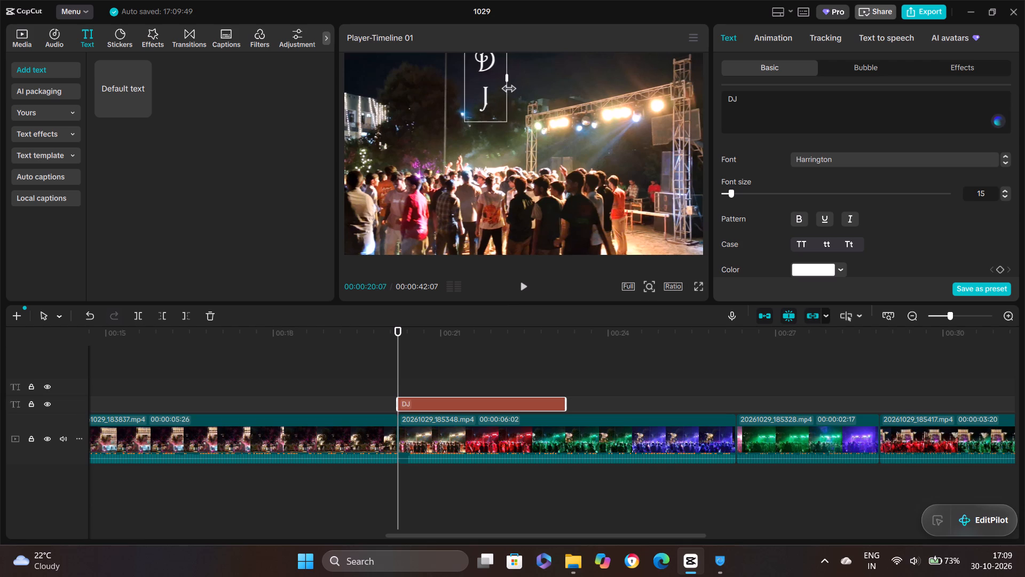
left_click_drag(509, 89, 510, 89)
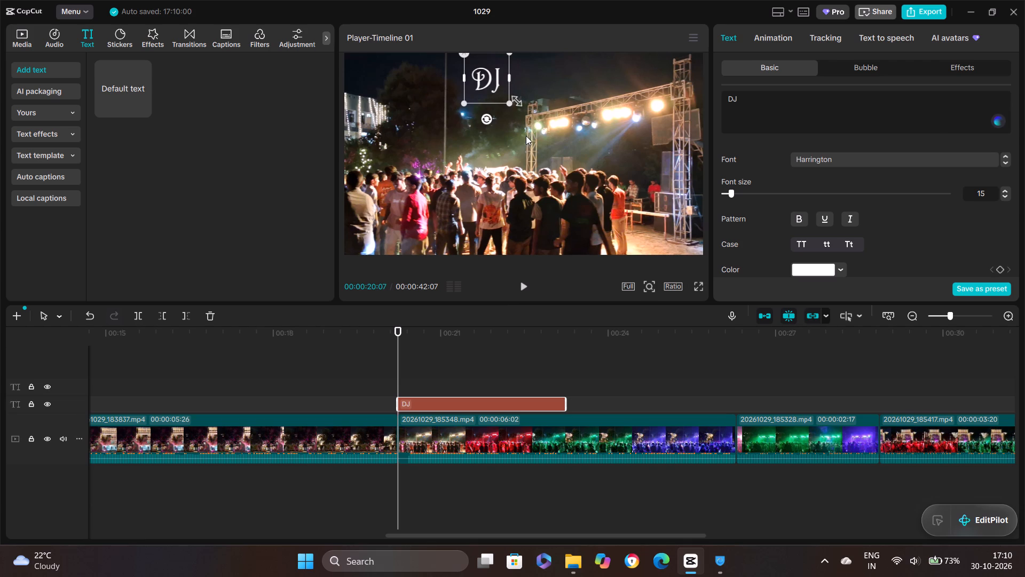
left_click(526, 136)
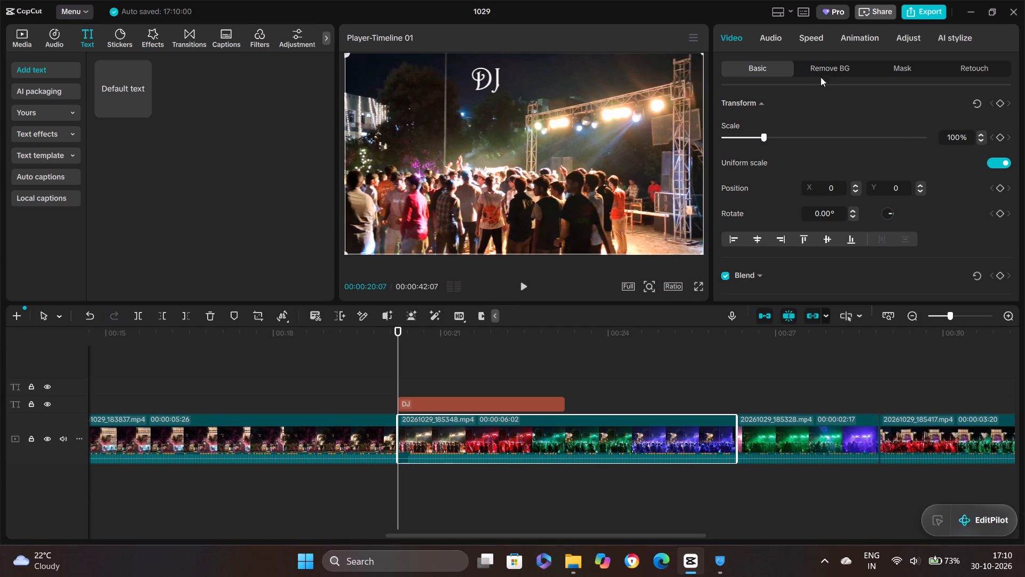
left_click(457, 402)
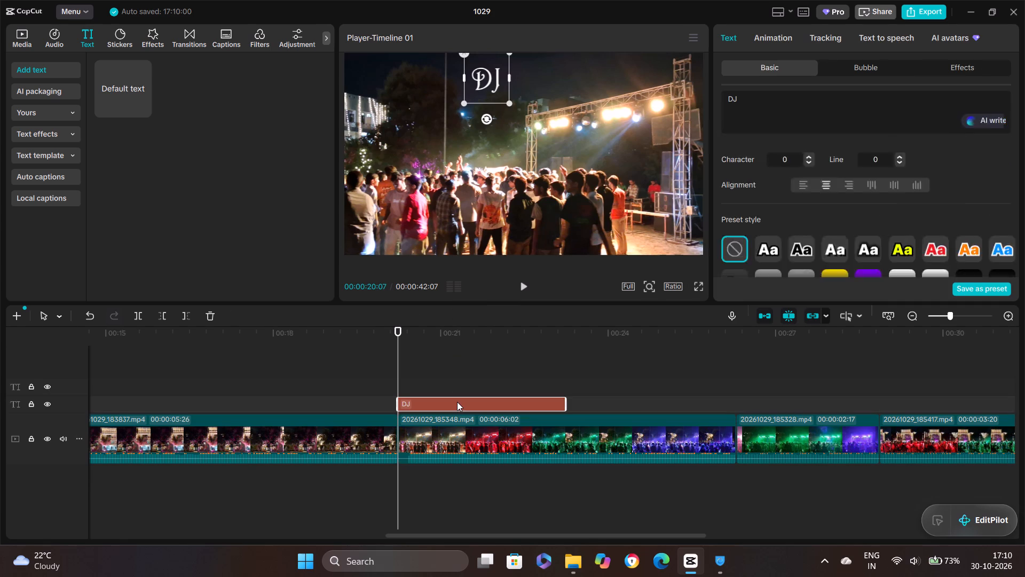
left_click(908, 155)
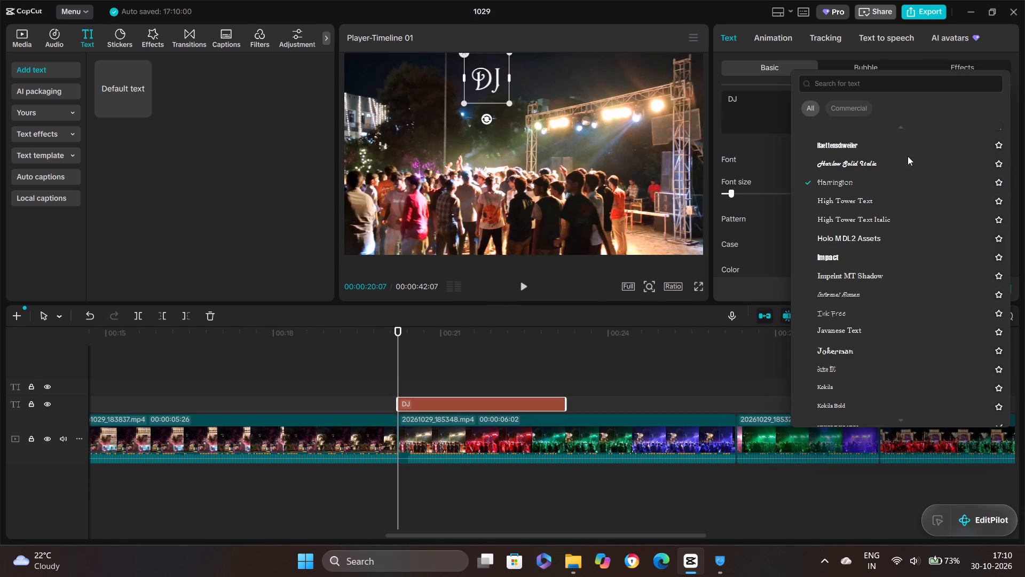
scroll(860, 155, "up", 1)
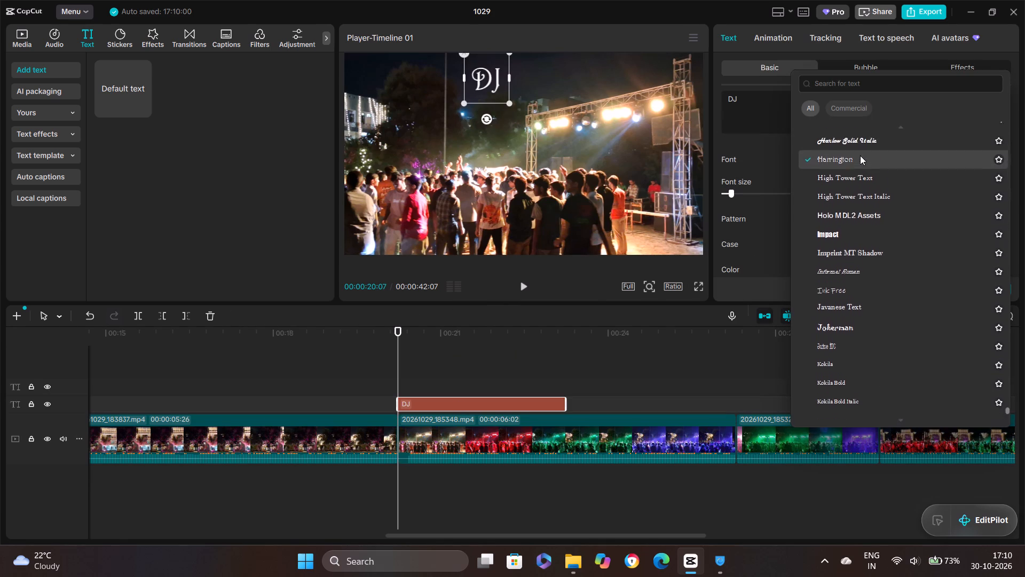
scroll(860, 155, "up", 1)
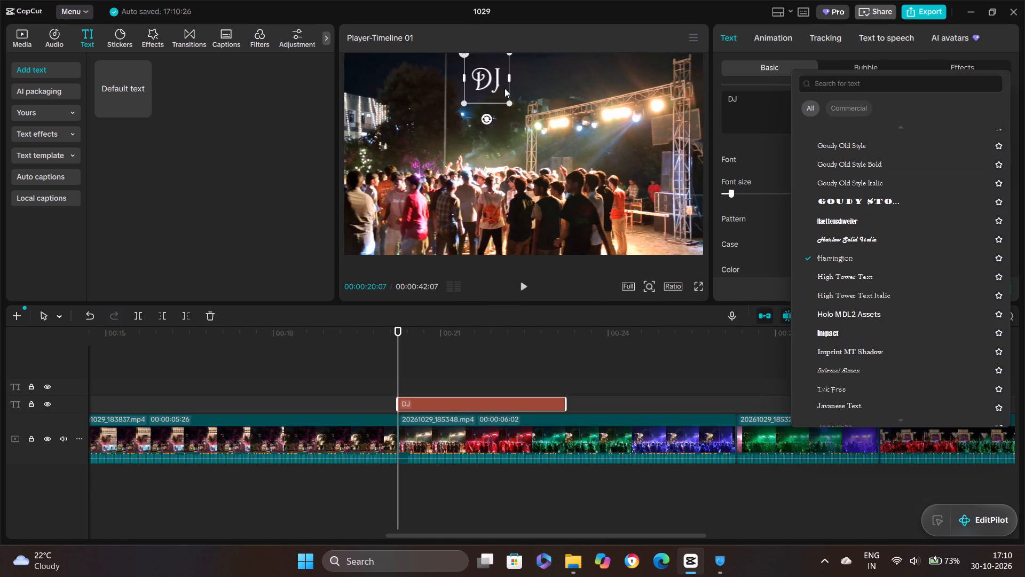
Select the "DJ" title in the preview and widen its text box toward the stage truss to about two and a half times its width.
left_click(507, 74)
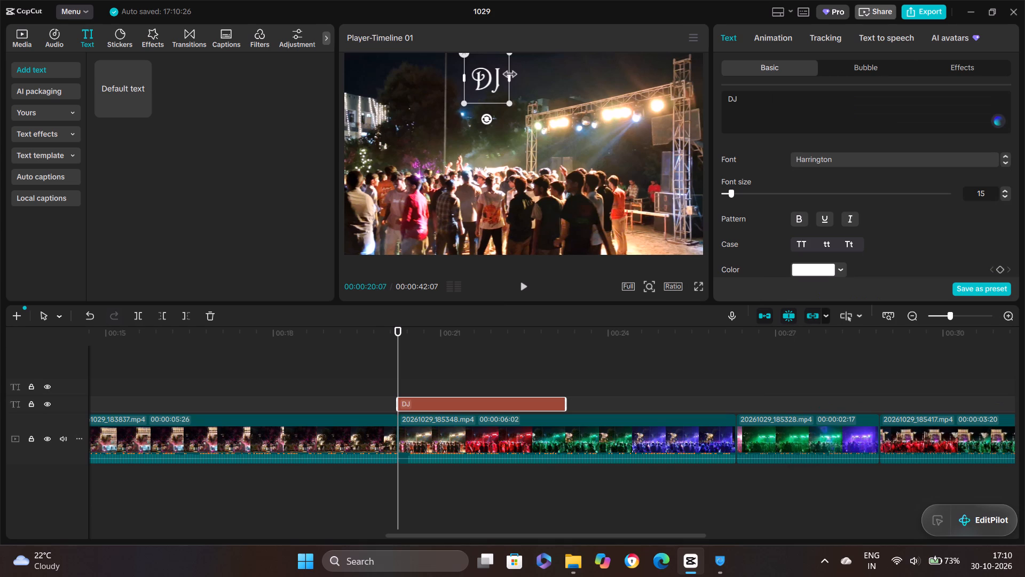
left_click_drag(510, 75, 583, 92)
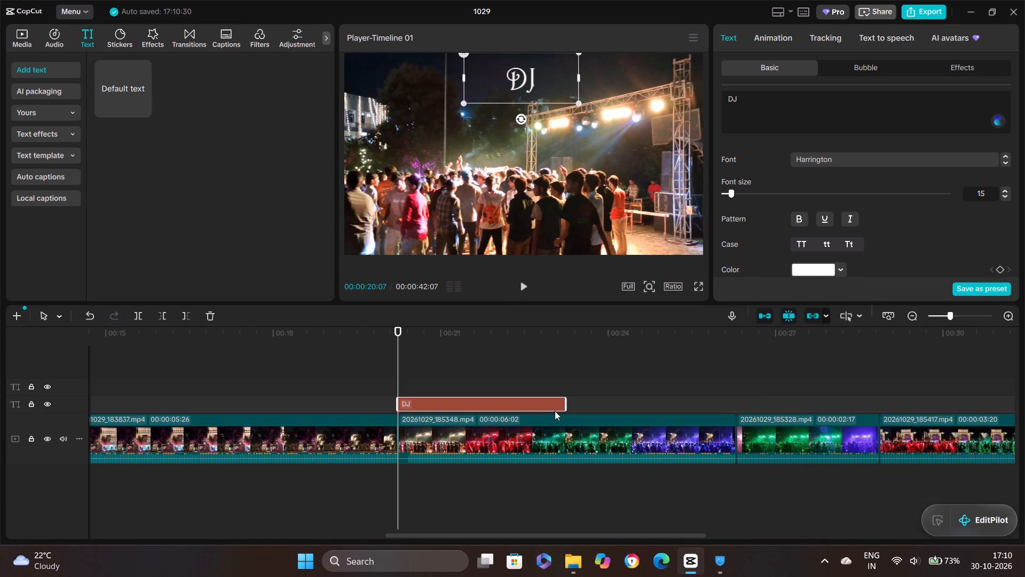
Open the "DJ" title's font list and preview fonts from Haettenschweiler back to Franklin Gothic Demi.
left_click(949, 162)
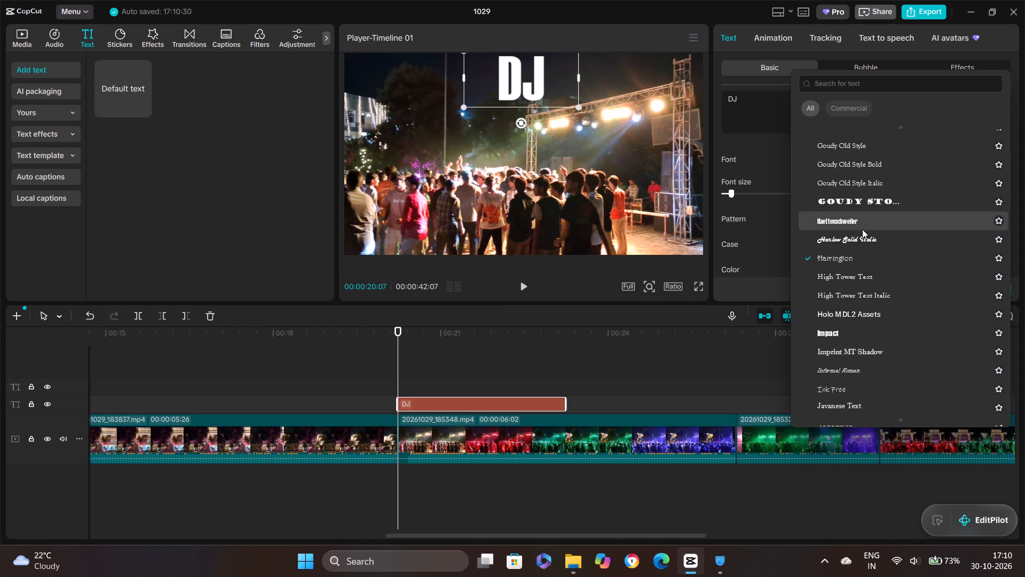
scroll(862, 162, "up", 1)
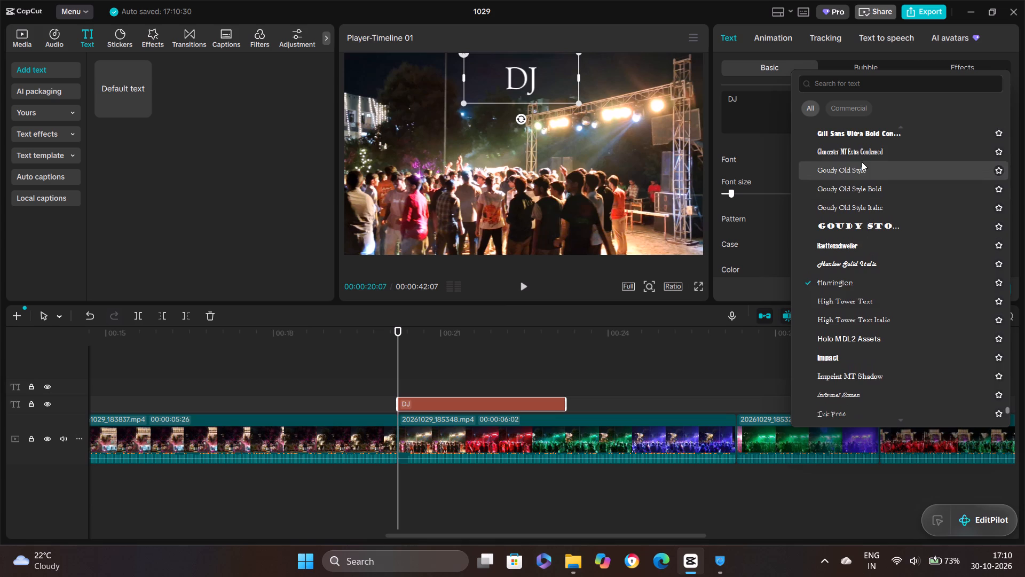
scroll(862, 162, "up", 1)
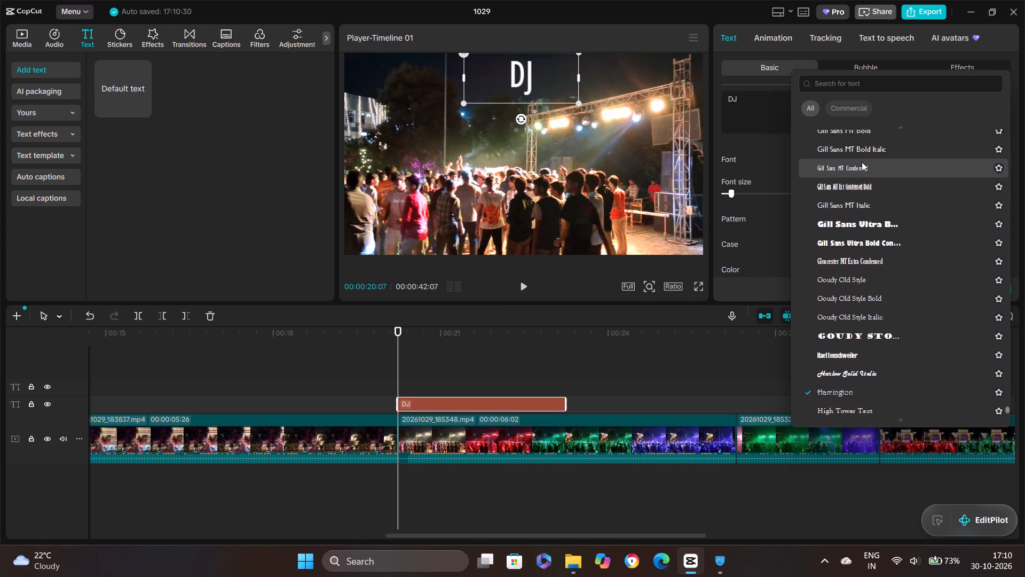
scroll(862, 162, "up", 2)
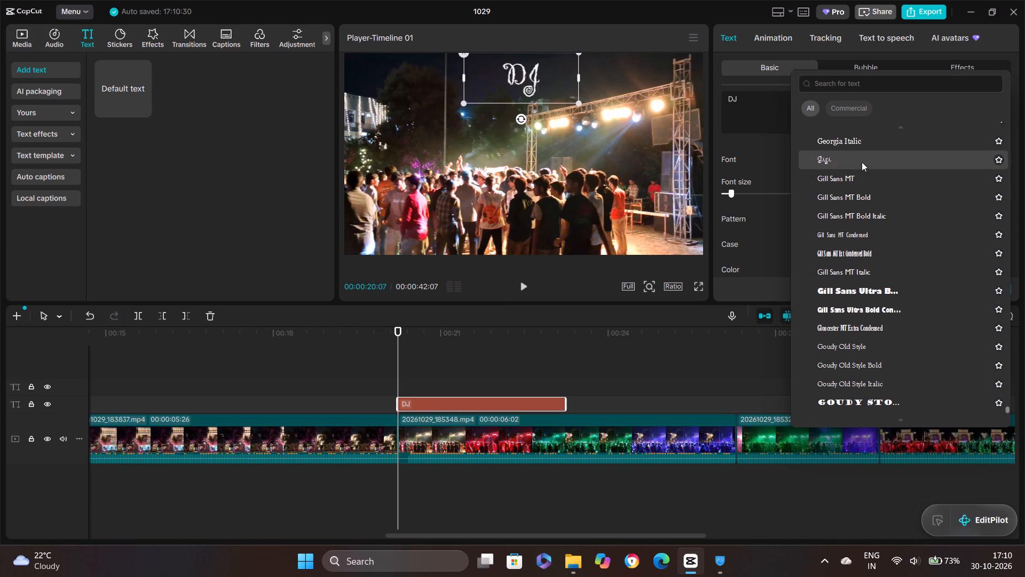
scroll(862, 162, "up", 1)
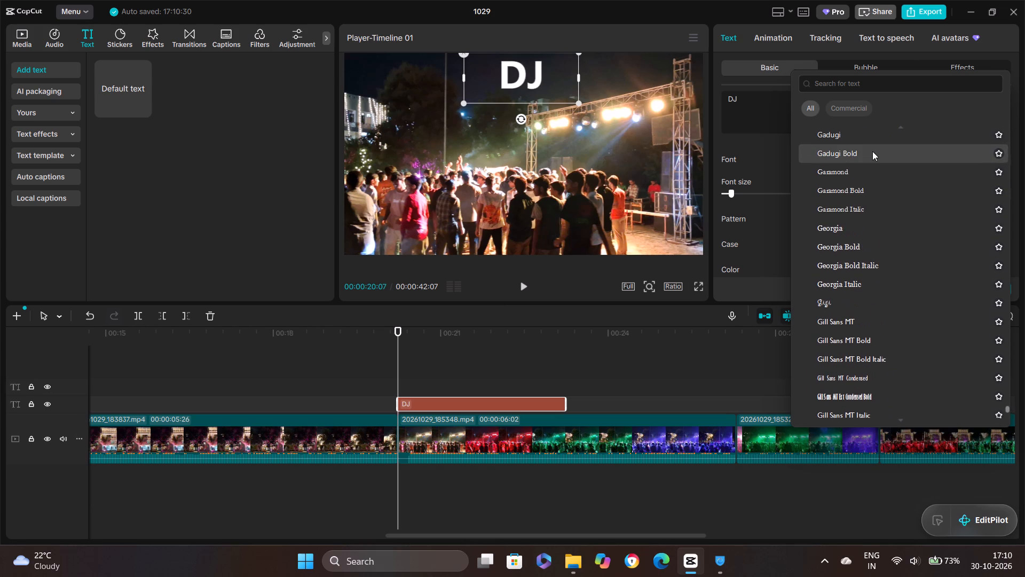
scroll(872, 162, "up", 2)
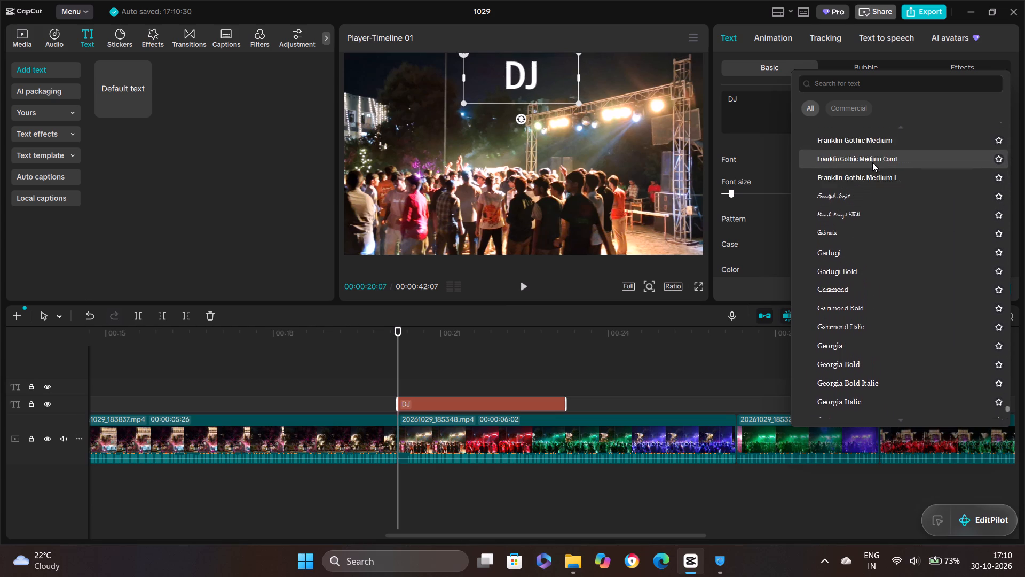
scroll(872, 162, "up", 1)
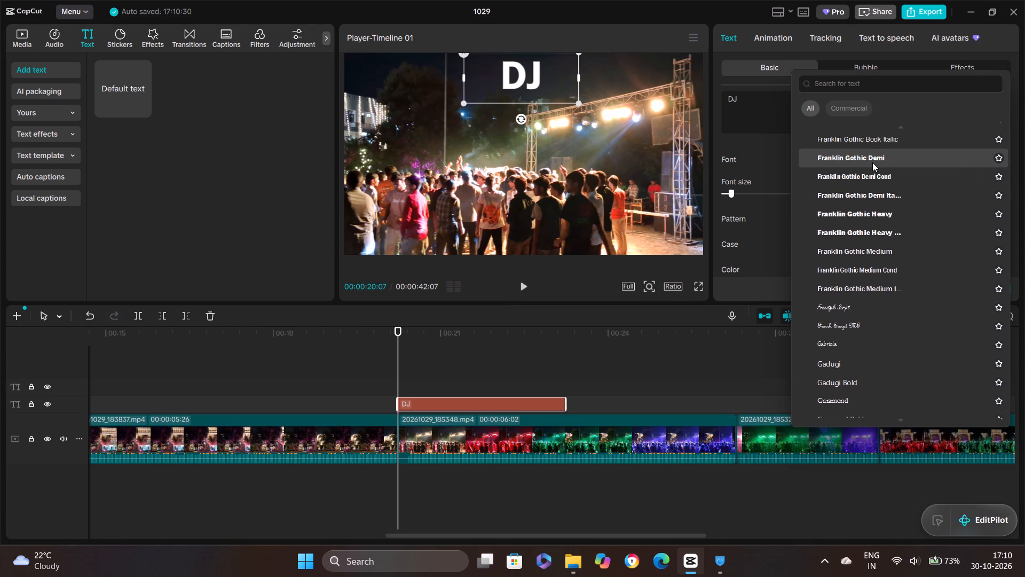
Preview the fonts before Franklin Gothic Demi on the "DJ" title, one by one back to Edwardian Script ITC.
key("Up")
key("Up")
key("Up")
key("Up")
key("Up")
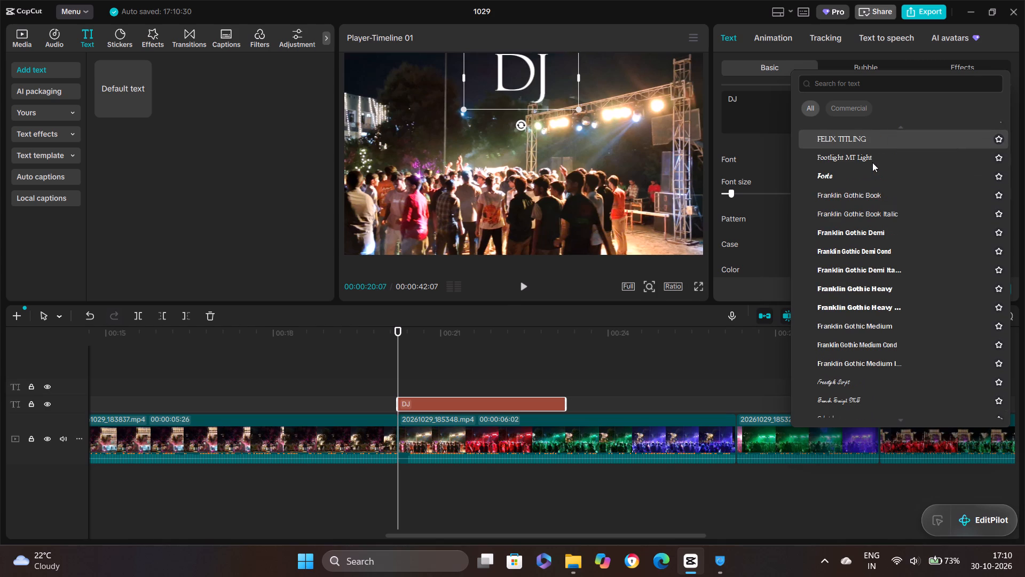
key("Up")
key("Up")
key("Up")
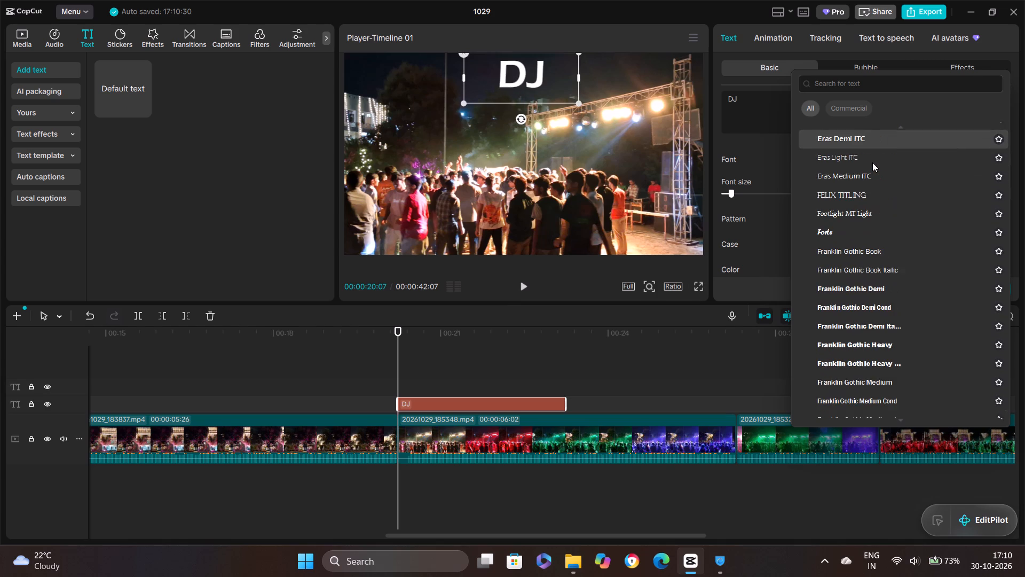
key("Up")
key("Up")
key("Up")
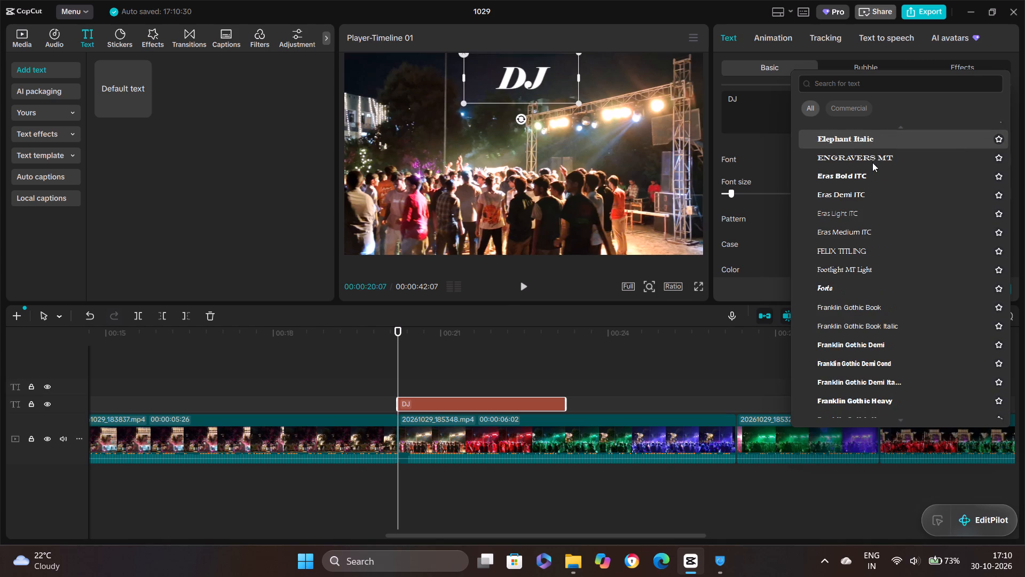
key("Down")
key("Up")
key("Up")
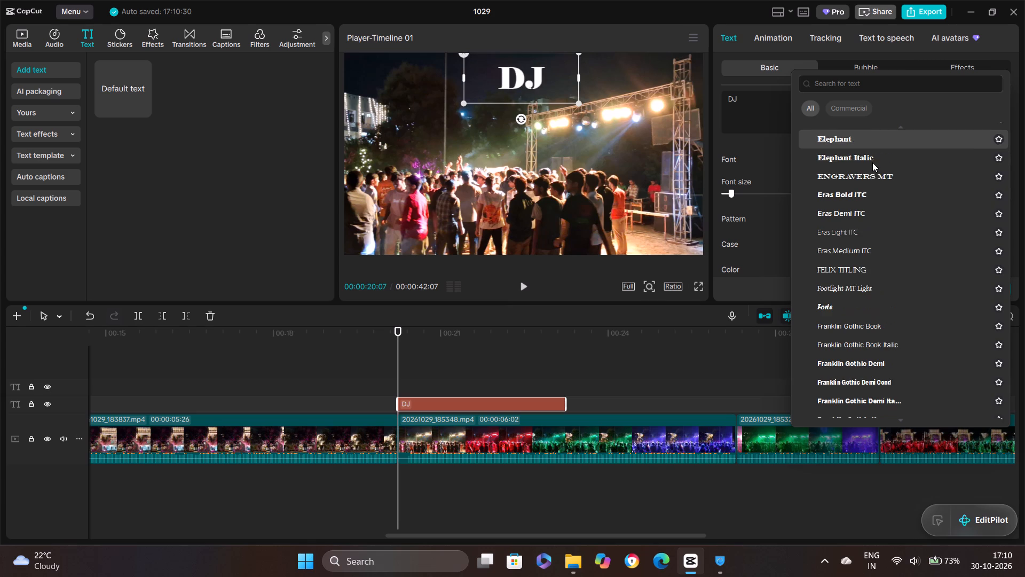
key("Up")
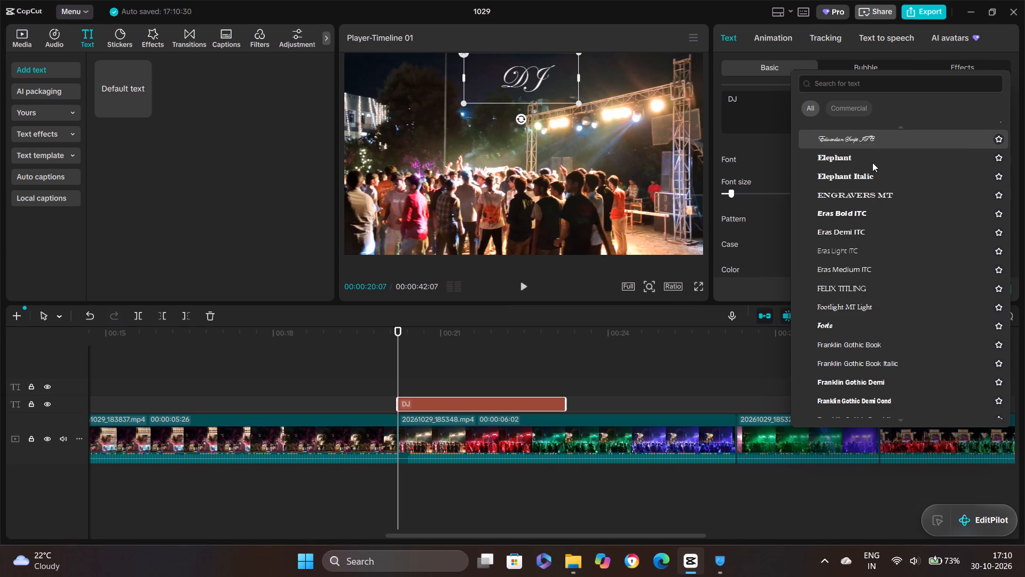
Preview the fonts from Ebrima Bold back to Cooper Black on the "DJ" title.
key("Up")
key("Up")
key("Up")
key("Up")
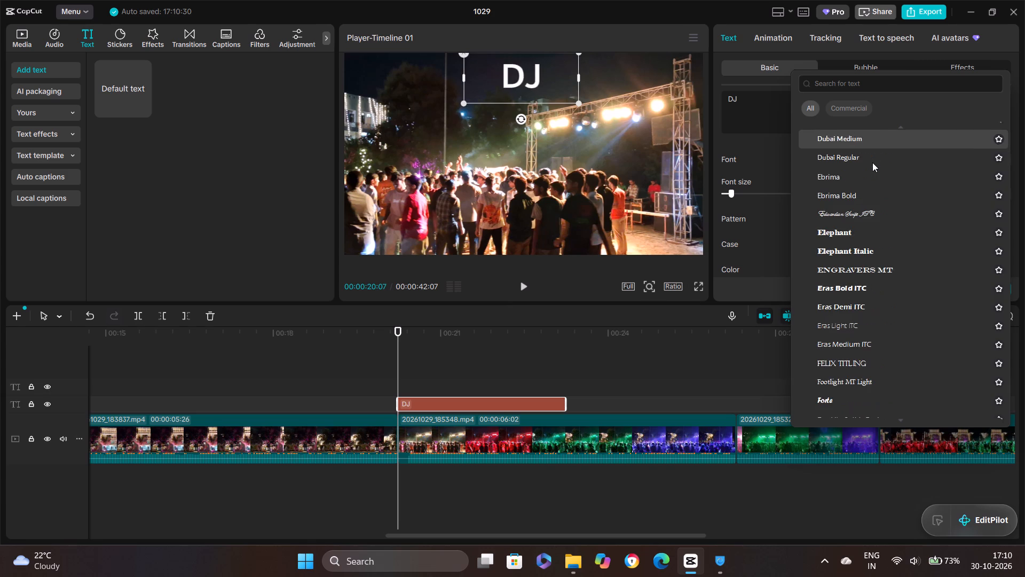
key("Up")
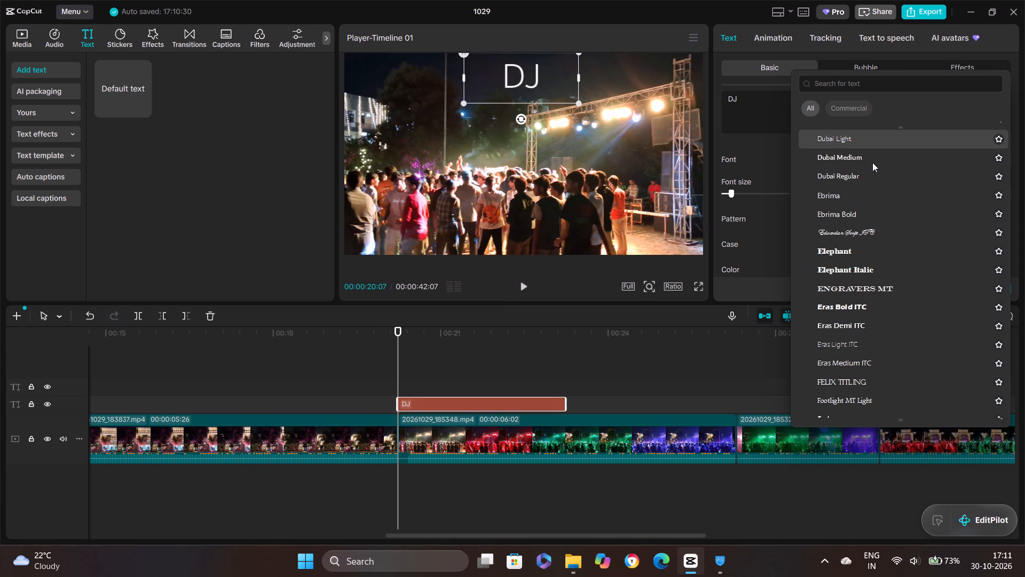
key("Up")
key("Up")
key("Up")
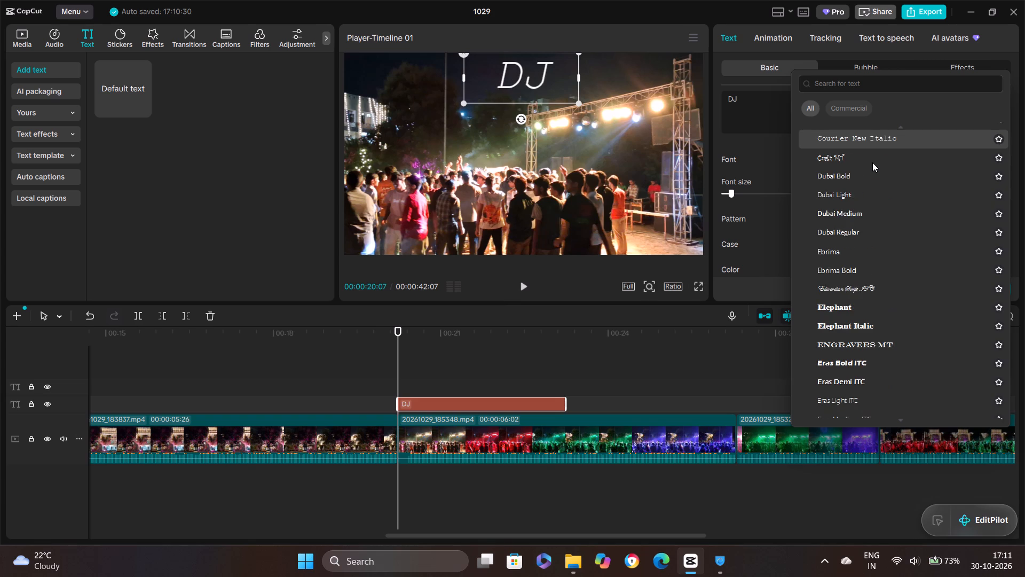
key("Up")
key("Up")
key("Up")
key("Up")
key("Up")
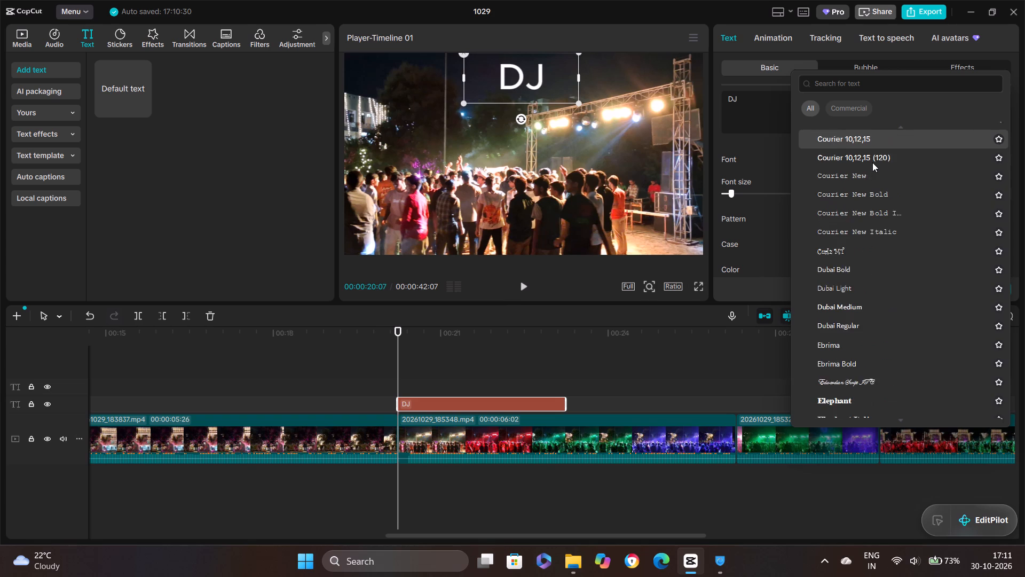
key("Up")
key("Up")
key("Up")
key("Up")
key("Up")
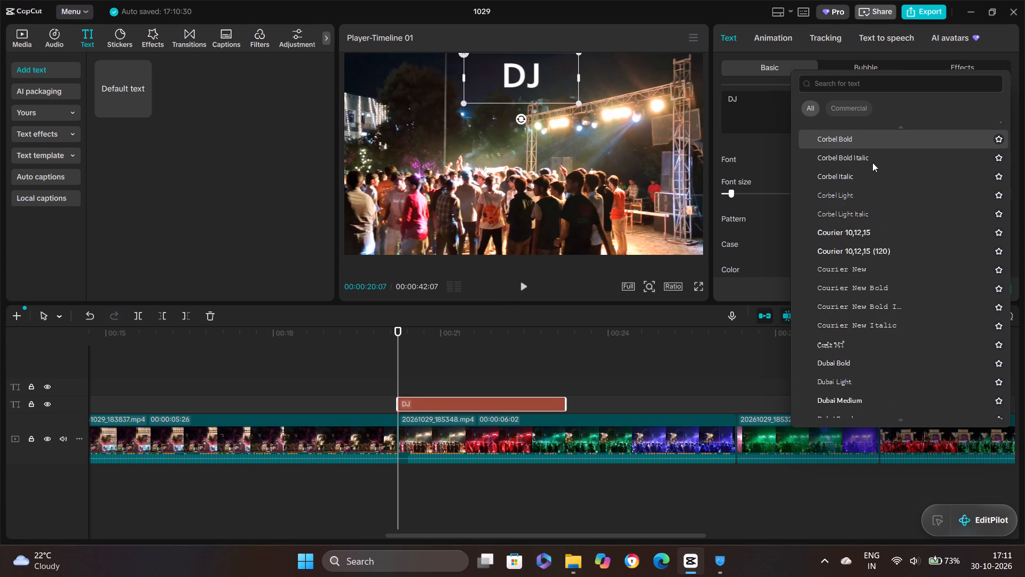
key("Up")
key("Up")
key("Up")
key("Up")
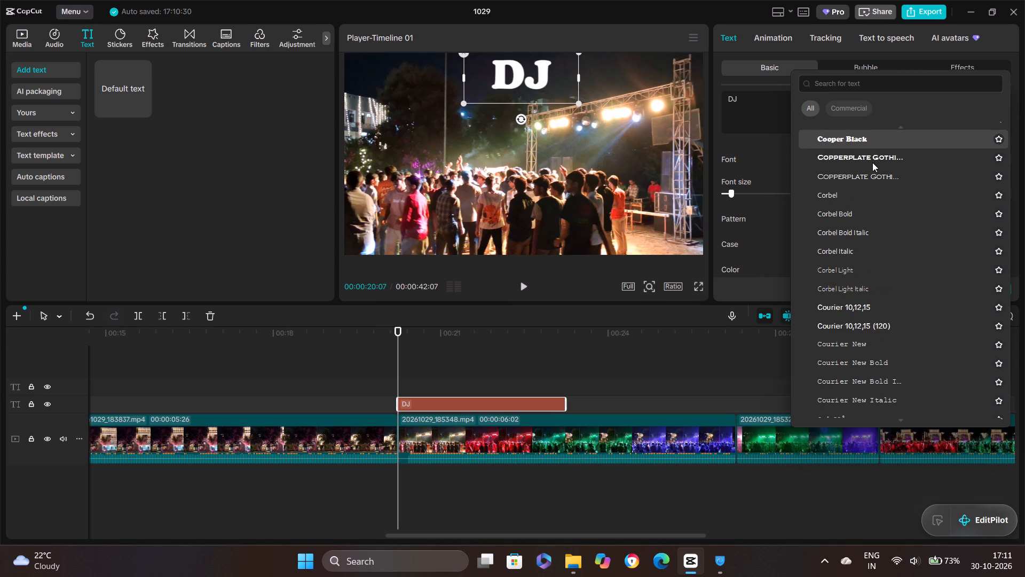
Preview the fonts from Constantia Italic back to Century Gothic on the "DJ" title.
key("Up")
key("Up")
key("Up")
key("Up")
key("Up")
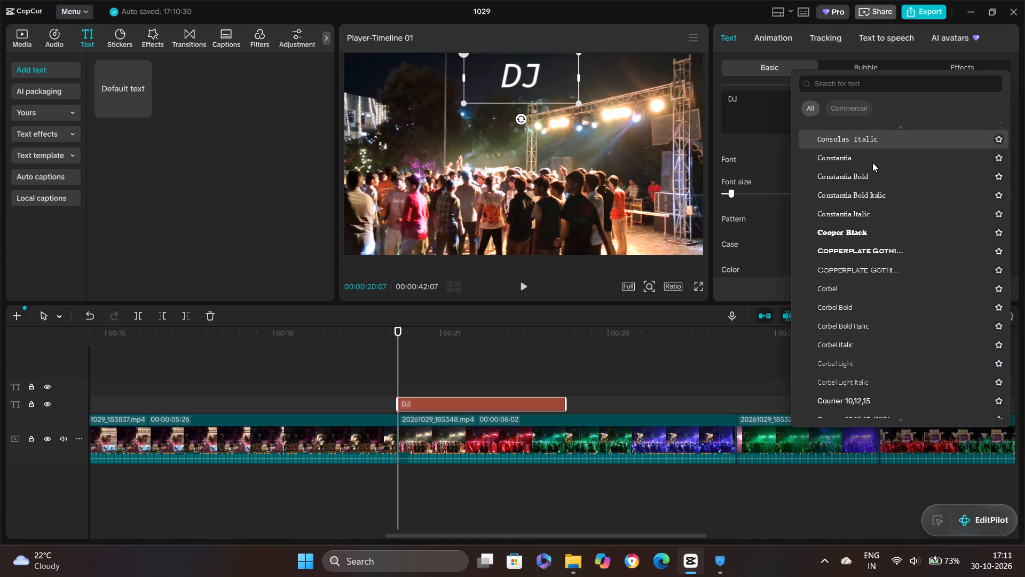
key("Up")
key("Up")
key("Up")
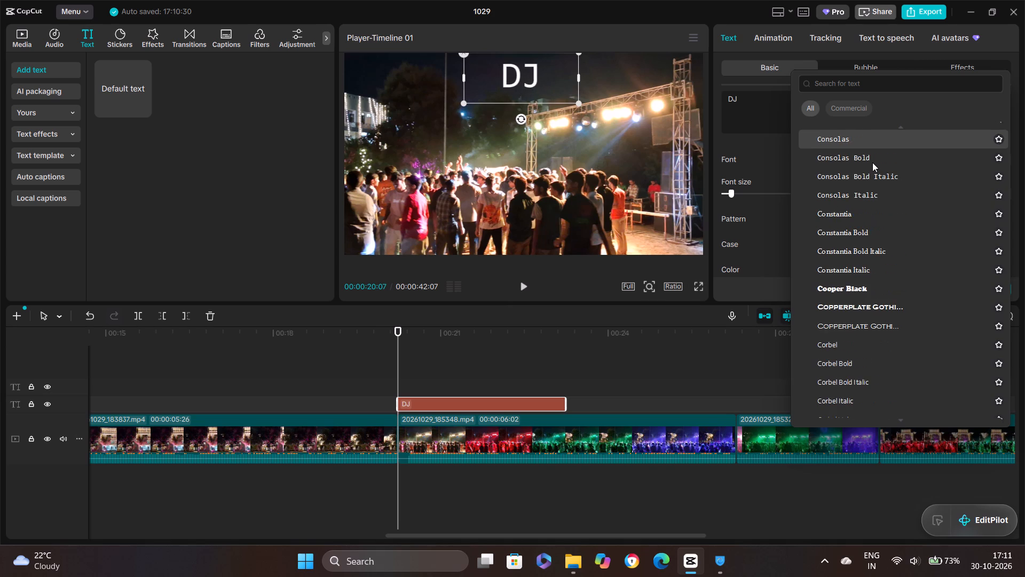
key("Up")
key("Up")
key("Up")
key("Up")
key("Up")
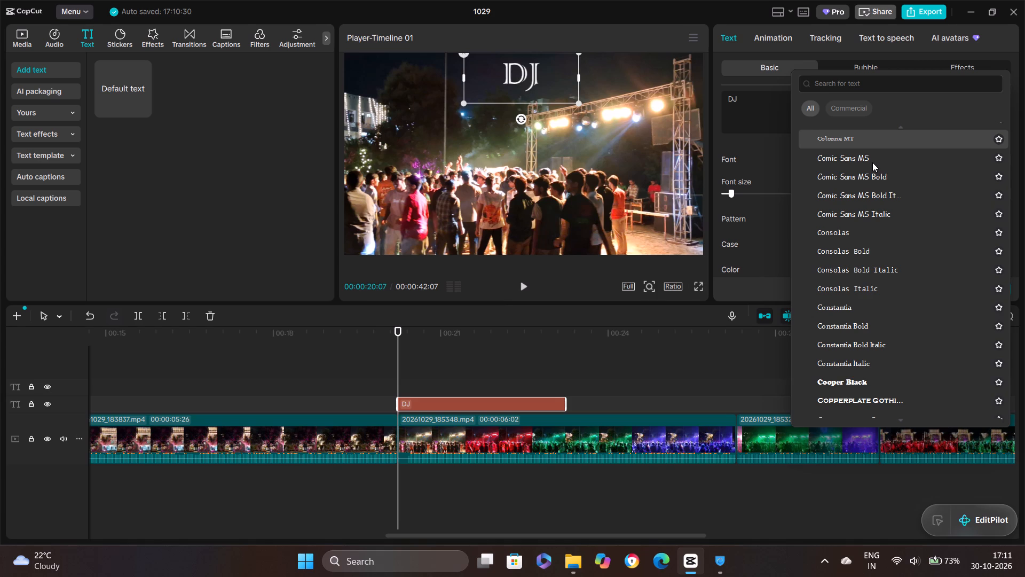
key("Up")
key("Up")
key("Up")
key("Up")
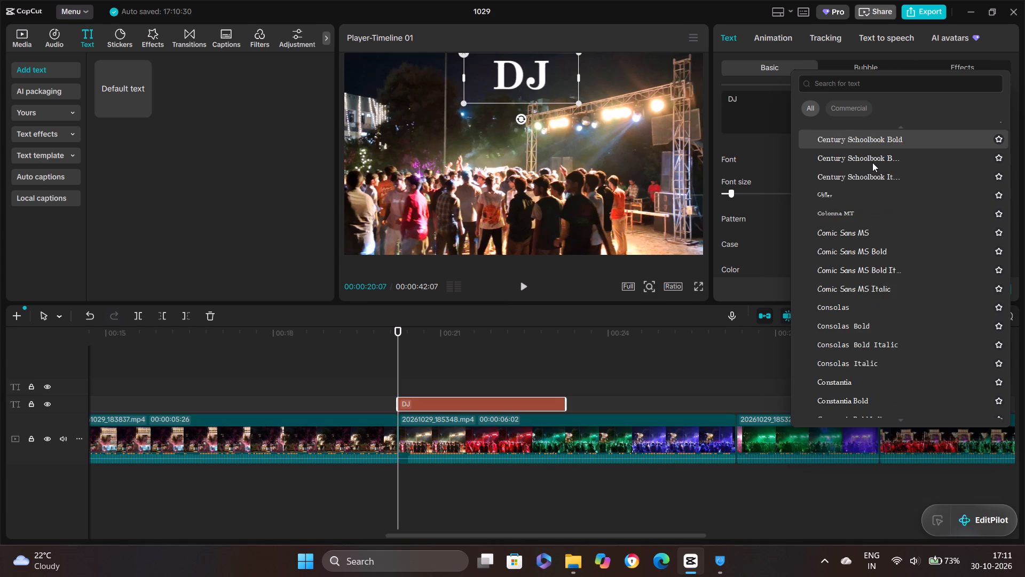
key("Up")
key("Up")
key("Up")
key("Up")
key("Up")
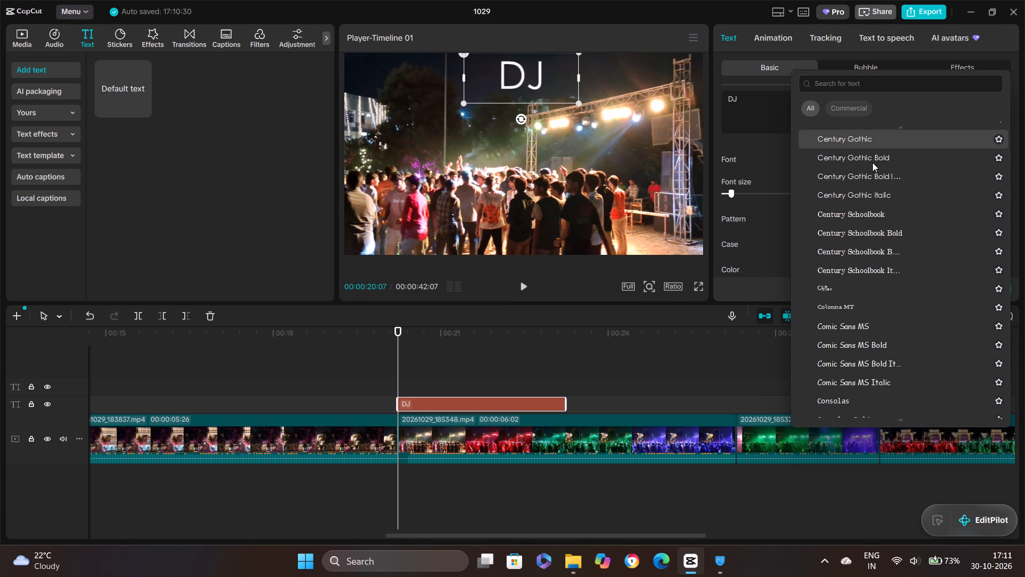
Preview the fonts from Century back to Cambria & Cambria Math on the "DJ" title.
key("Up")
key("Up")
key("Up")
key("Up")
key("Up")
key("Up")
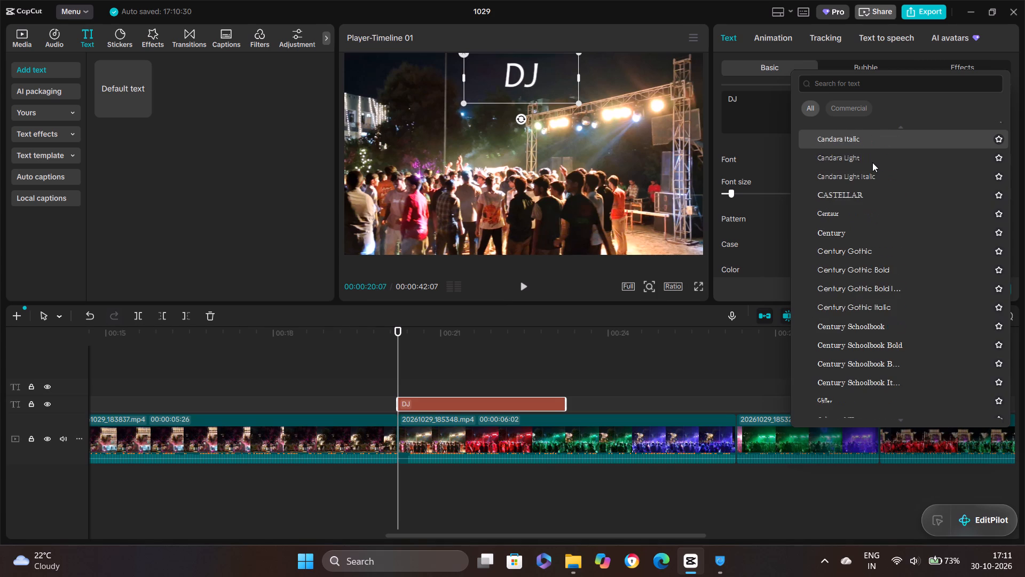
key("Up")
key("Up")
key("Up")
key("Up")
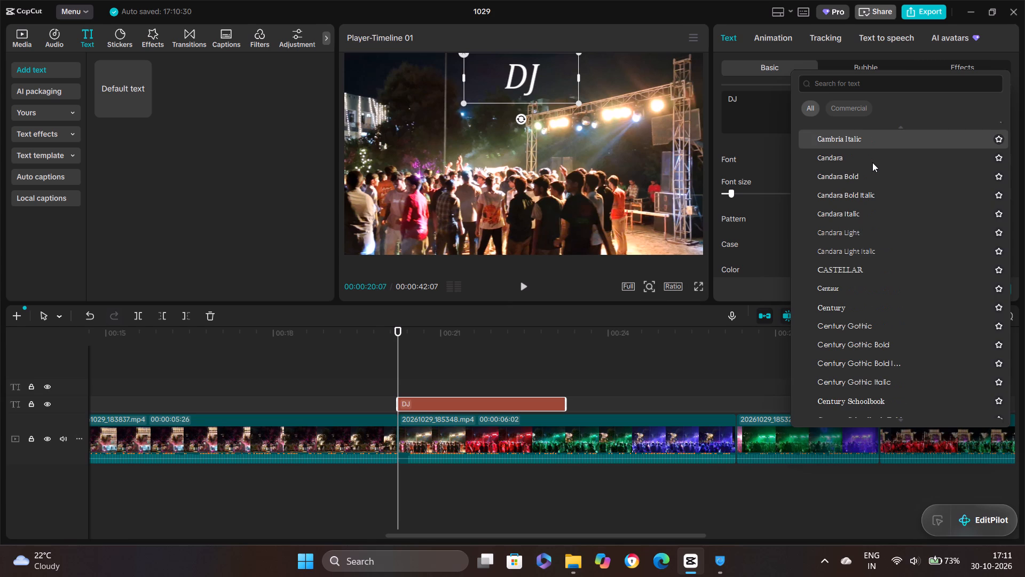
key("Up")
key("Up")
key("Up")
Preview the fonts from Calisto MT Italic back to Calibri on the "DJ" title.
key("Up")
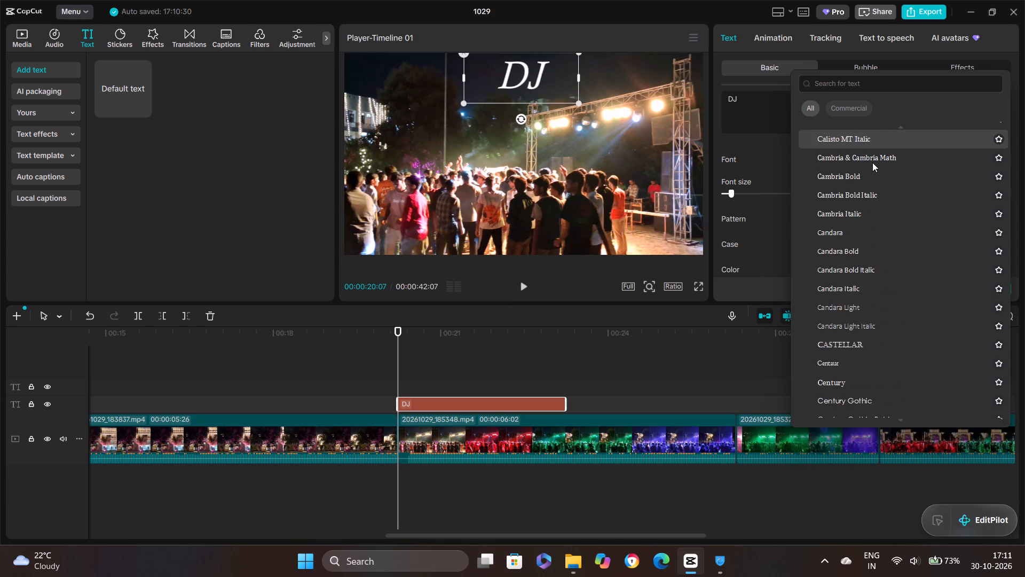
key("Up")
key("Up")
key("Up")
key("Up")
key("Up")
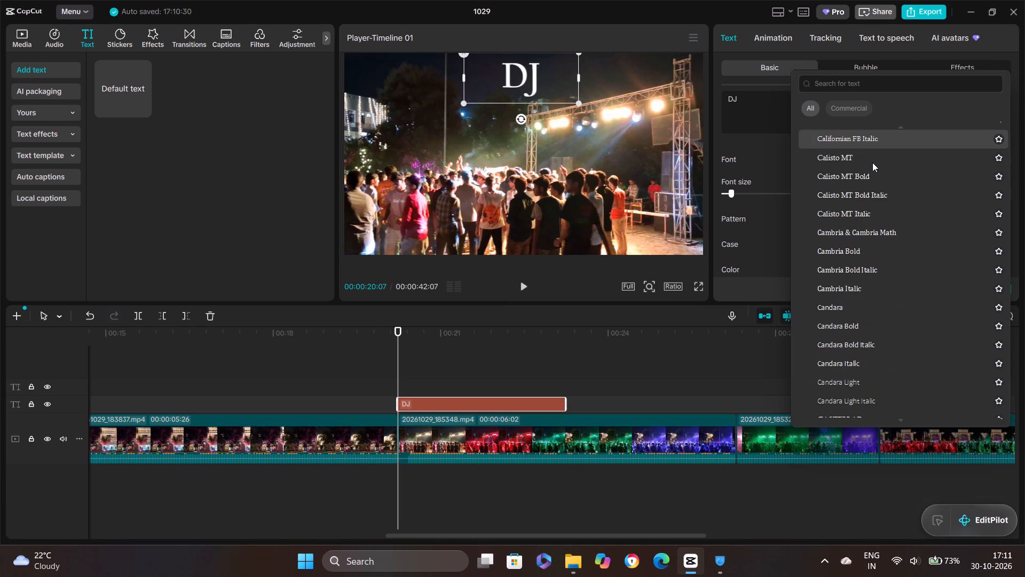
key("Up")
key("Up")
key("Up")
key("Up")
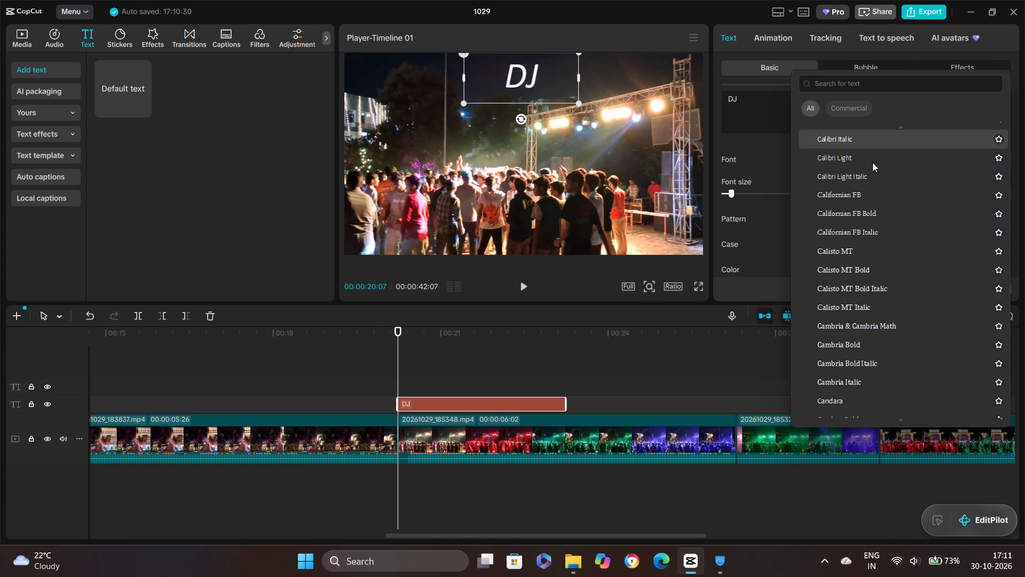
key("Up")
key("Up")
key("Up")
Compare Brush Script MT Italic and Broadway on the "DJ" title by switching between the two fonts.
key("Up")
key("Up")
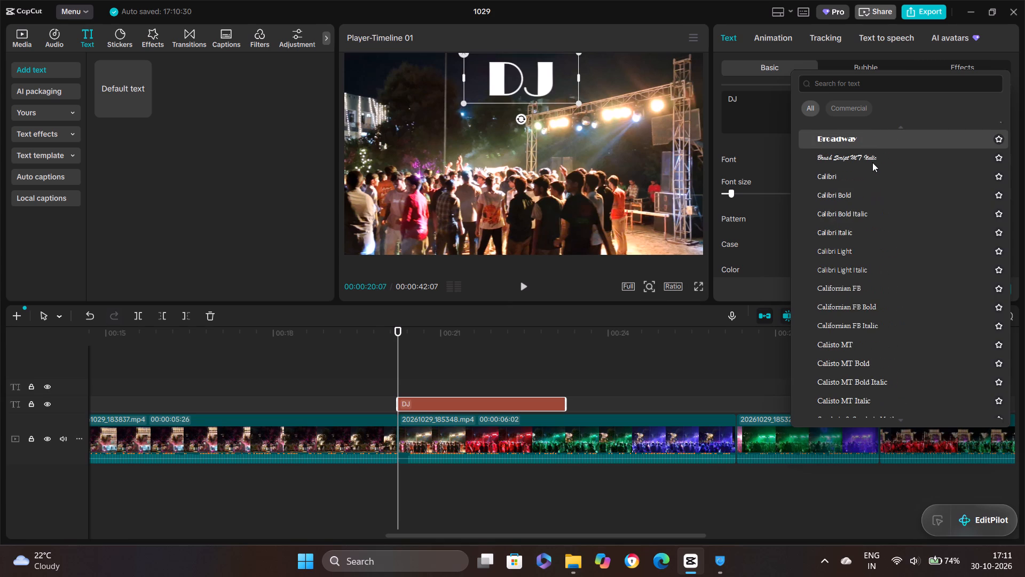
key("Down")
key("Up")
key("Down")
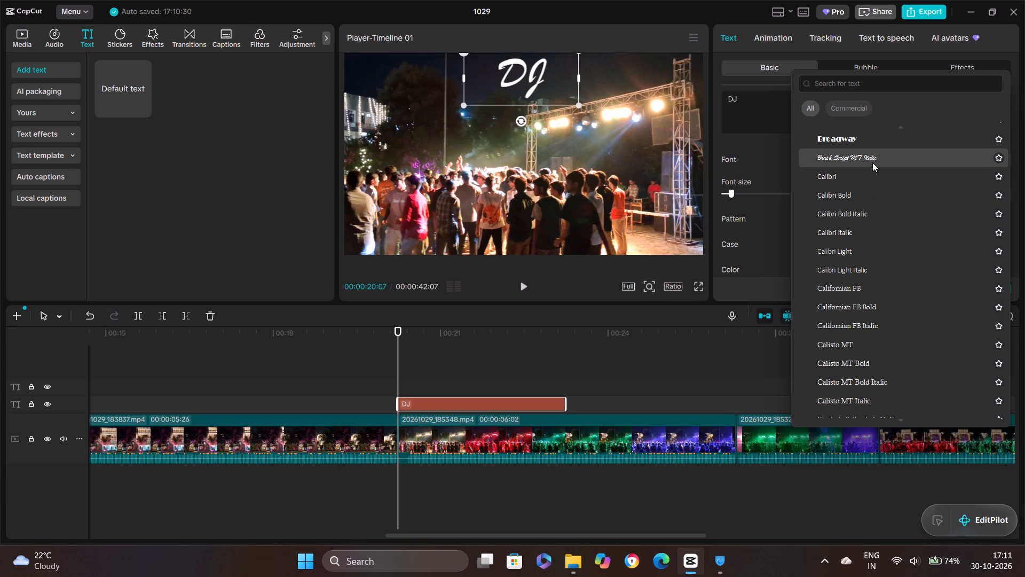
key("Up")
Preview the fonts from Britannic Bold back to Book Antiqua on the "DJ" title.
key("Up")
key("Up")
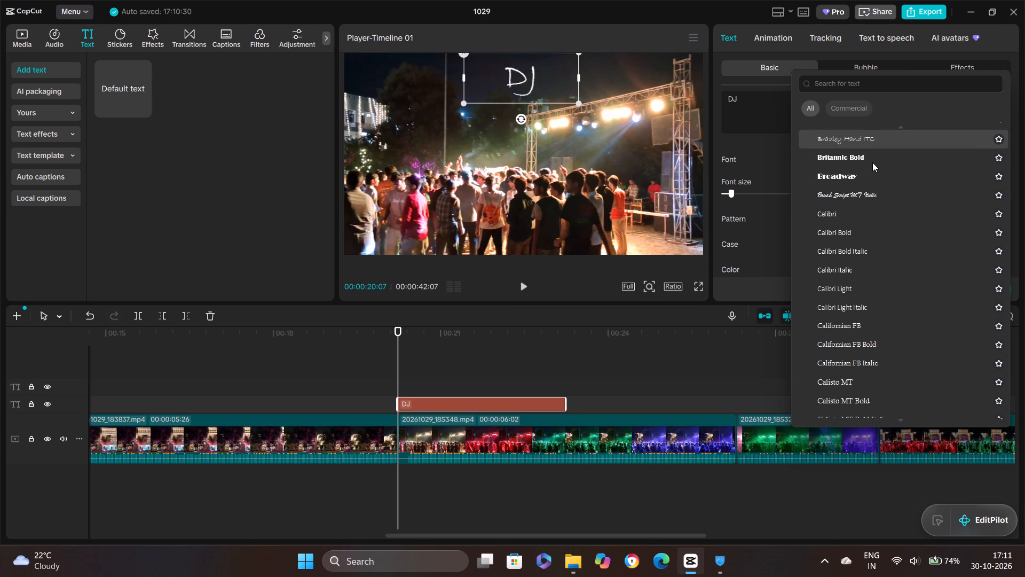
key("Up")
key("Up")
key("Up")
key("Up")
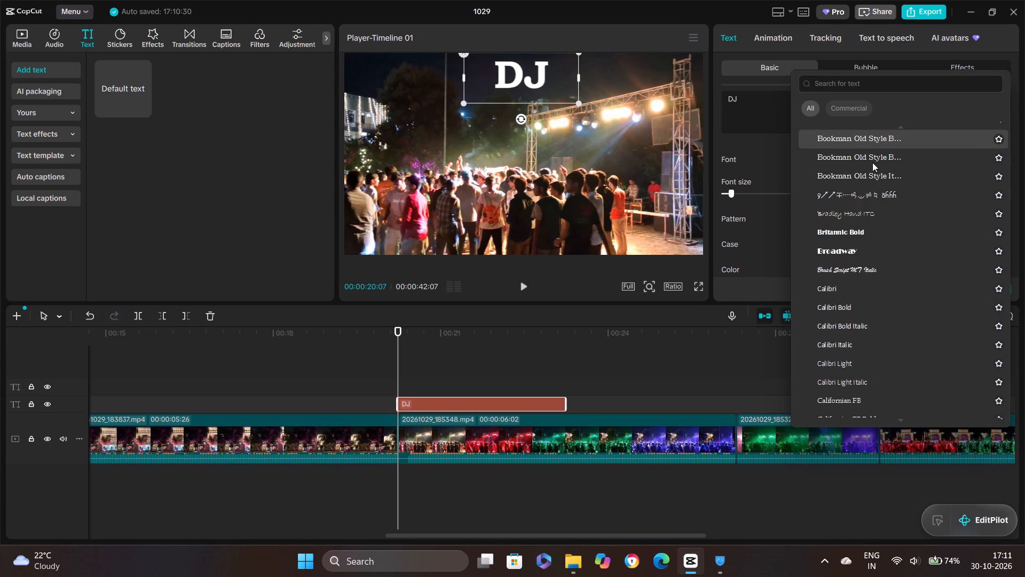
key("Up")
key("Up")
key("Up")
key("Up")
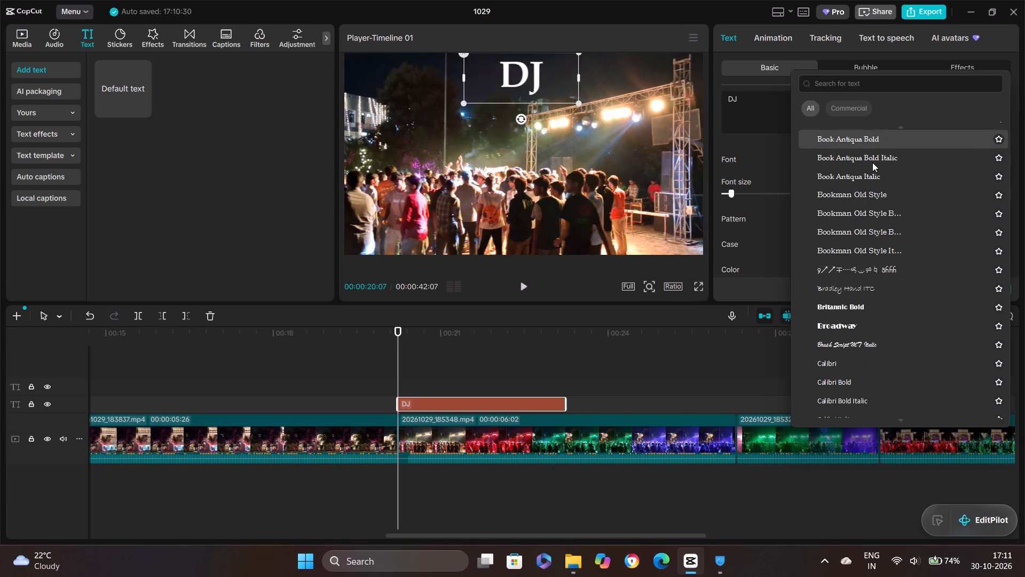
key("Up")
Preview the Bodoni MT fonts on the "DJ" title, from Poster Compressed back to plain Bodoni MT.
key("Up")
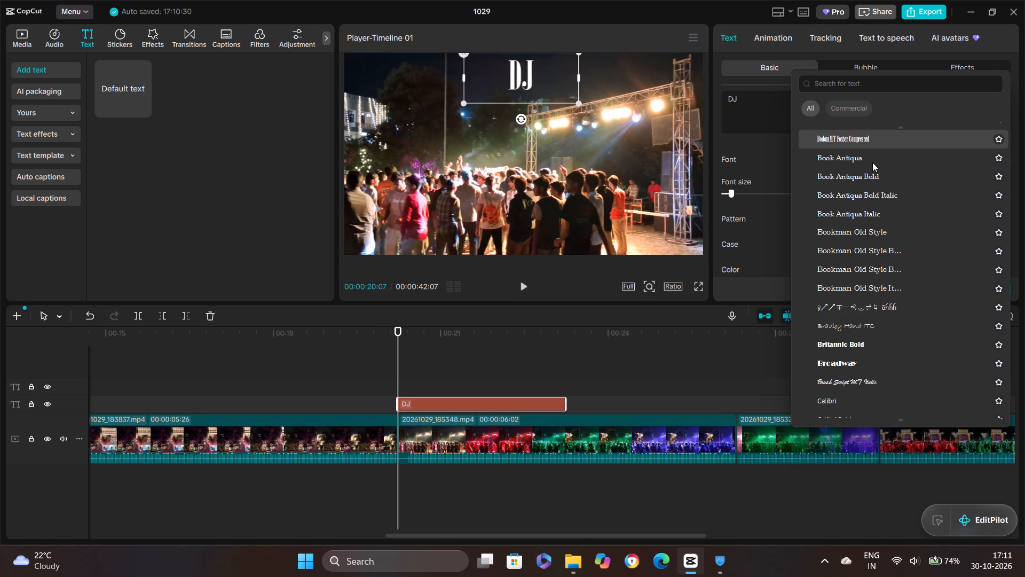
key("Up")
key("Up")
key("Up")
key("Up")
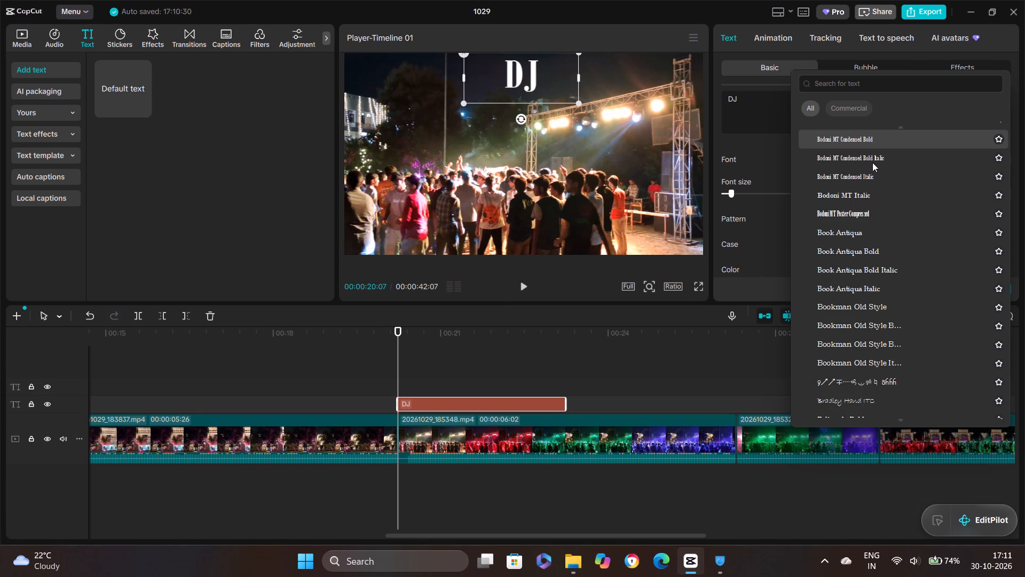
key("Up")
key("Up")
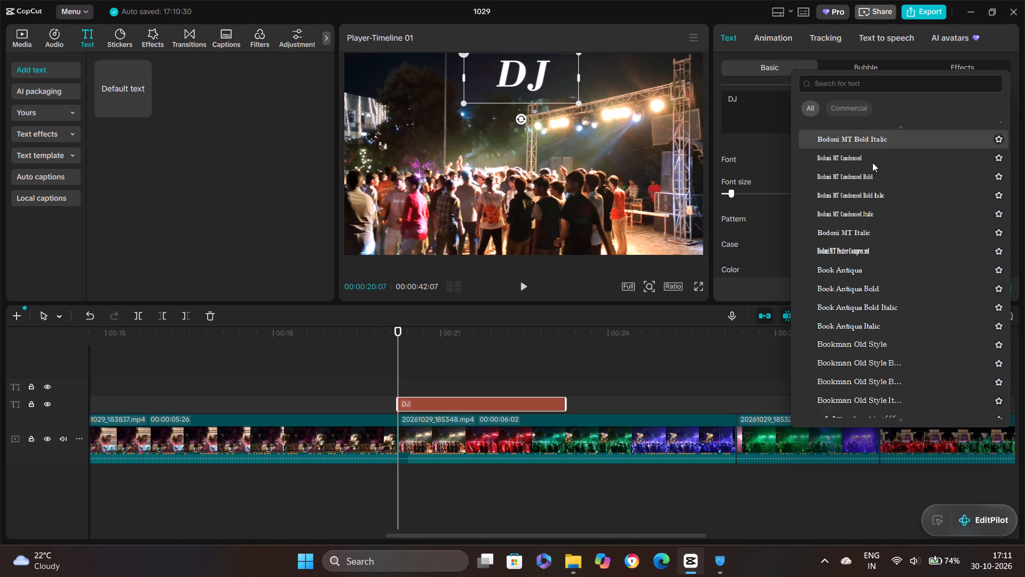
key("Up")
key("Up")
key("Up")
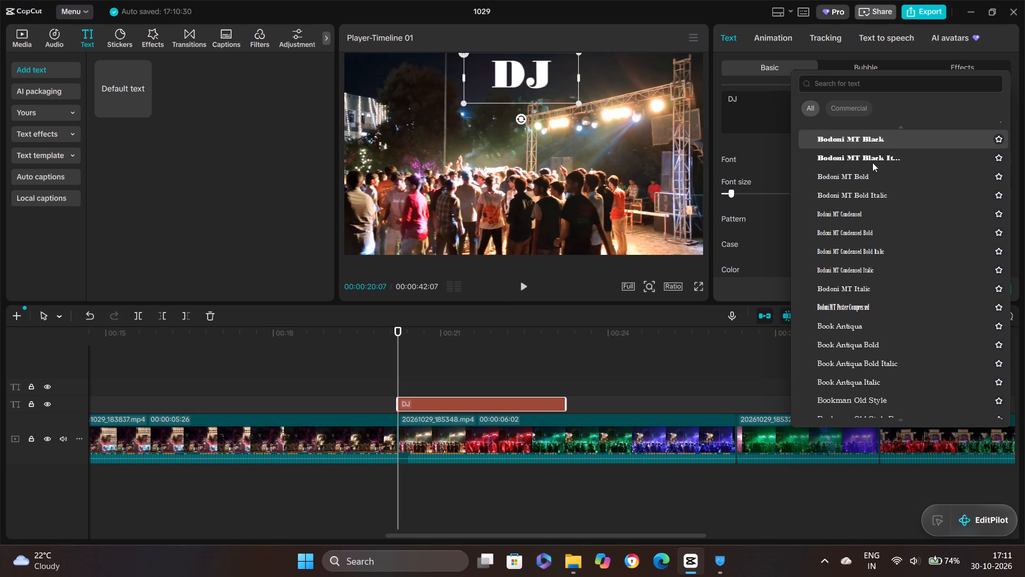
key("Up")
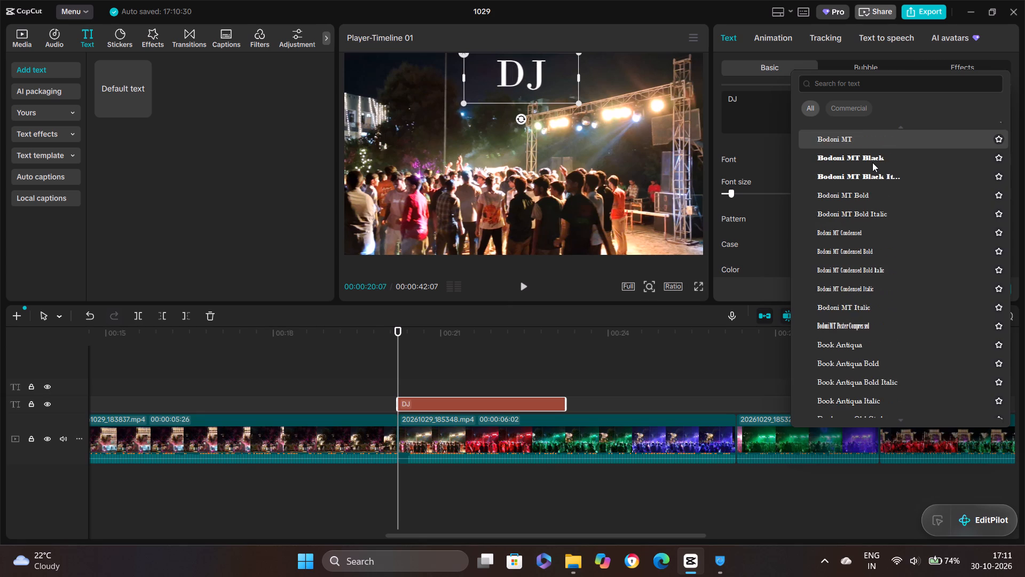
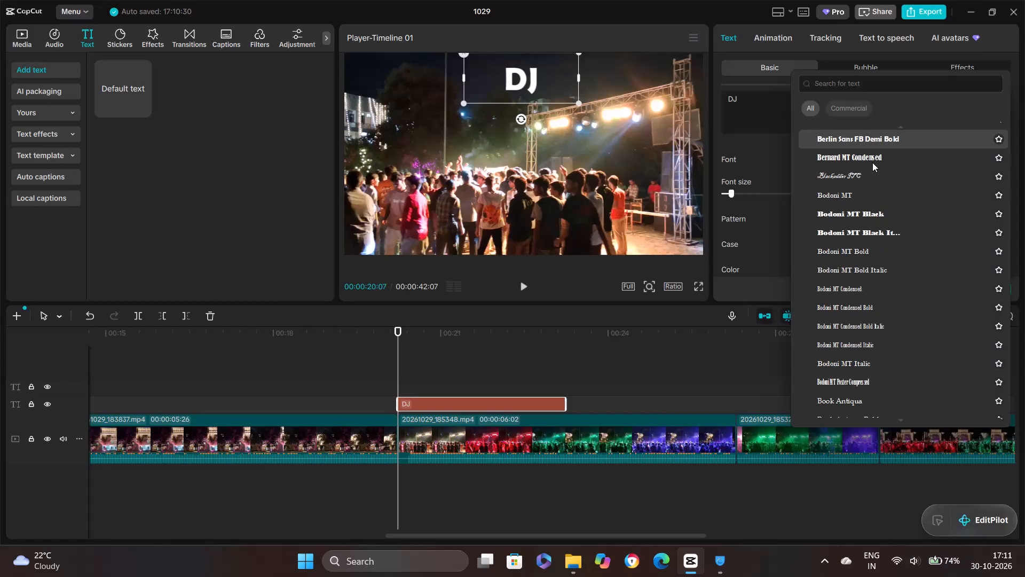
Preview the fonts from Berlin Sans FB Bold back to Arial Rounded MT Bold on the "DJ" title.
key("Up")
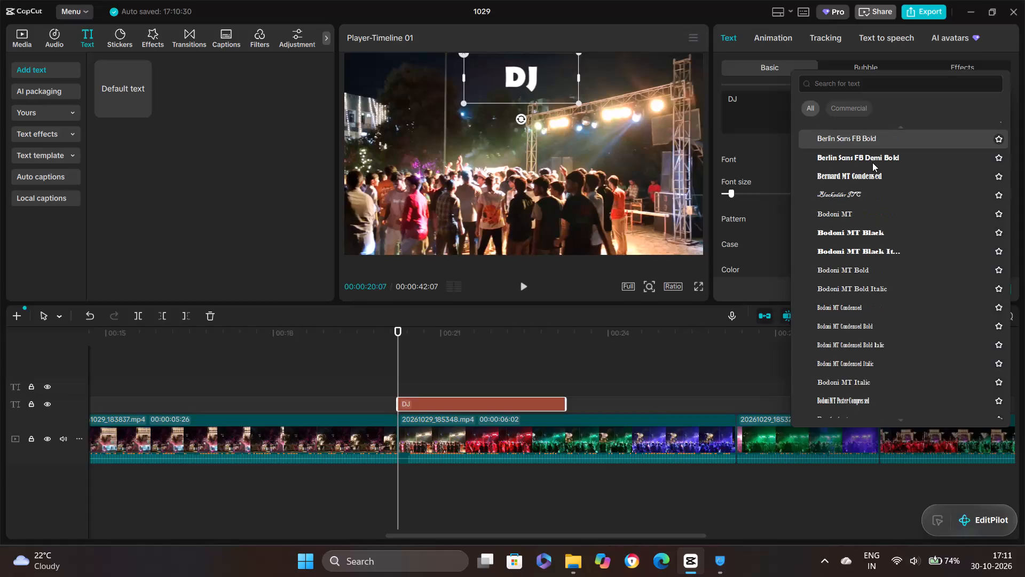
key("Up")
key("Up")
key("Up")
key("Up")
key("Up")
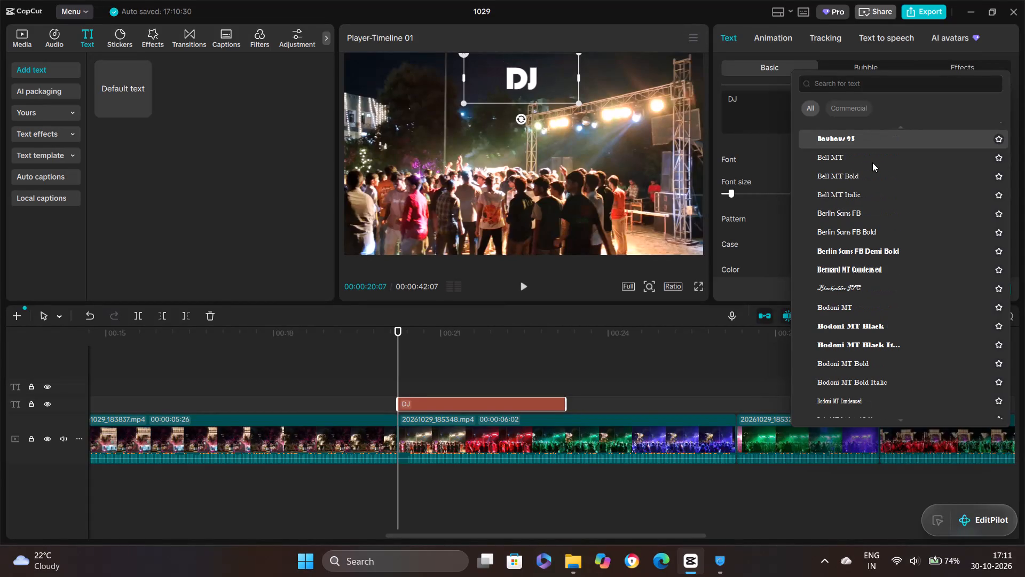
key("Up")
key("Up")
key("Up")
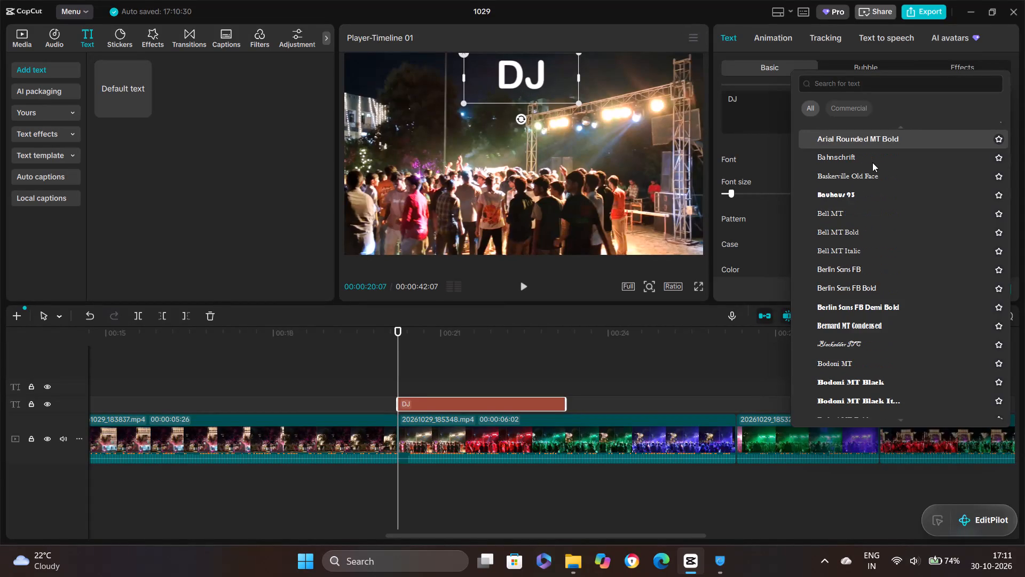
Preview the fonts from Arial Narrow Italic back through the Arial family to Aparajita on the "DJ" title.
key("Up")
key("Up")
key("Up")
key("Up")
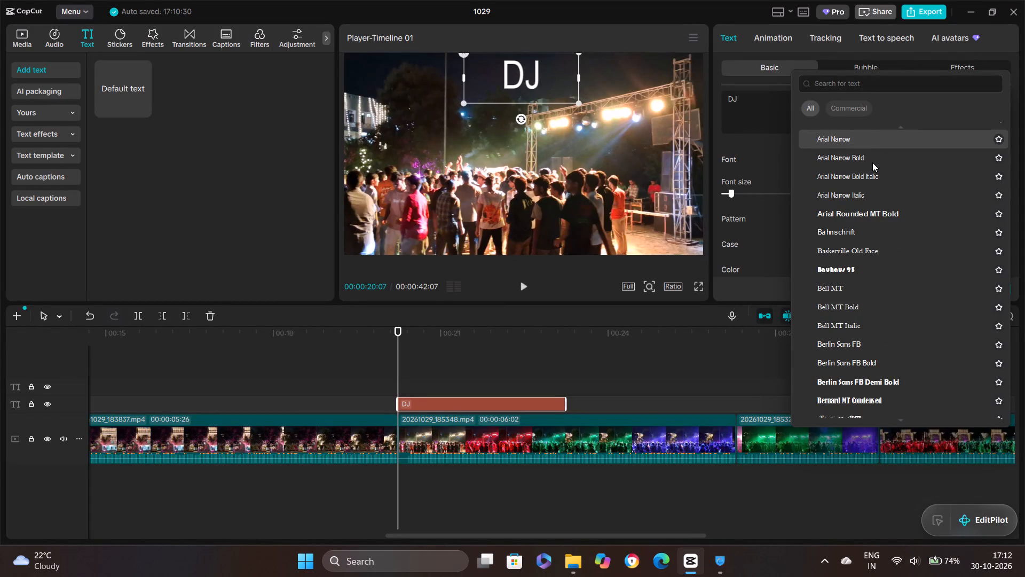
key("Up")
key("Up")
key("Up")
key("Up")
key("Up")
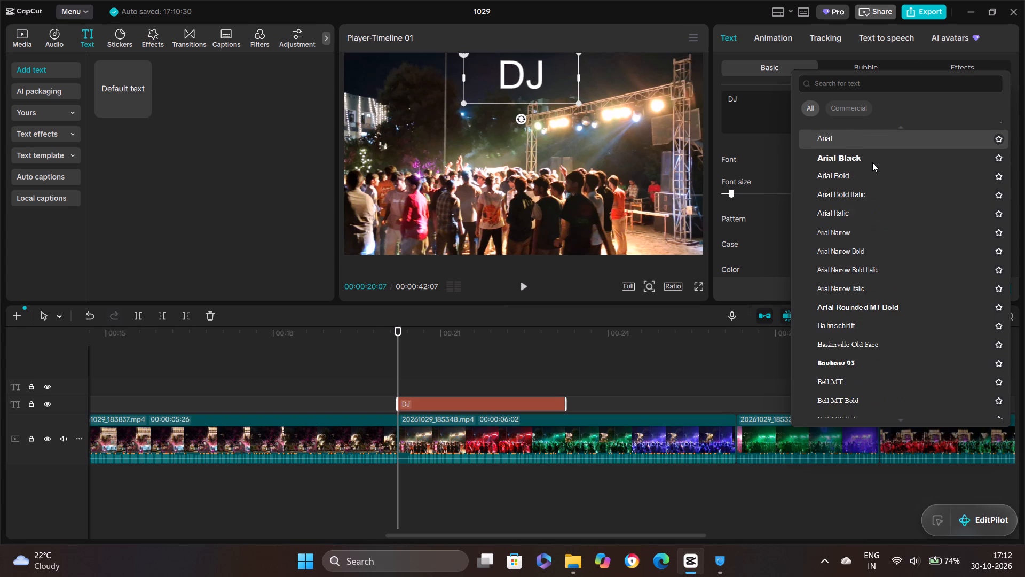
key("Up")
key("Up")
key("Up")
key("Up")
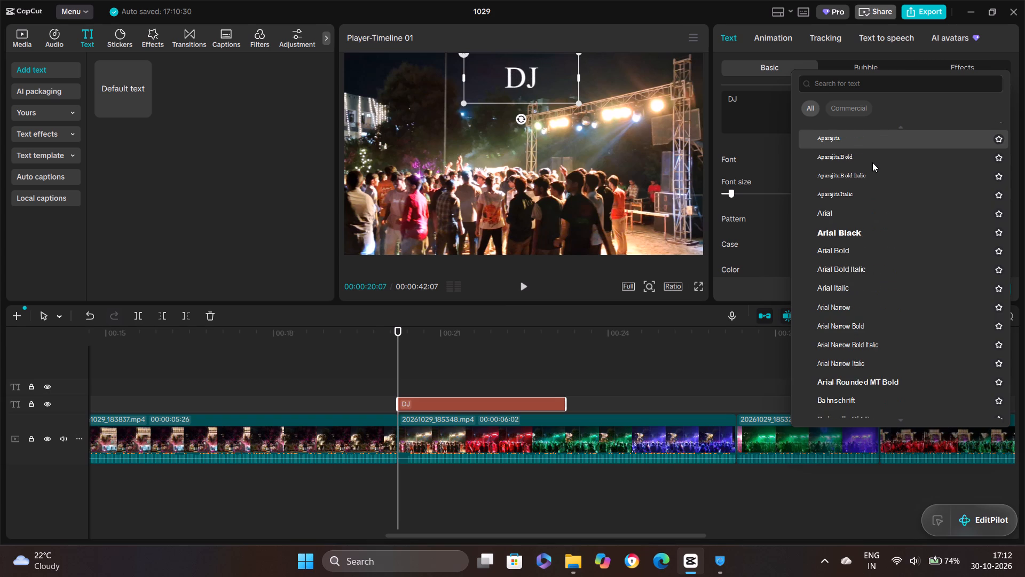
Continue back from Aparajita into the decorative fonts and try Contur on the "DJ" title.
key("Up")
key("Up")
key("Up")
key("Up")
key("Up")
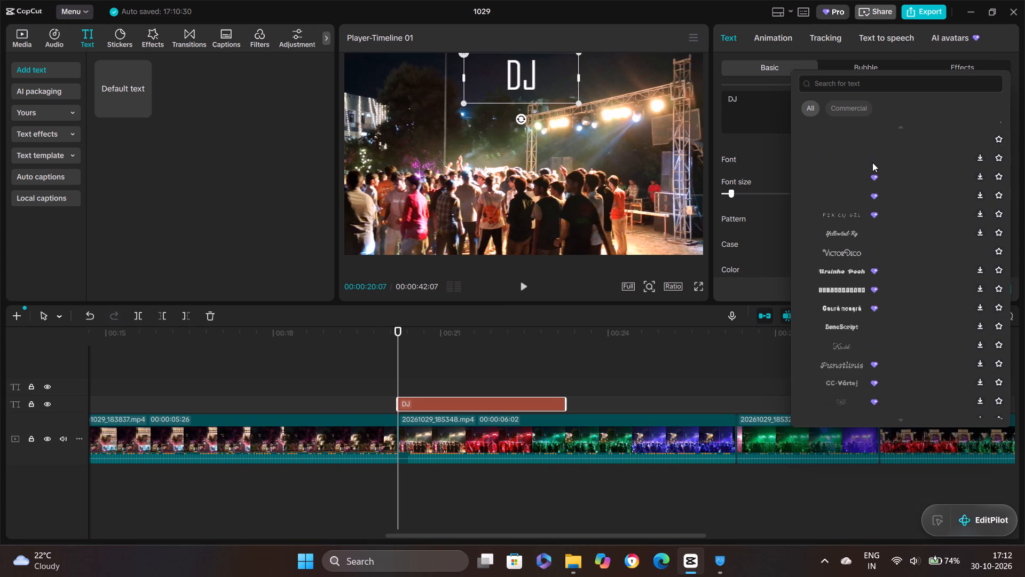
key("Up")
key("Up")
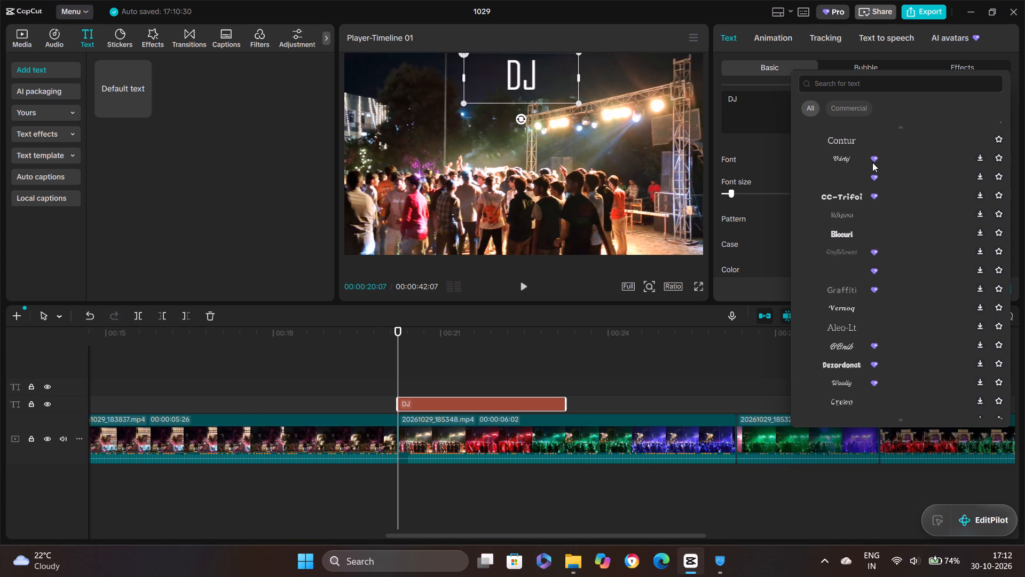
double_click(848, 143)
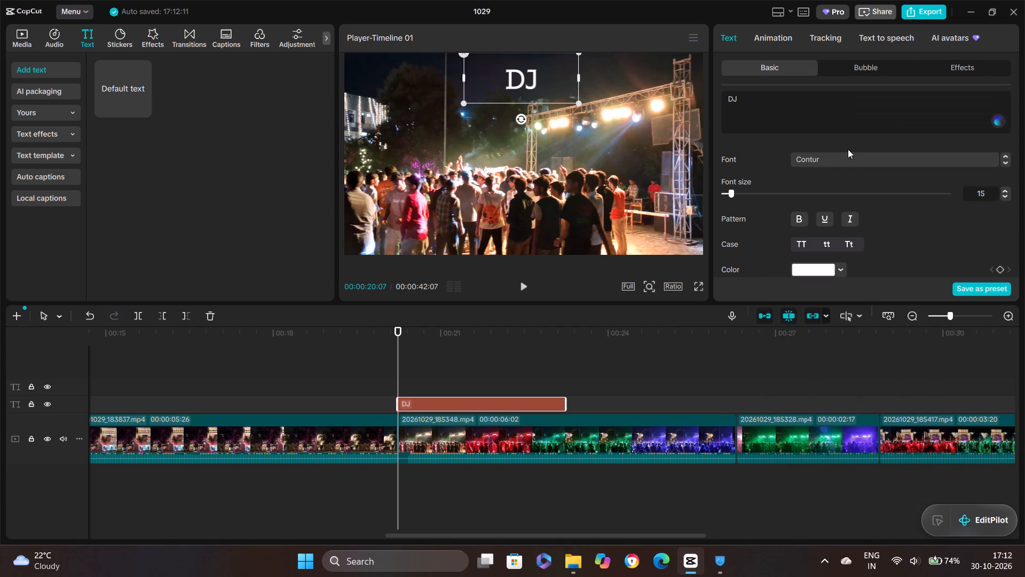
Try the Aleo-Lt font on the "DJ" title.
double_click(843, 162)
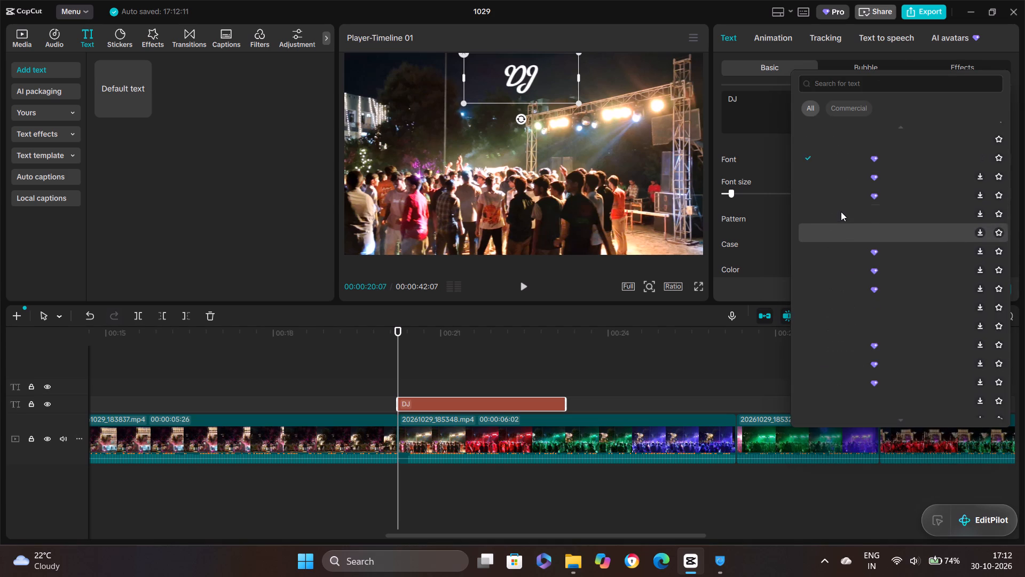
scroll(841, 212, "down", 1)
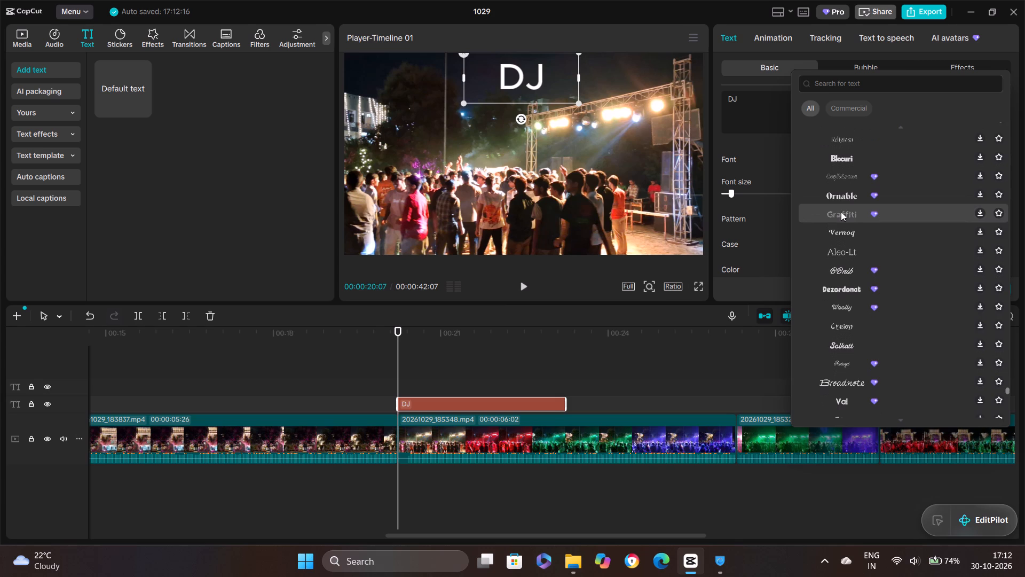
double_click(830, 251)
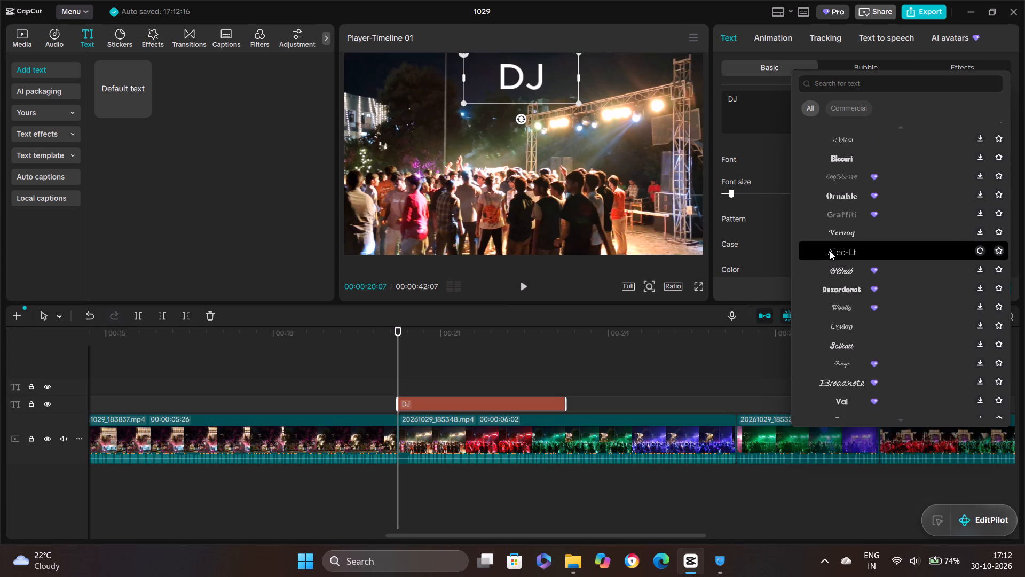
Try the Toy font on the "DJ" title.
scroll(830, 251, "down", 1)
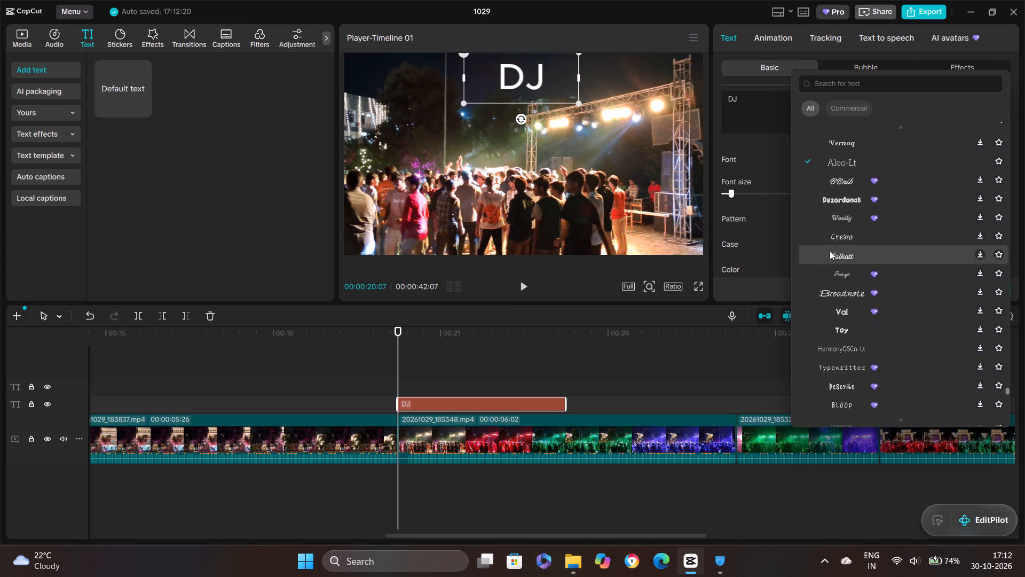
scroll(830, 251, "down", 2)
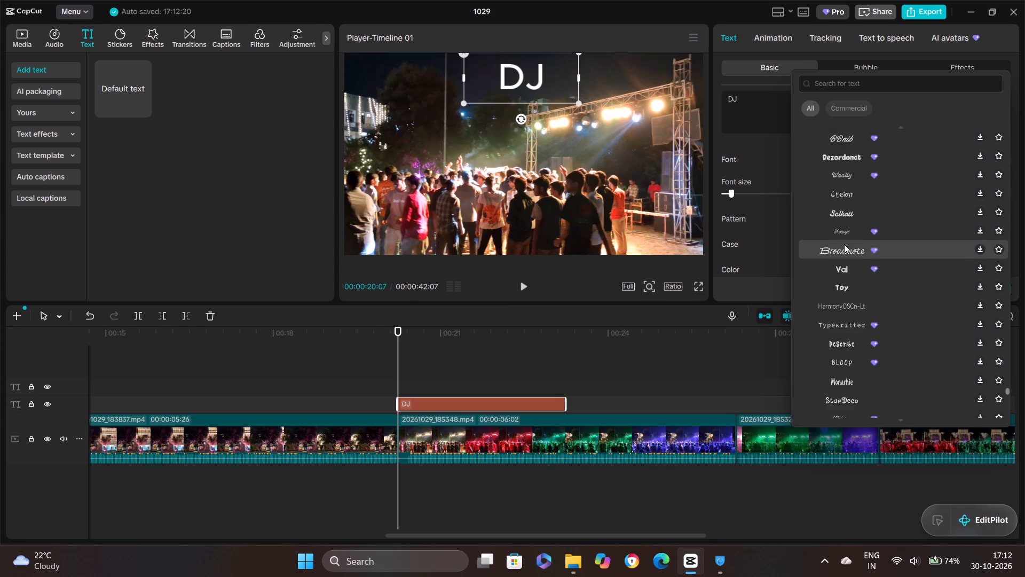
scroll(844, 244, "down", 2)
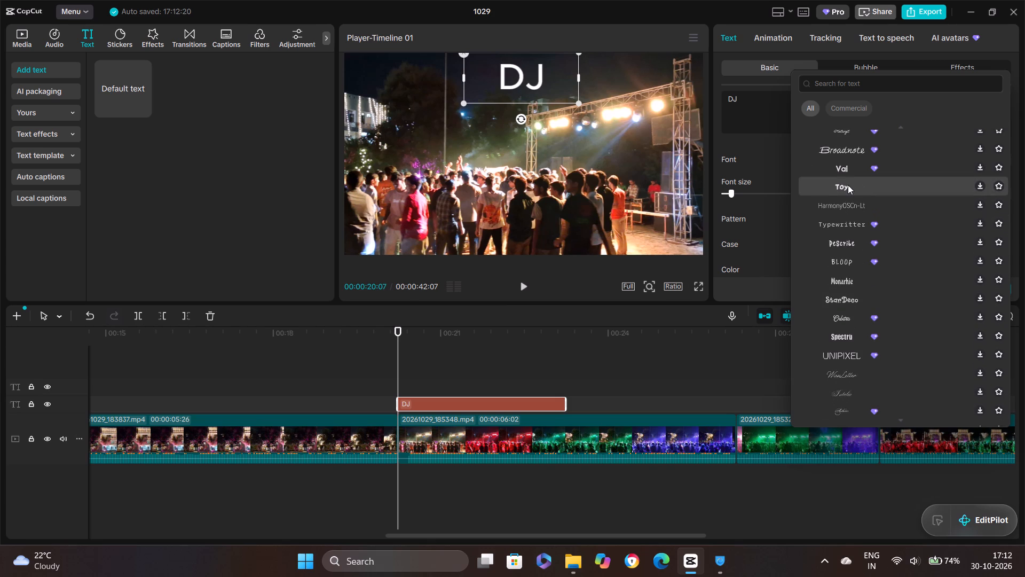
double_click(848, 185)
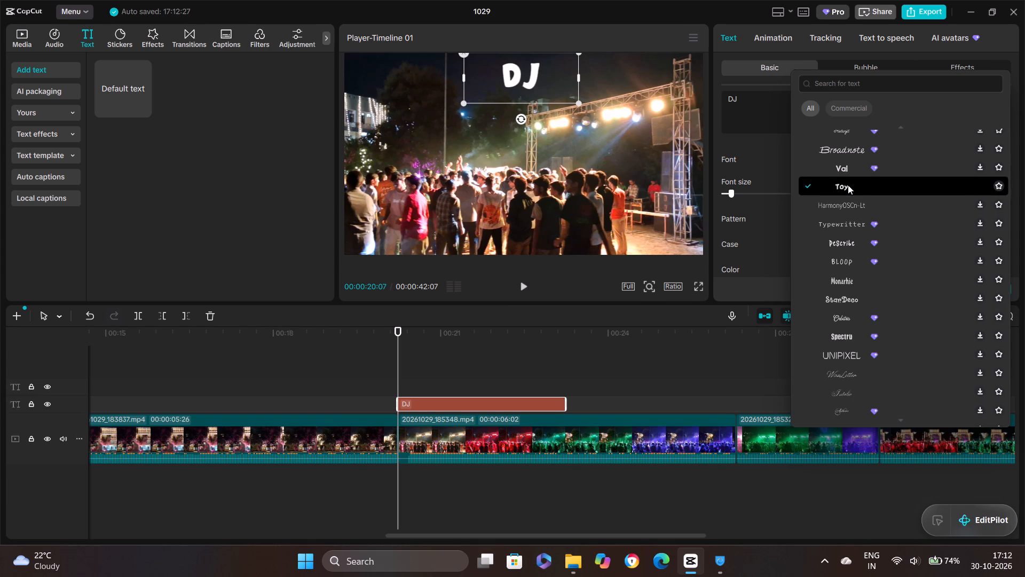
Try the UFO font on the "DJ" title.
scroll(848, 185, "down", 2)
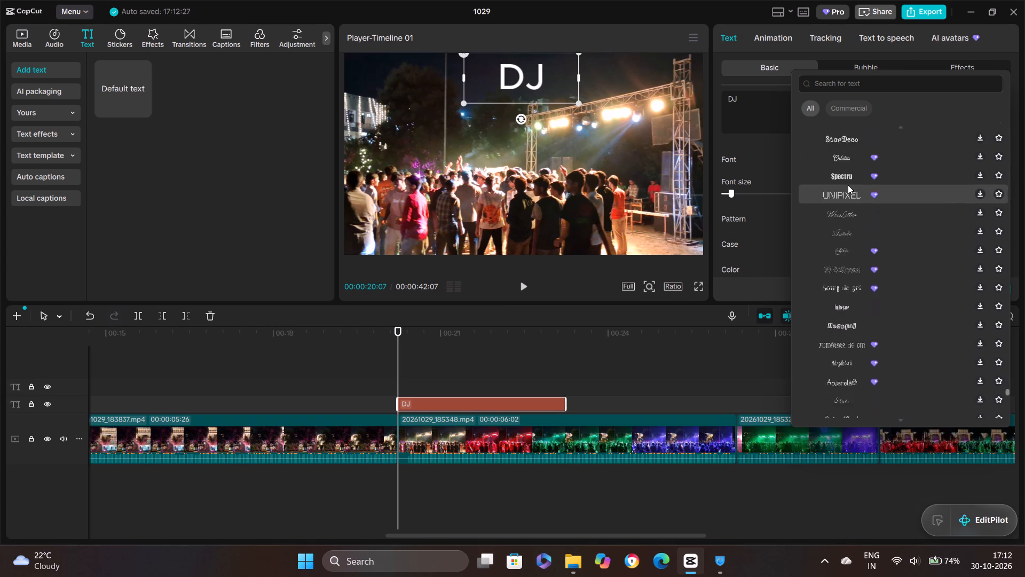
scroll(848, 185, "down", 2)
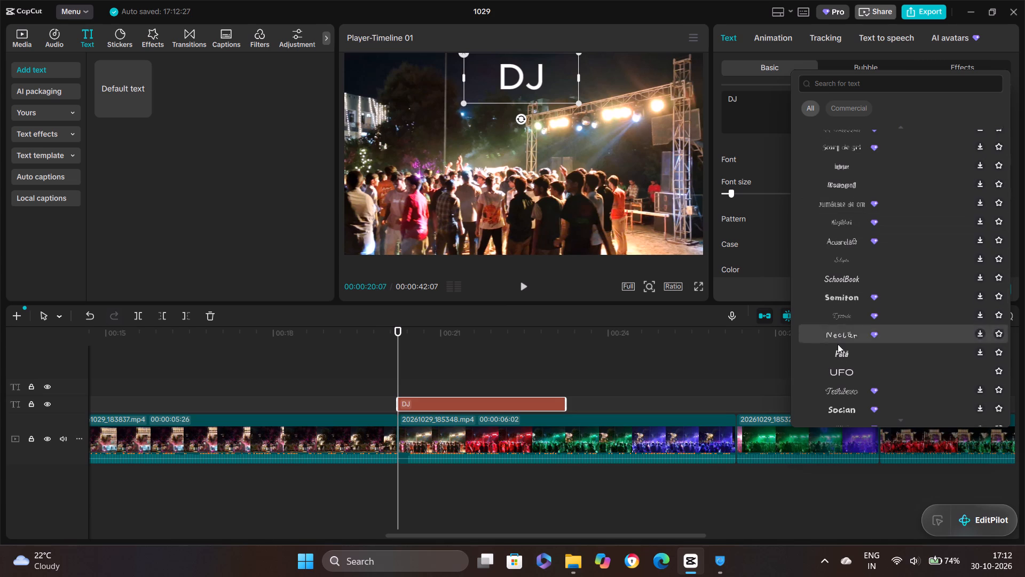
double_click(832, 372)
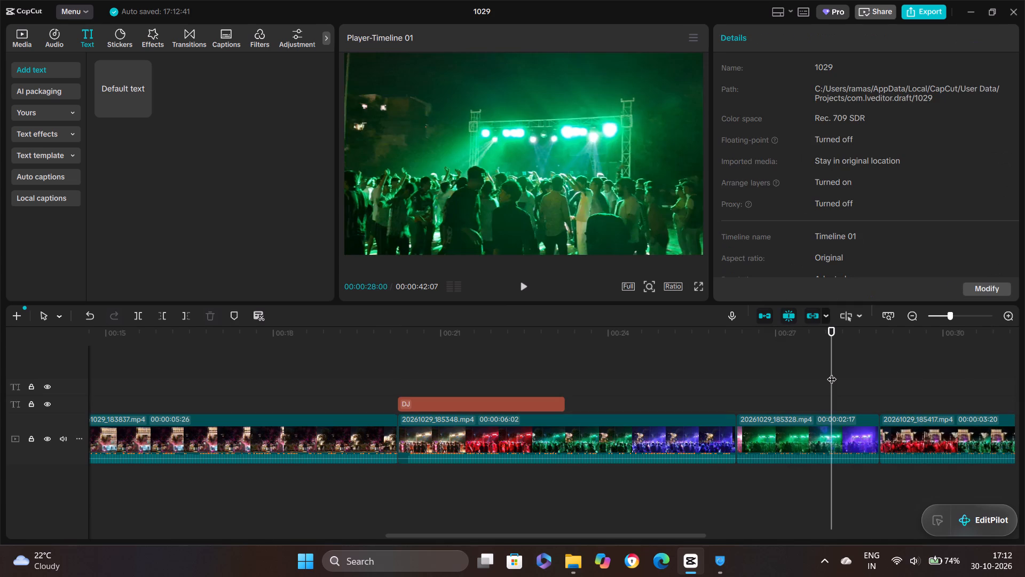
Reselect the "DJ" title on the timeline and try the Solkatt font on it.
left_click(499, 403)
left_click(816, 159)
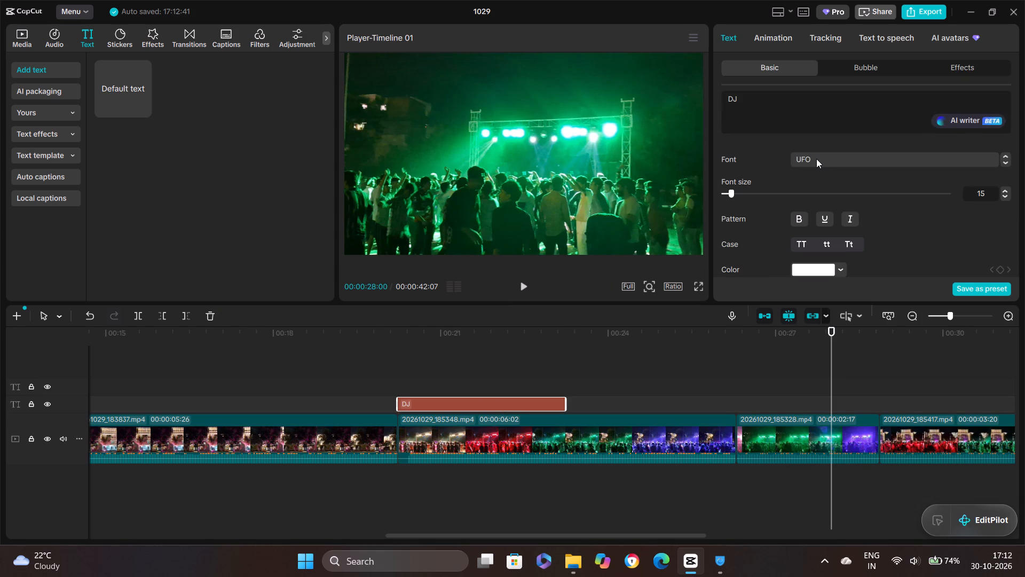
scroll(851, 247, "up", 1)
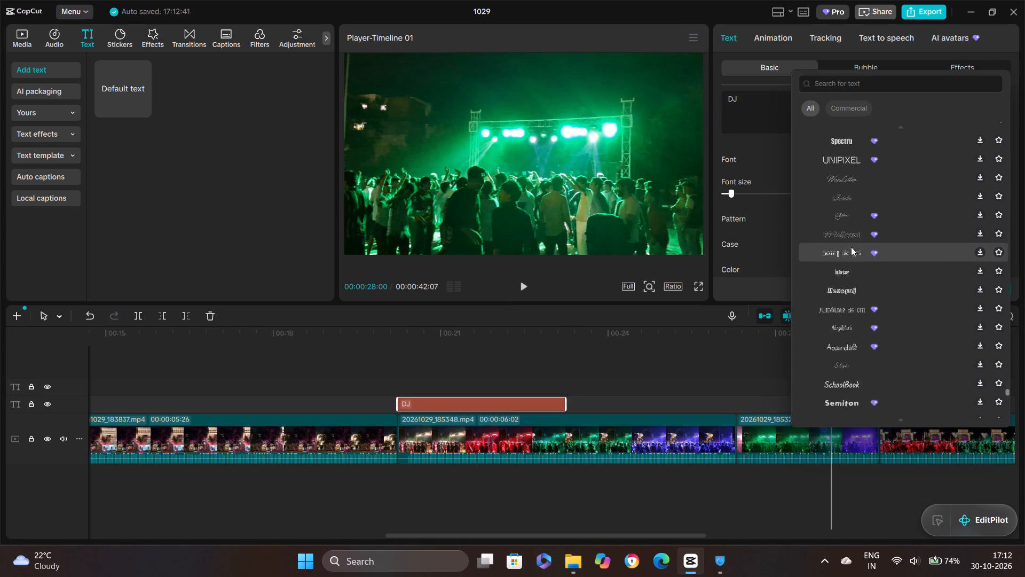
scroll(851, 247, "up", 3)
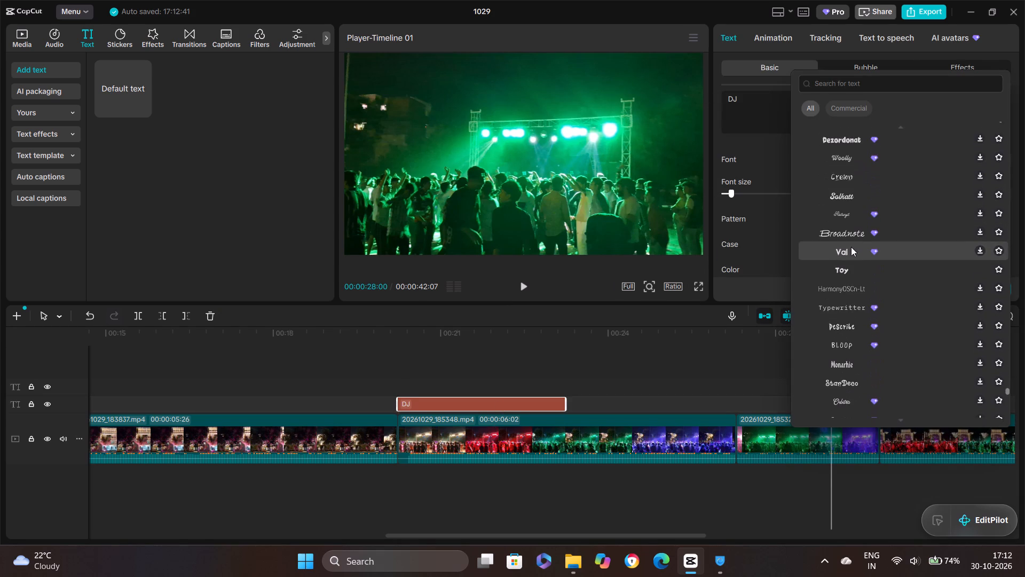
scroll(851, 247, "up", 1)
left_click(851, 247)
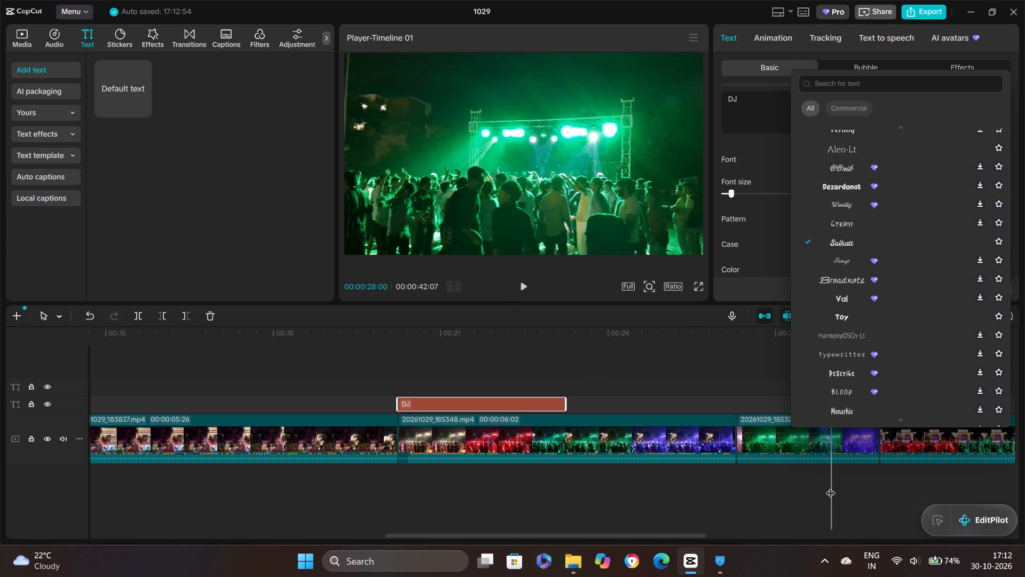
Move the playhead back to 00:00:21:20, within the "DJ" title, to view it over the video.
left_click_drag(831, 486, 477, 447)
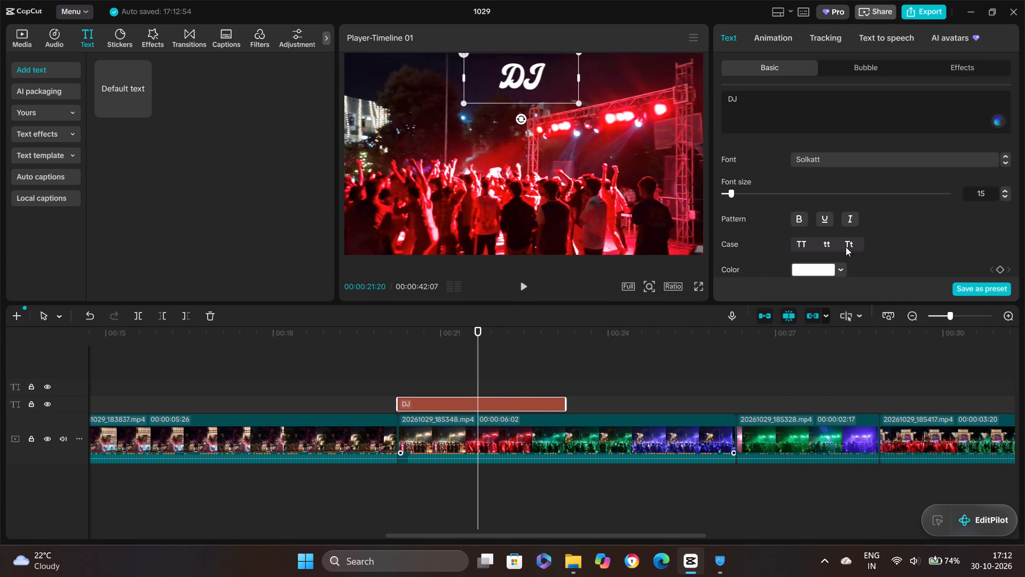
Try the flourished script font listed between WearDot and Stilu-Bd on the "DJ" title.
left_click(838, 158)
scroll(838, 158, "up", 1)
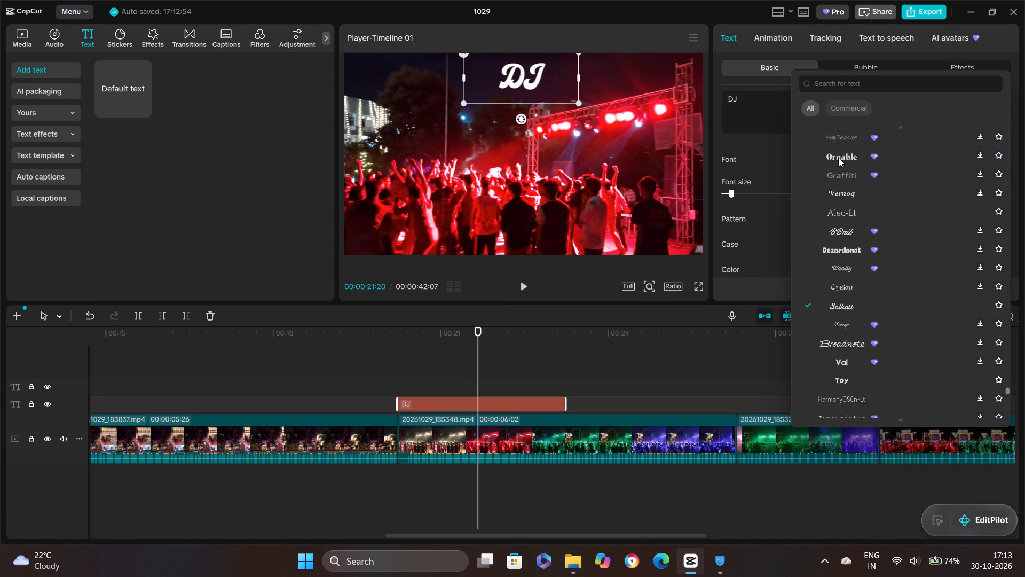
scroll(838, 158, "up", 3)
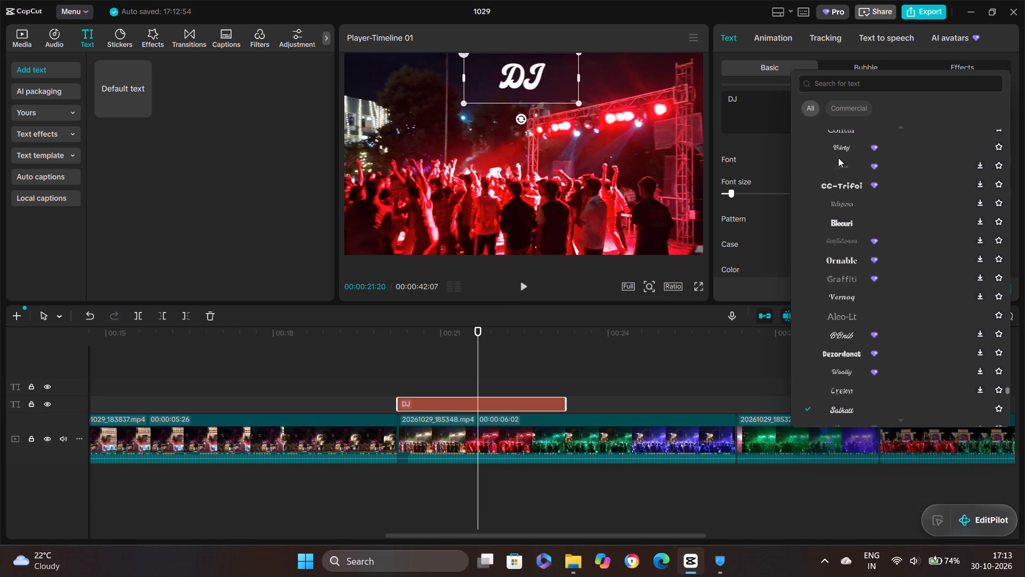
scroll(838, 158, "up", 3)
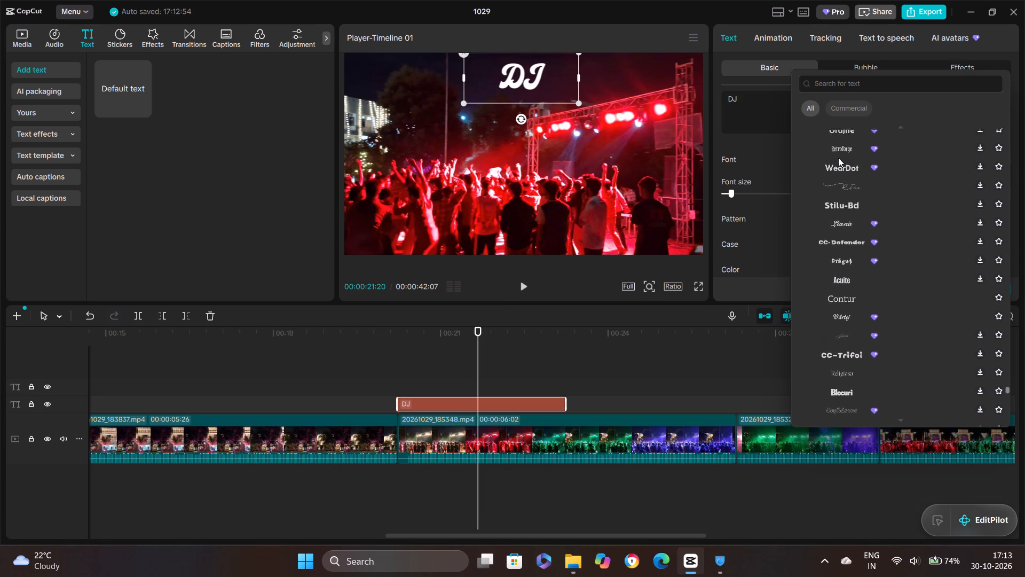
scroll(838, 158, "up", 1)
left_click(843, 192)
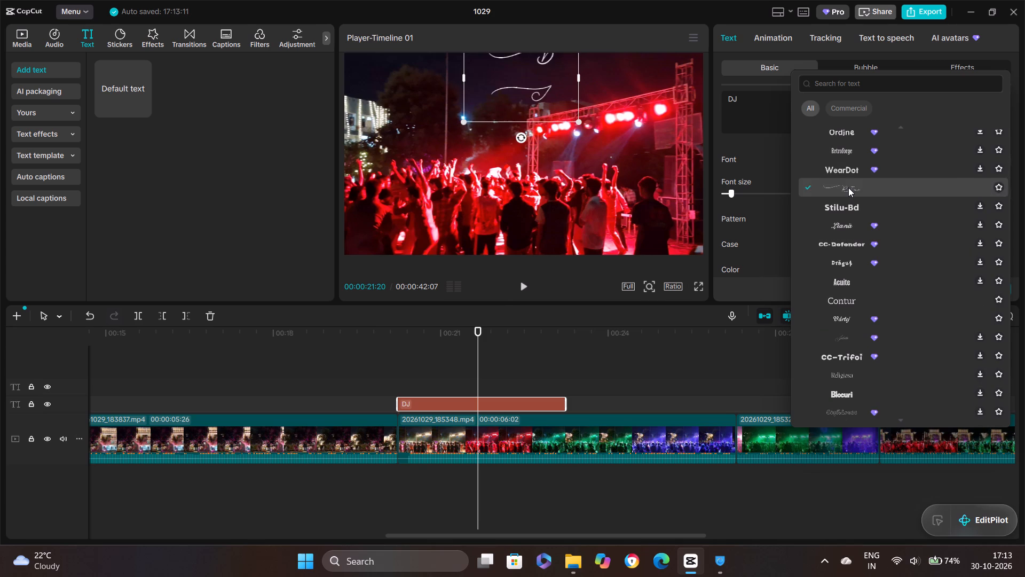
Set the "DJ" title's font to CC-Ghosty.
scroll(848, 188, "up", 1)
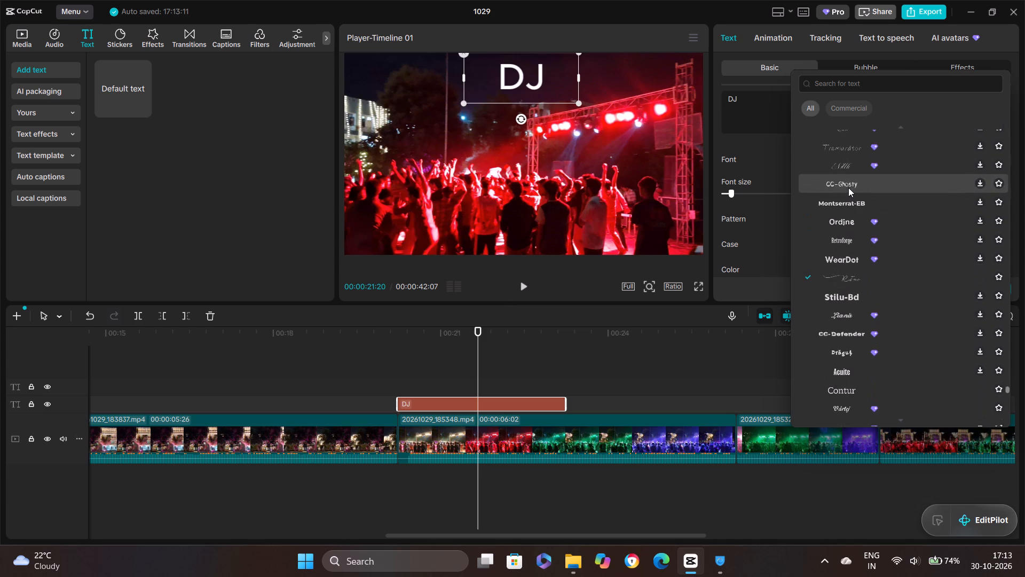
left_click(848, 188)
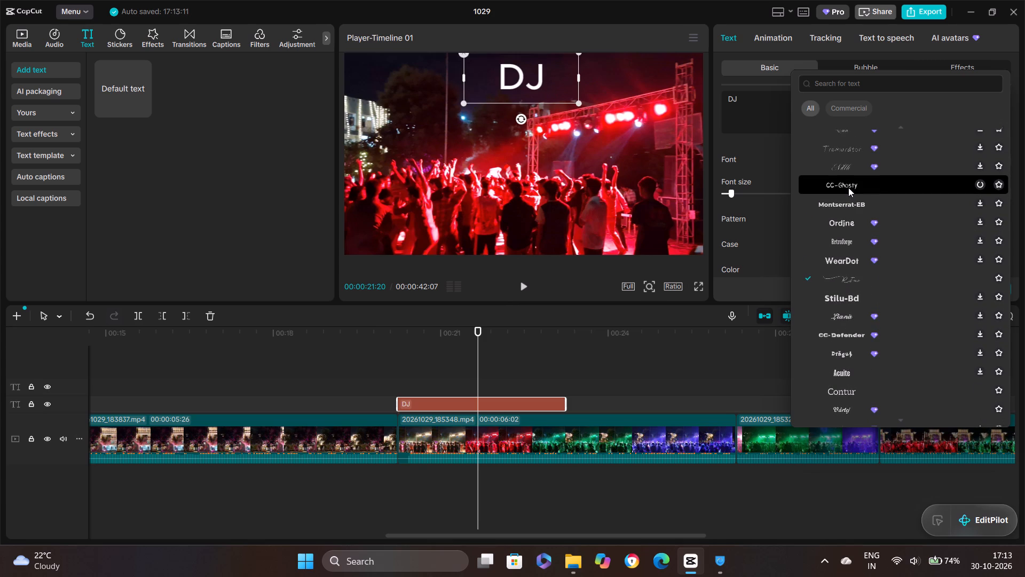
scroll(848, 188, "up", 1)
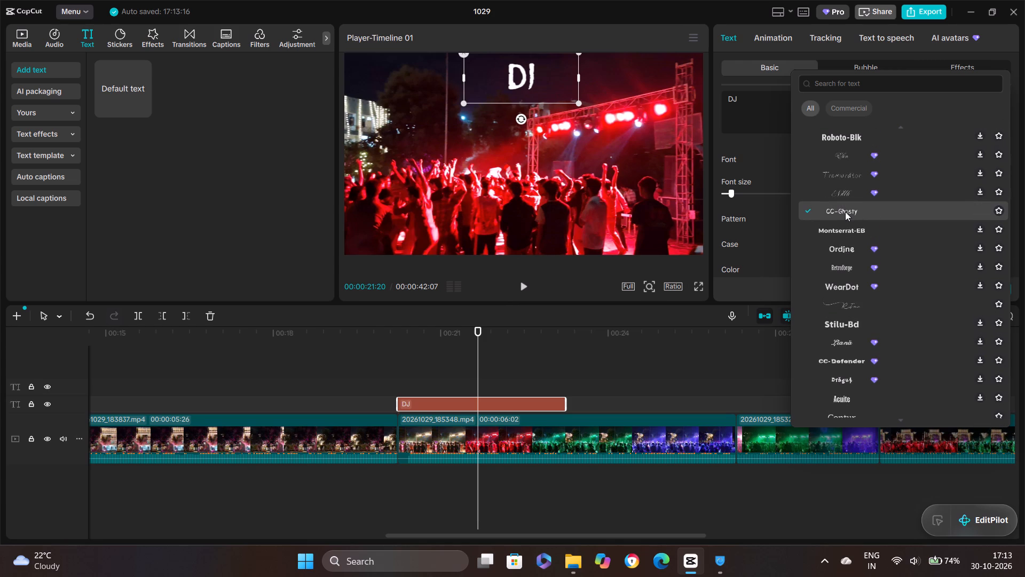
left_click(845, 212)
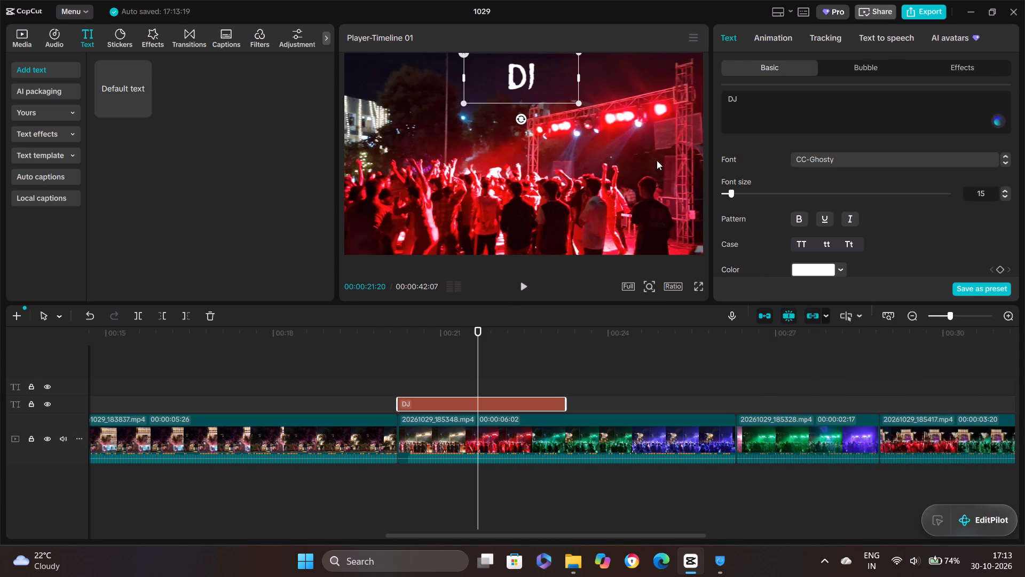
scroll(593, 144, "up", 1)
left_click(593, 144)
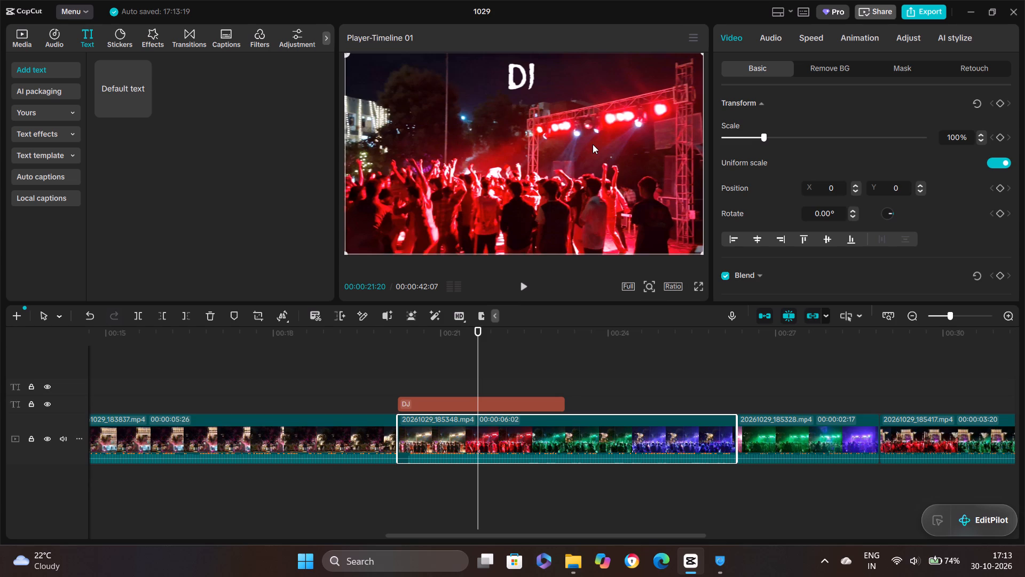
Narrow the "DJ" title's text box in the preview until the letter D sits above the J.
left_click(518, 71)
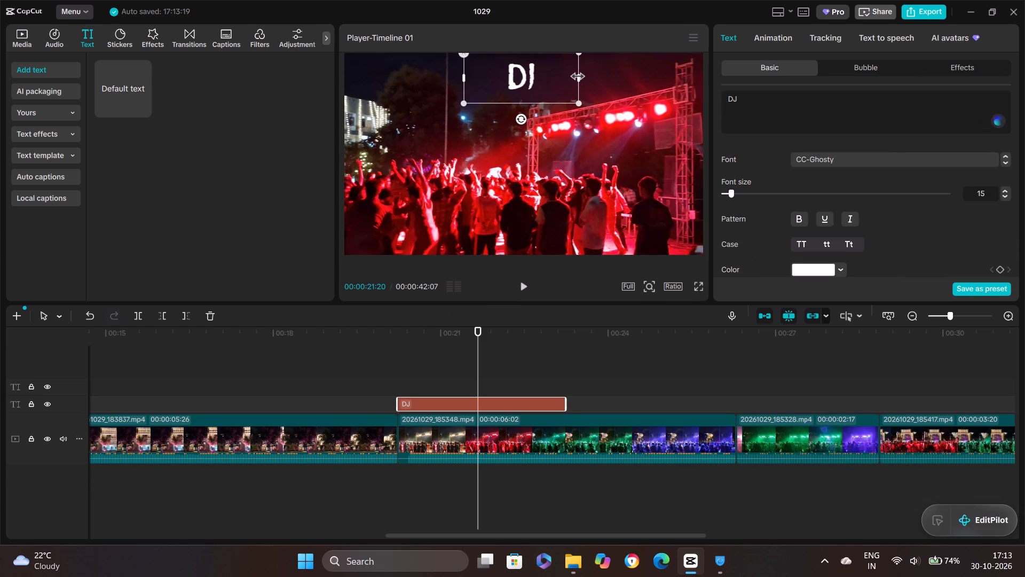
left_click_drag(578, 77, 502, 79)
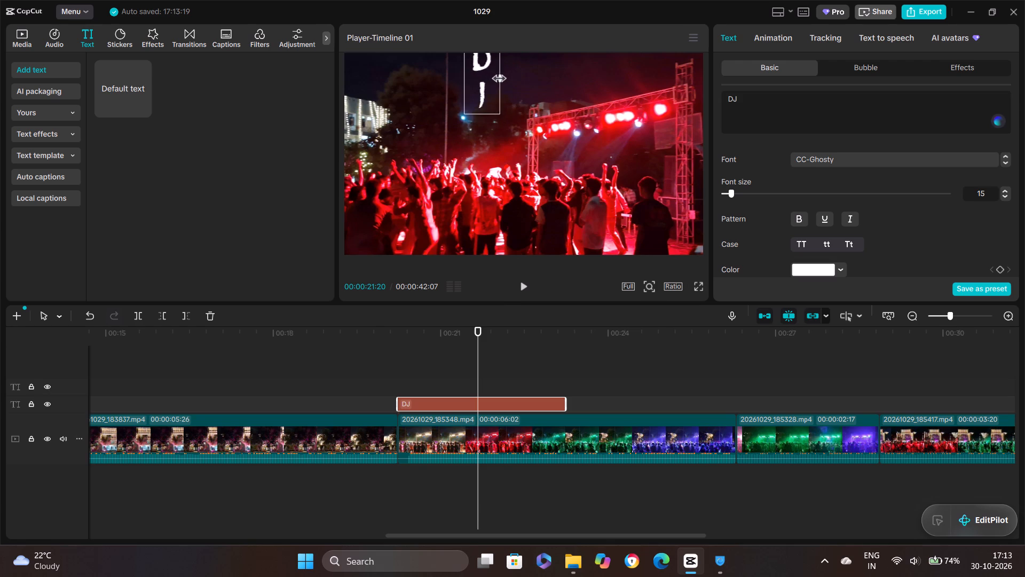
Widen the "DJ" title's text box in the preview until D and J sit side by side on one line.
left_click_drag(502, 79, 510, 81)
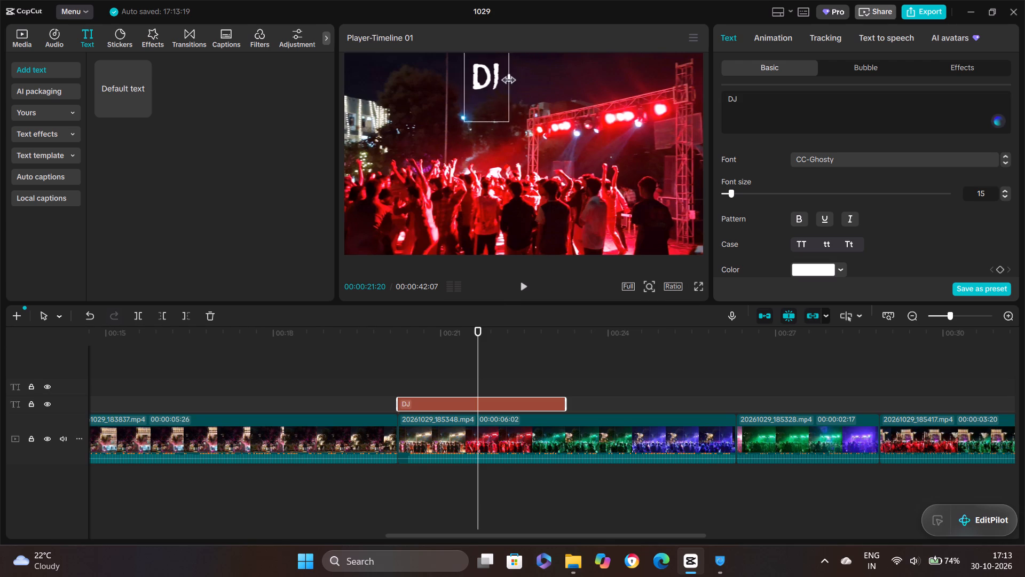
left_click_drag(510, 81, 501, 83)
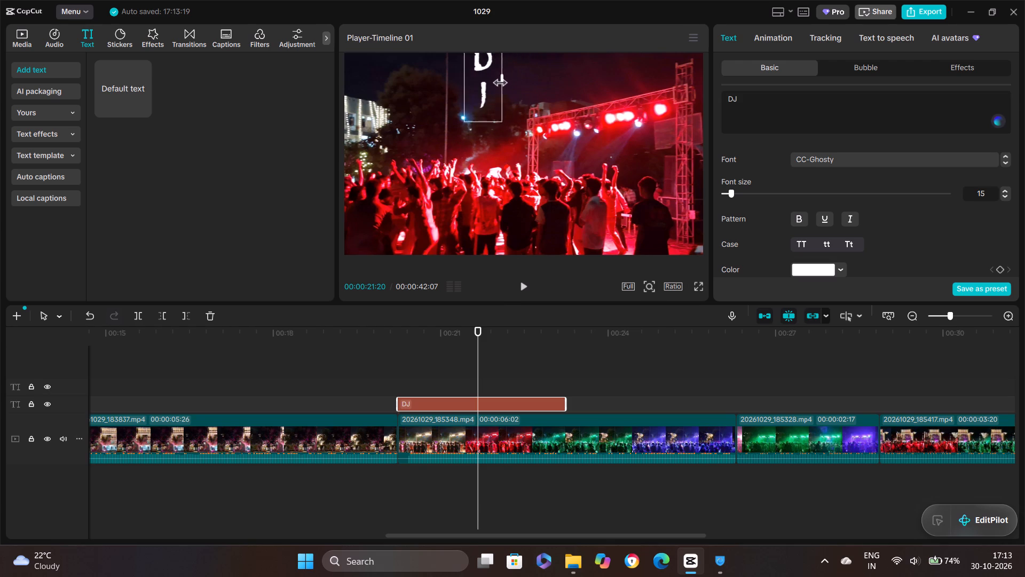
left_click_drag(501, 83, 518, 85)
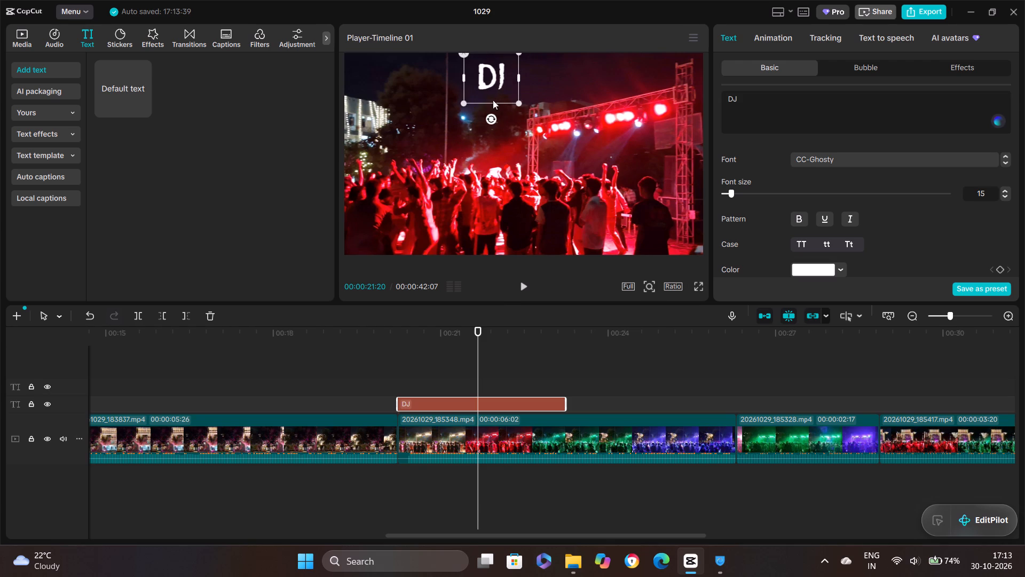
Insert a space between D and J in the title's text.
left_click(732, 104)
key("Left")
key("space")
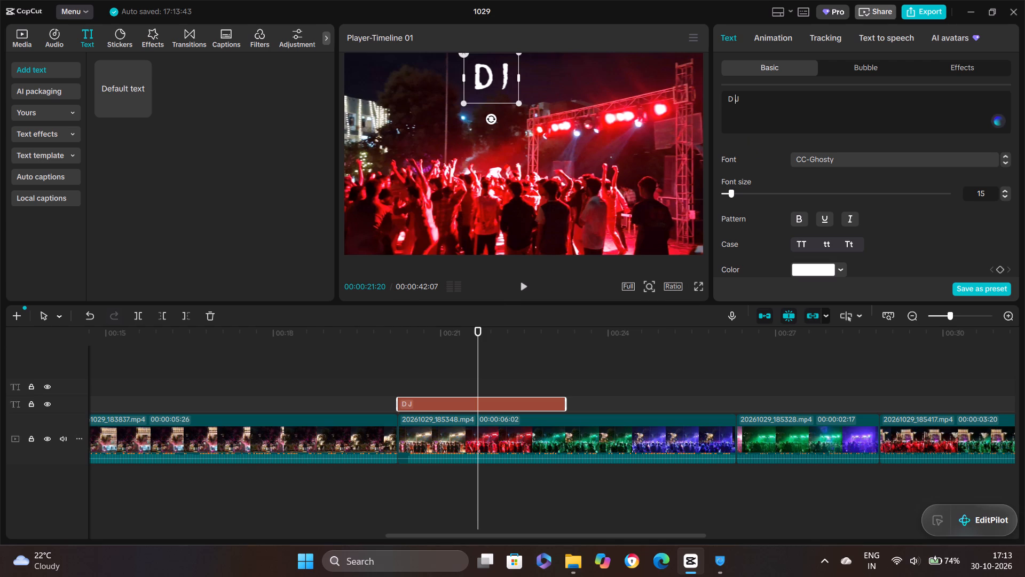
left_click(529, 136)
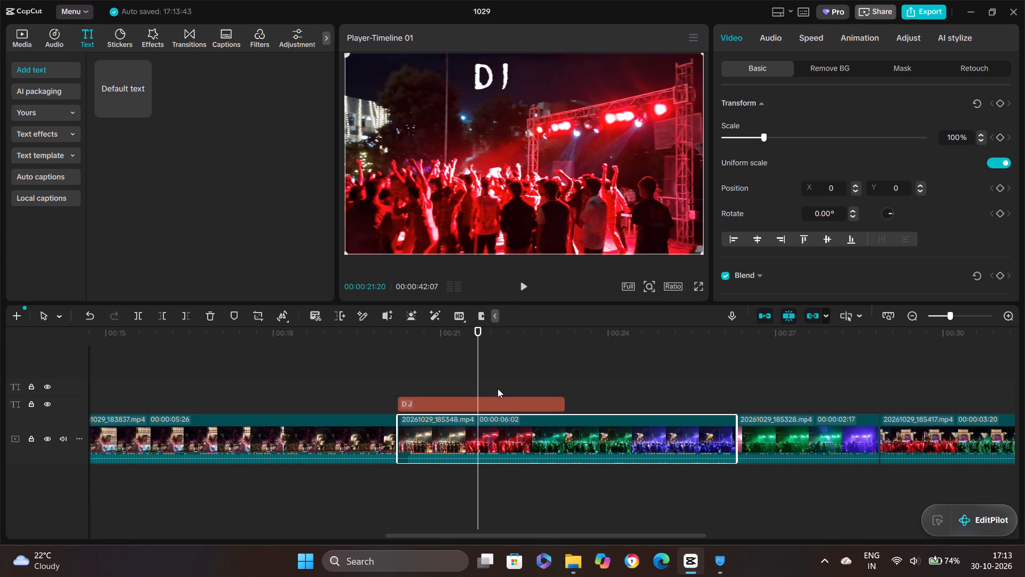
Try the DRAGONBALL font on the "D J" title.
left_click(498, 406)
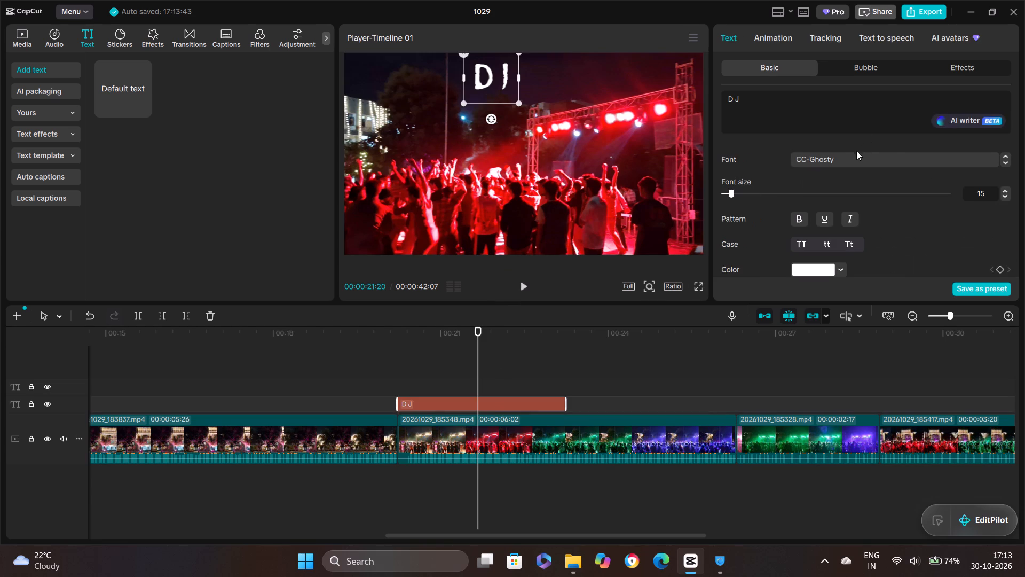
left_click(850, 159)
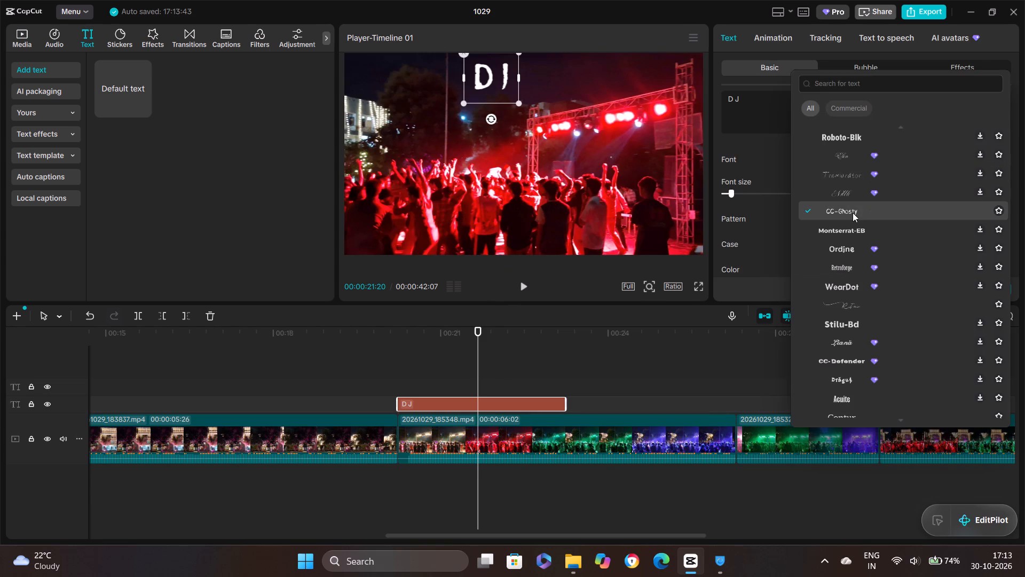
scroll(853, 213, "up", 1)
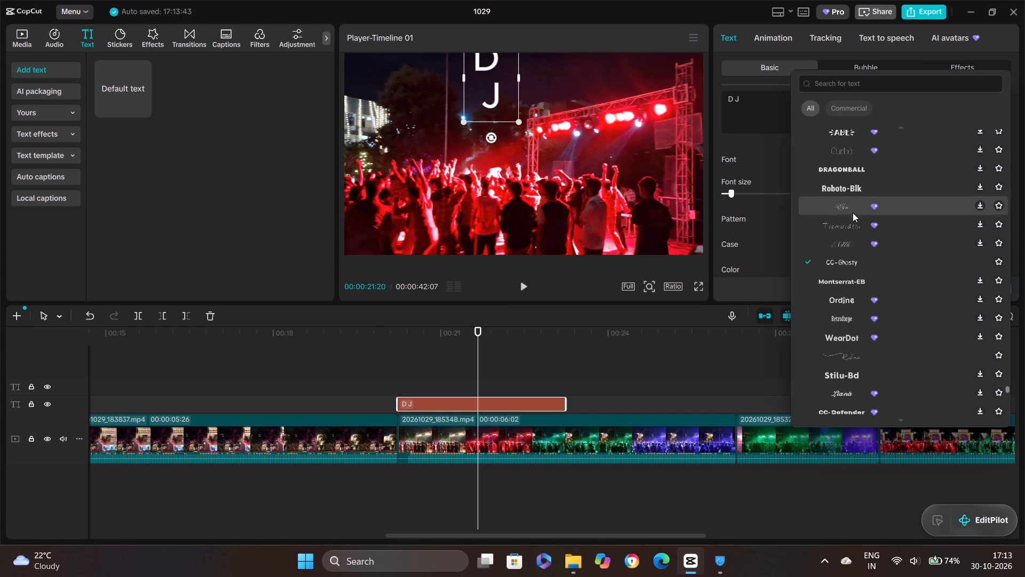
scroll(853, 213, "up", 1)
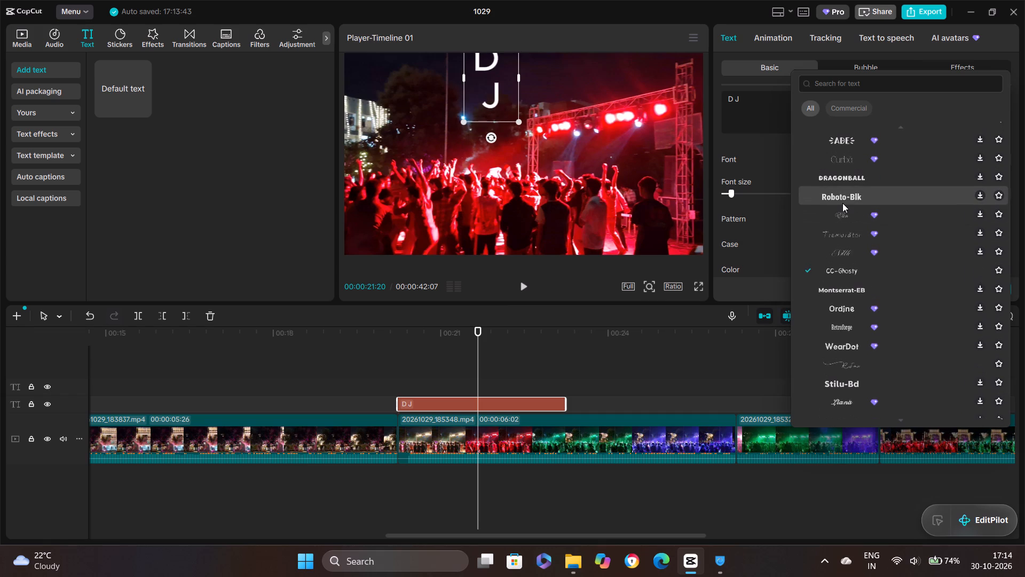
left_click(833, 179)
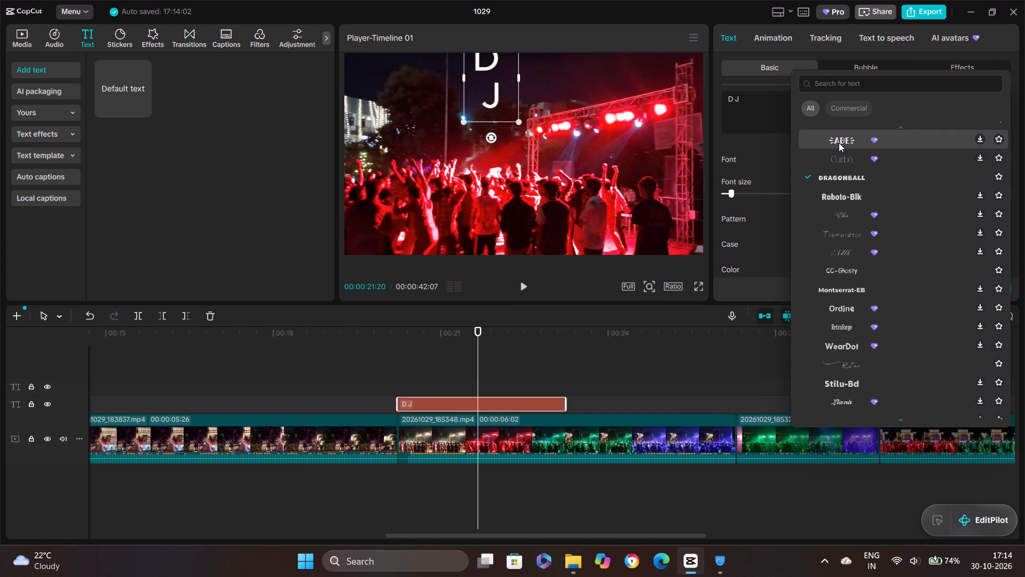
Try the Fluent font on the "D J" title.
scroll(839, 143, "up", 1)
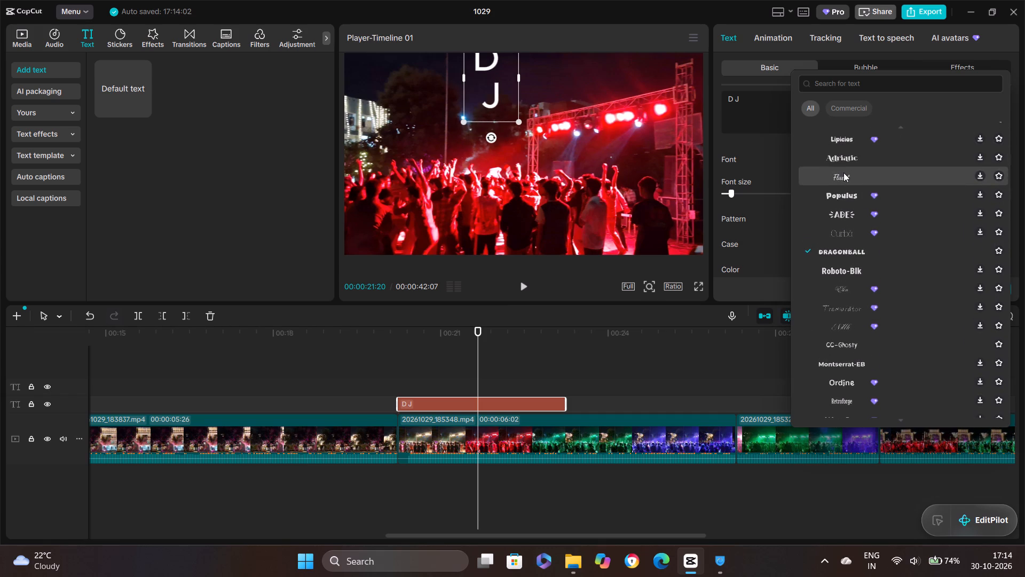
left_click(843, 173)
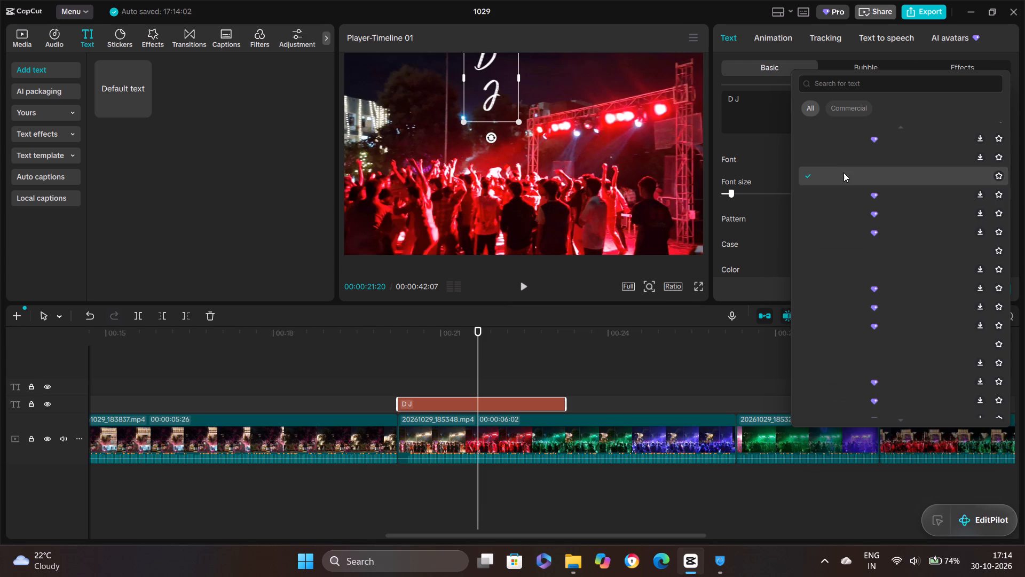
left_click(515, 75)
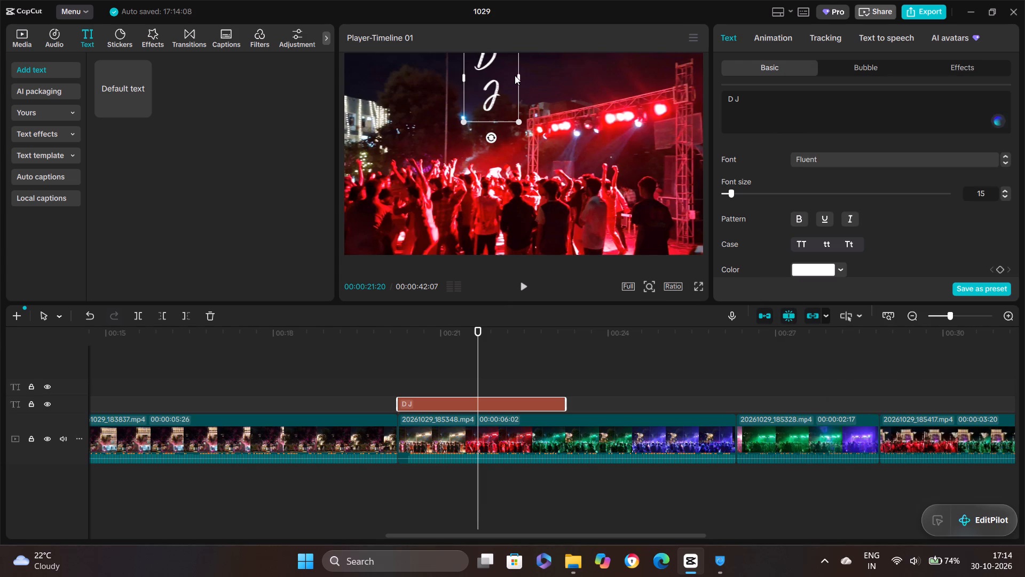
Move the "D J" title in the preview fully into the frame, above the crowd and beside the stage truss.
left_click_drag(517, 75, 540, 79)
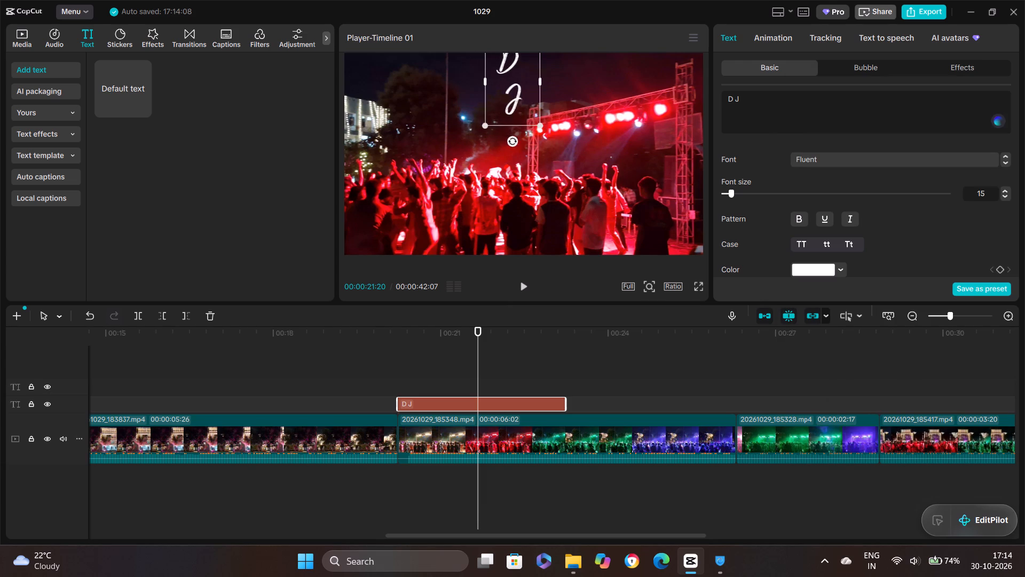
left_click_drag(540, 79, 494, 103)
left_click(494, 105)
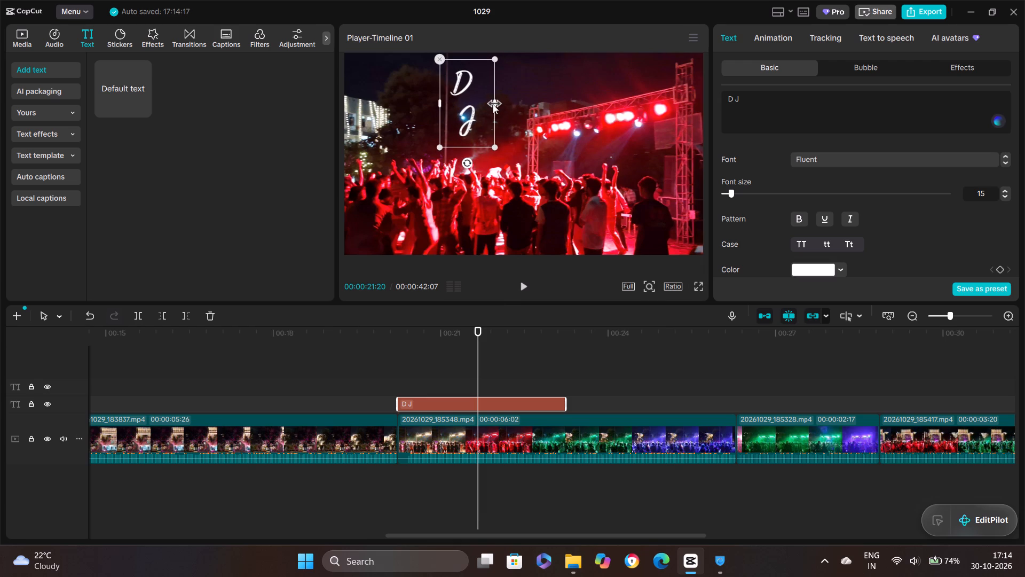
Widen the "D J" title's text box in the preview so both letters fit on one line.
left_click_drag(494, 104, 518, 106)
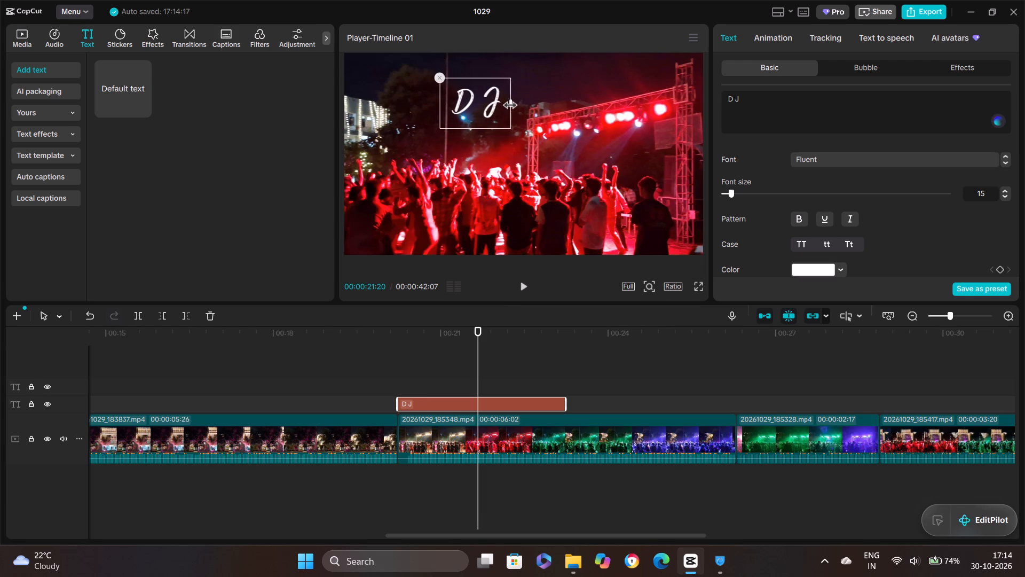
left_click_drag(518, 106, 525, 106)
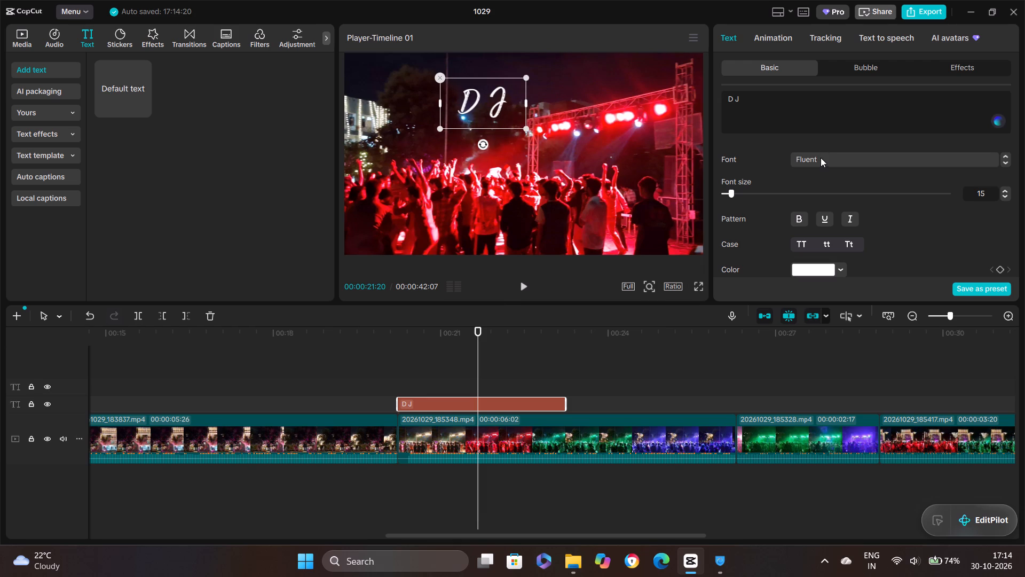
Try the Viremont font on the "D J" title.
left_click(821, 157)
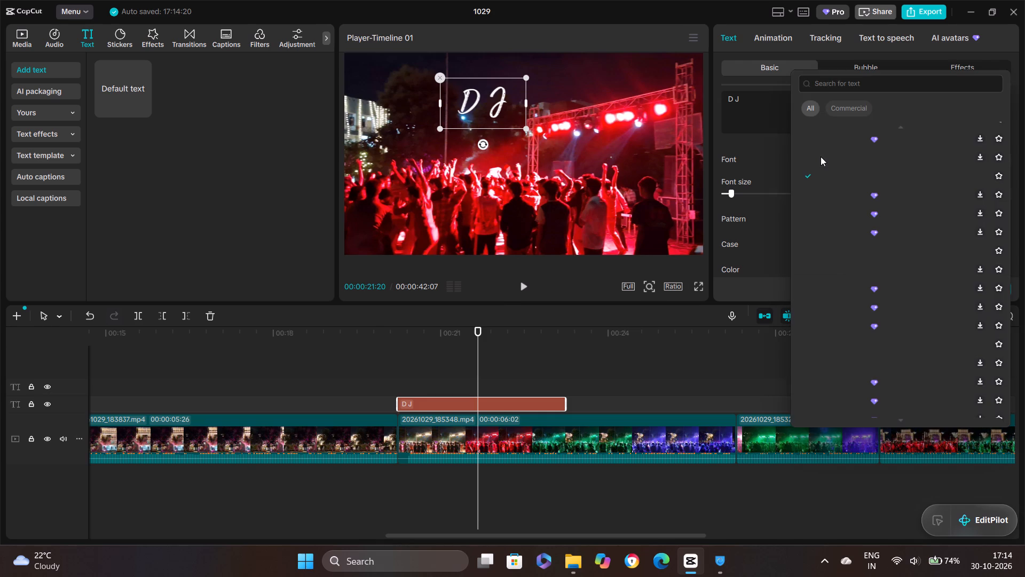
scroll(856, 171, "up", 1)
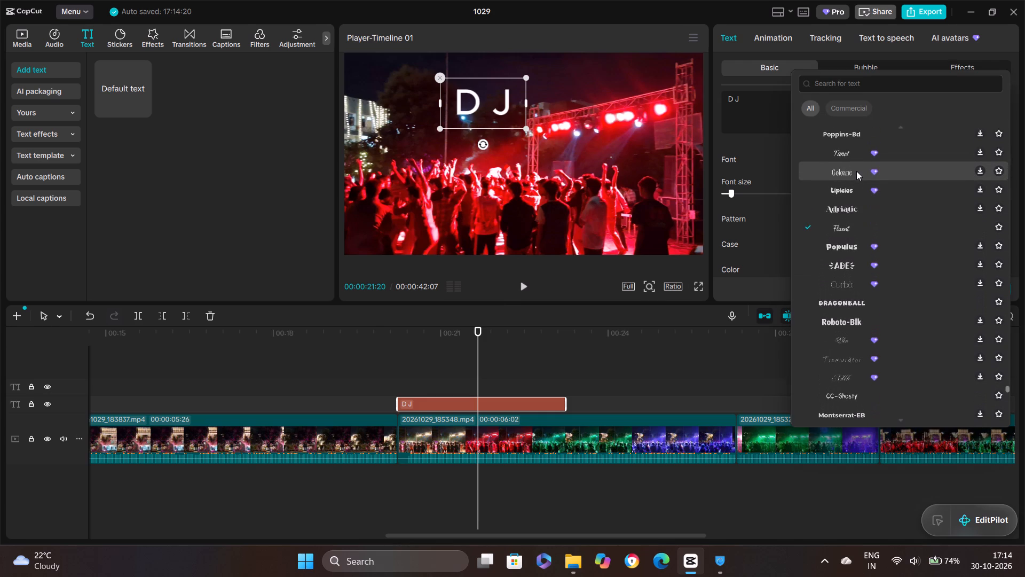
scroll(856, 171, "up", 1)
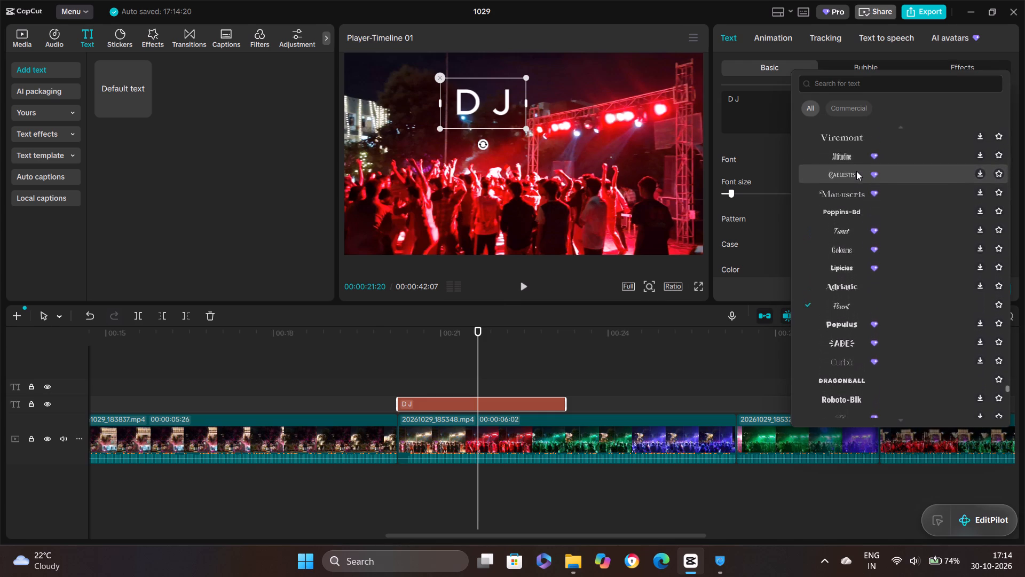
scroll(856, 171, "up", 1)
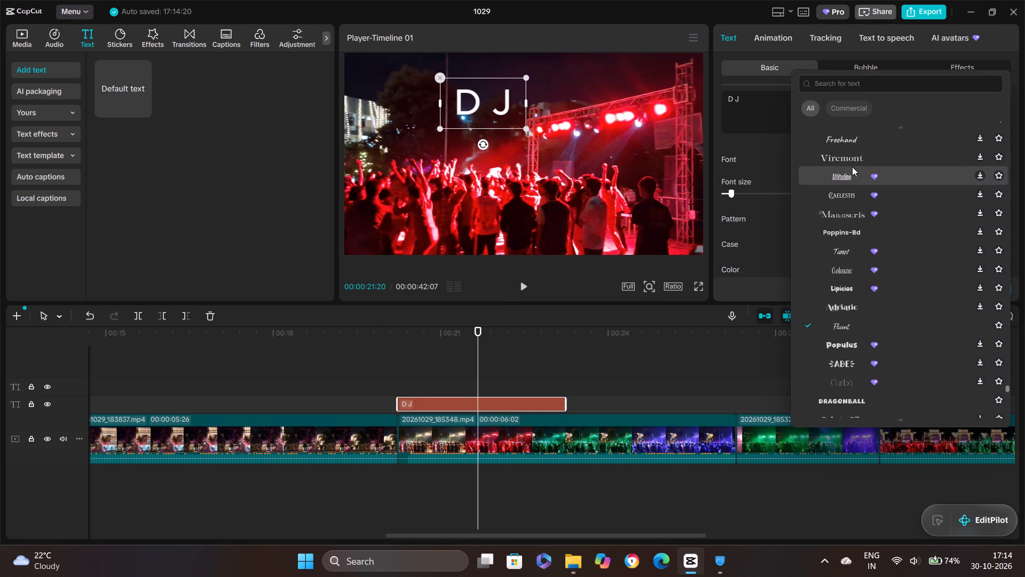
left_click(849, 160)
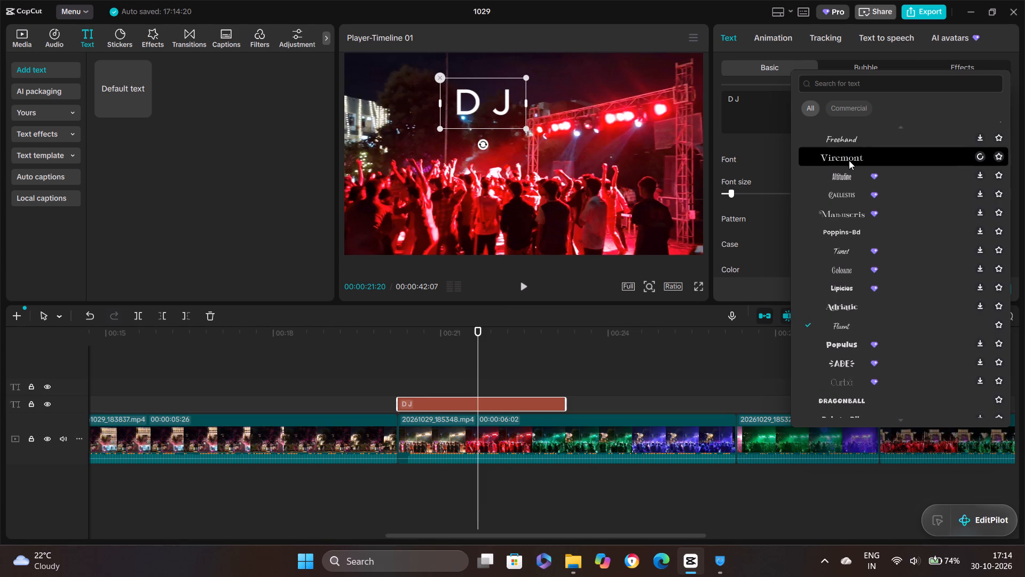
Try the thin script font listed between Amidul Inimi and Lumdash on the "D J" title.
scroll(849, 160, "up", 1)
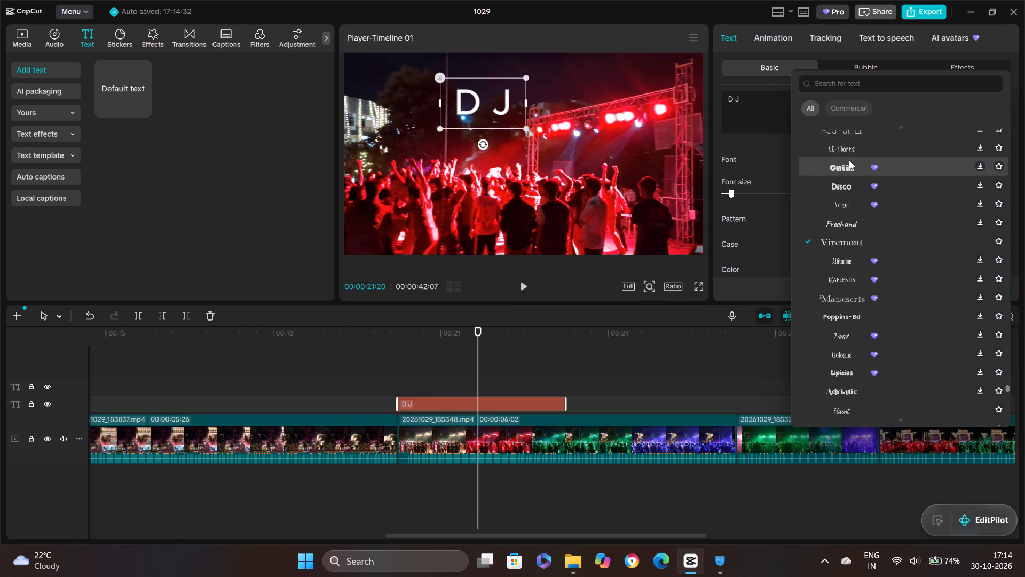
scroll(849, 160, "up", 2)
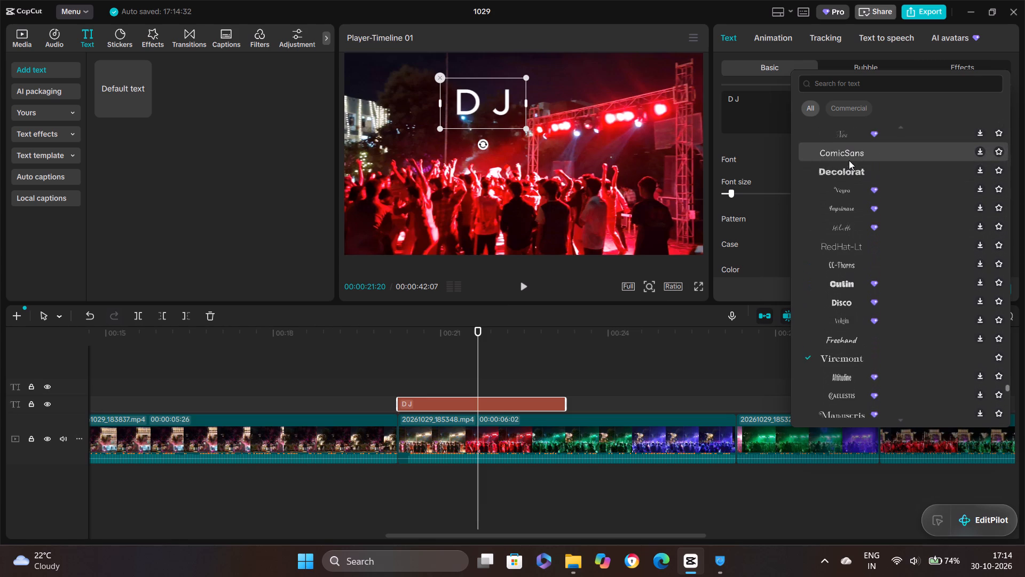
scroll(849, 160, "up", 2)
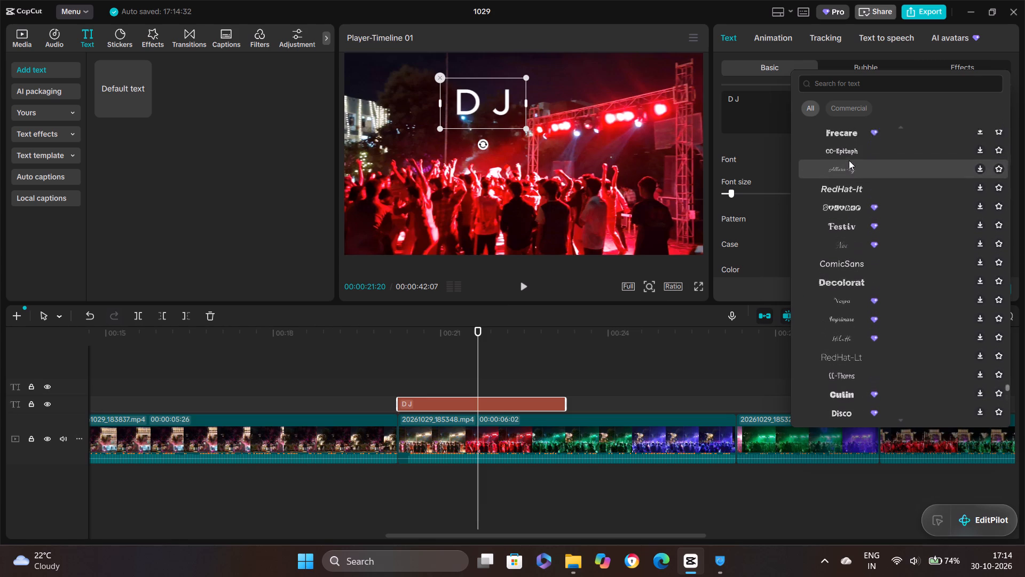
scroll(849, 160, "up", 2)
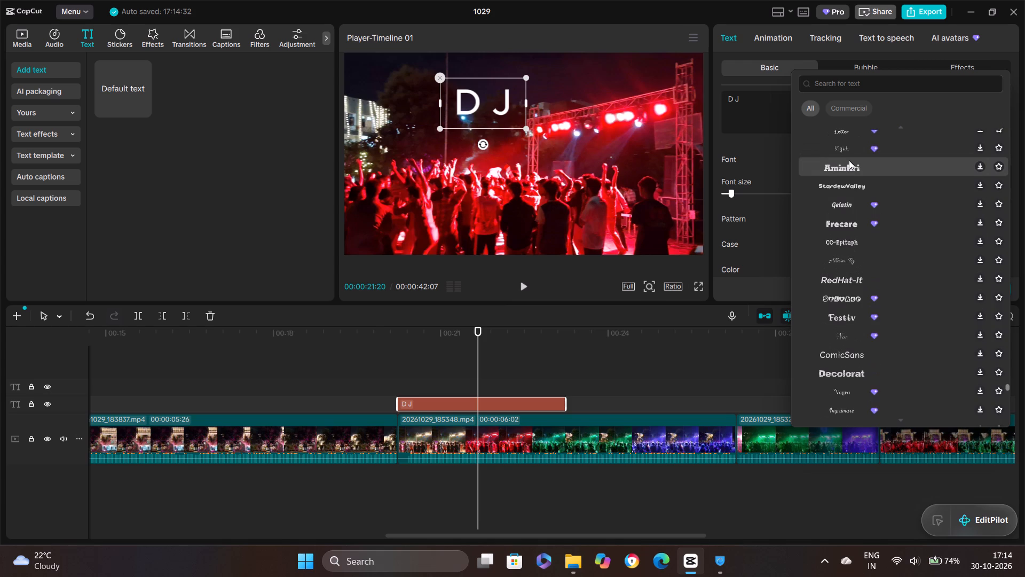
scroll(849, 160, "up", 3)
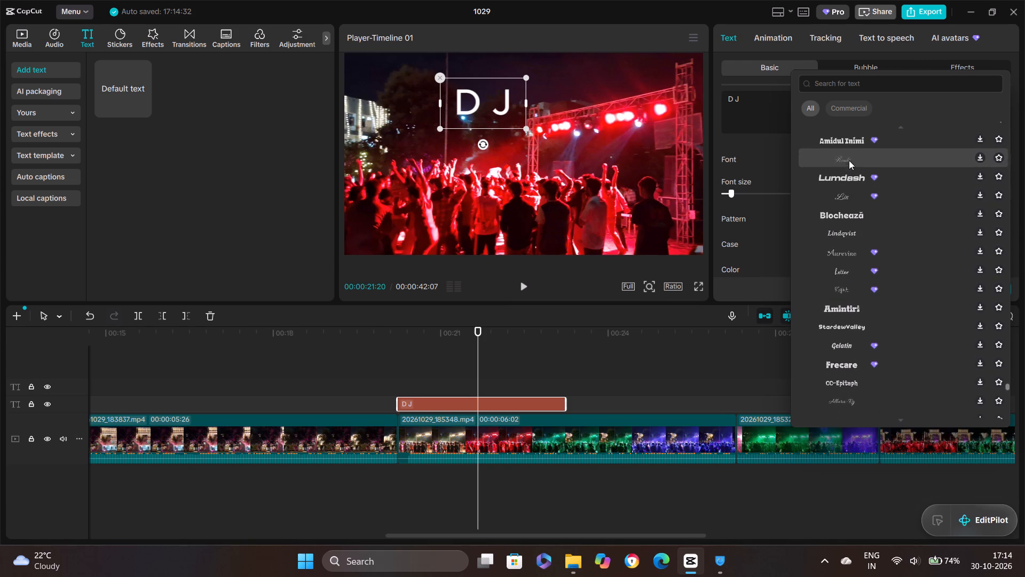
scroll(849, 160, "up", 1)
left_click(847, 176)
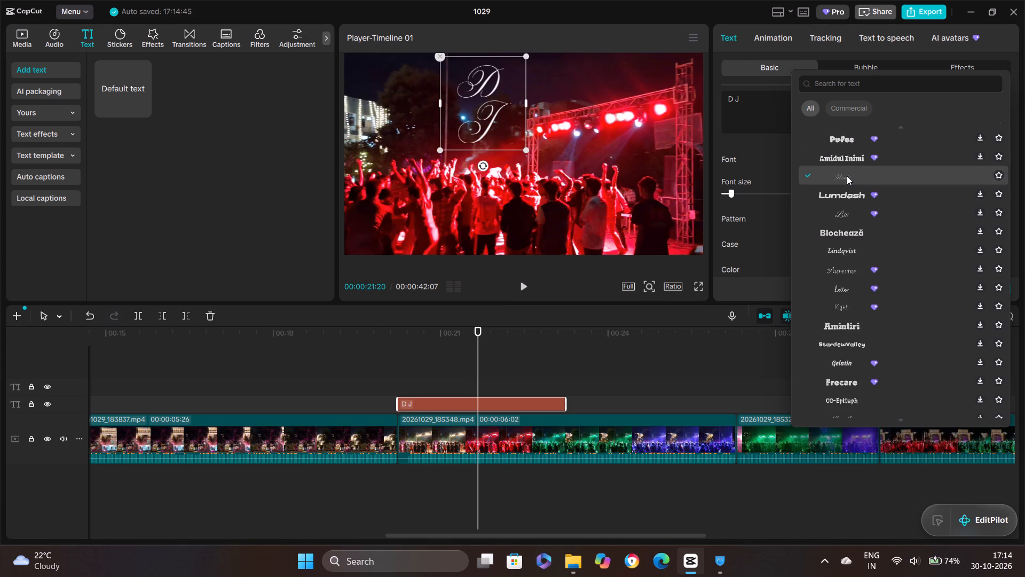
Set the "D J" title's font to Magnolia Script.
scroll(847, 176, "up", 2)
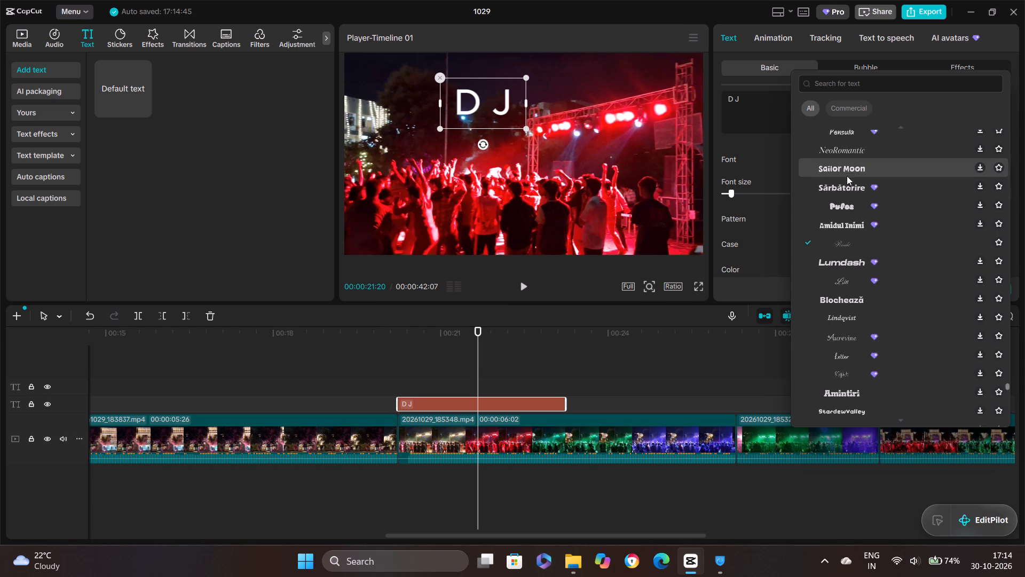
scroll(847, 176, "up", 2)
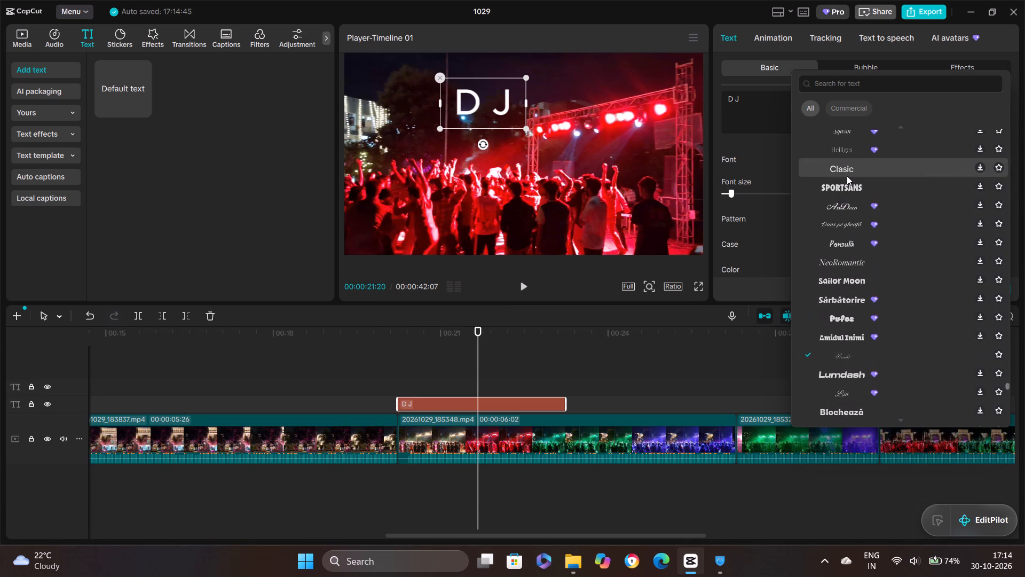
scroll(847, 176, "up", 2)
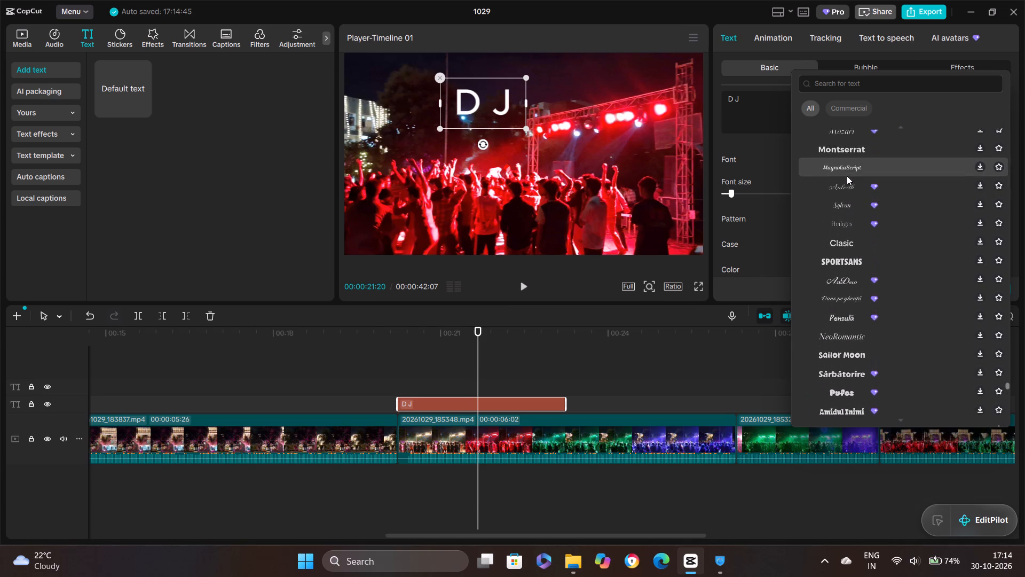
scroll(847, 176, "up", 1)
left_click(839, 194)
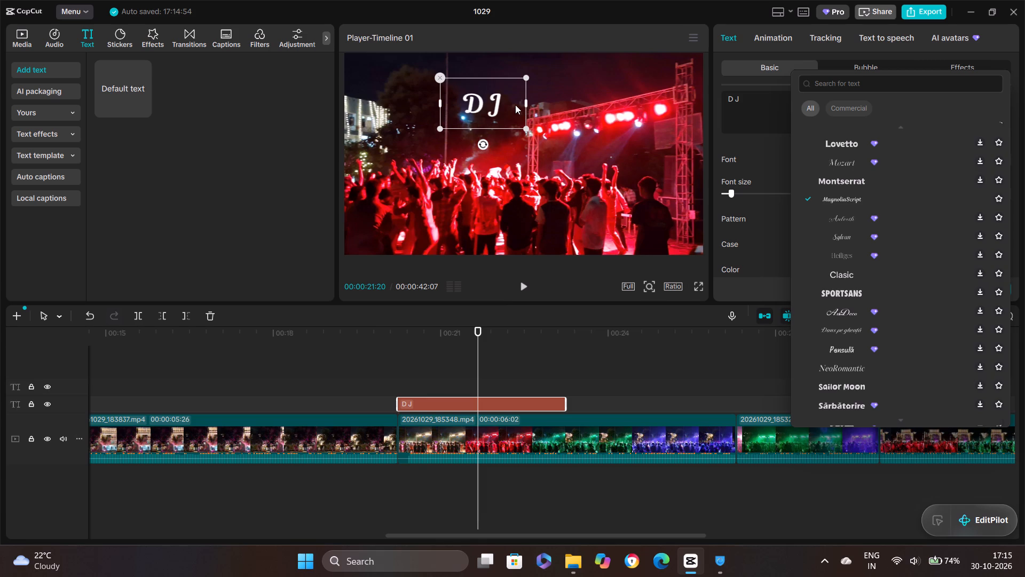
Delete the space between D and J so the title reads "DJ".
left_click(736, 99)
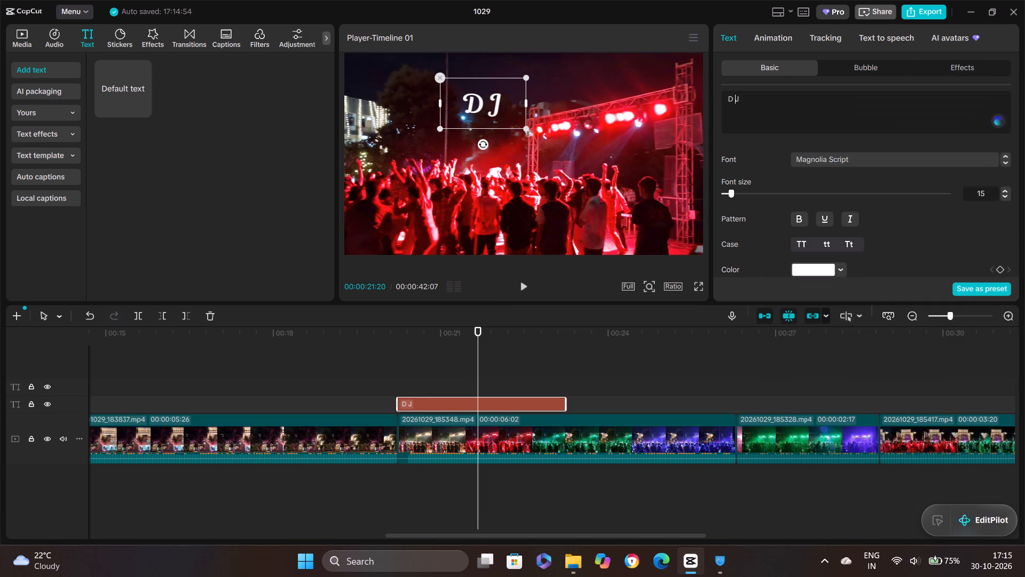
key("BackSpace")
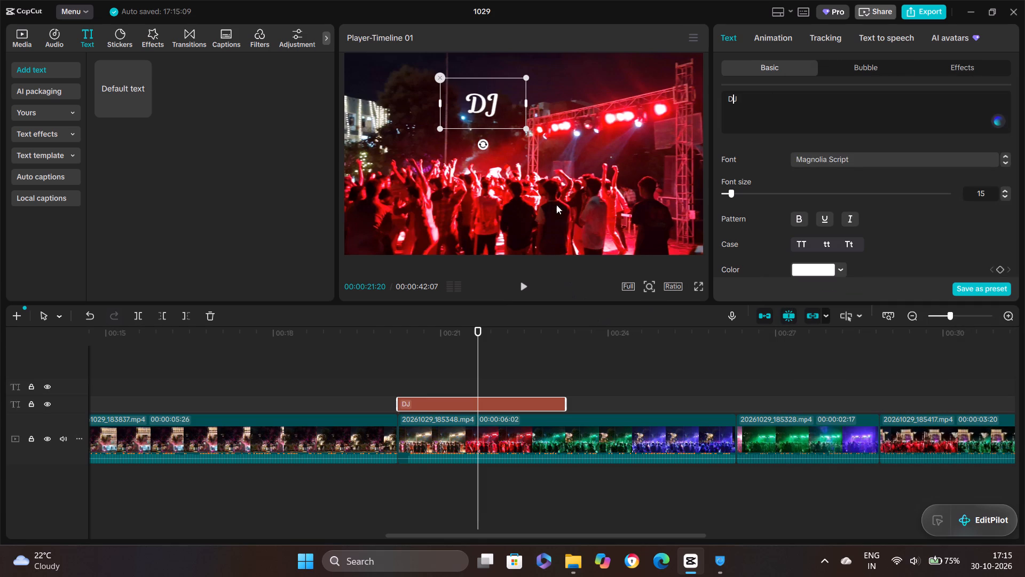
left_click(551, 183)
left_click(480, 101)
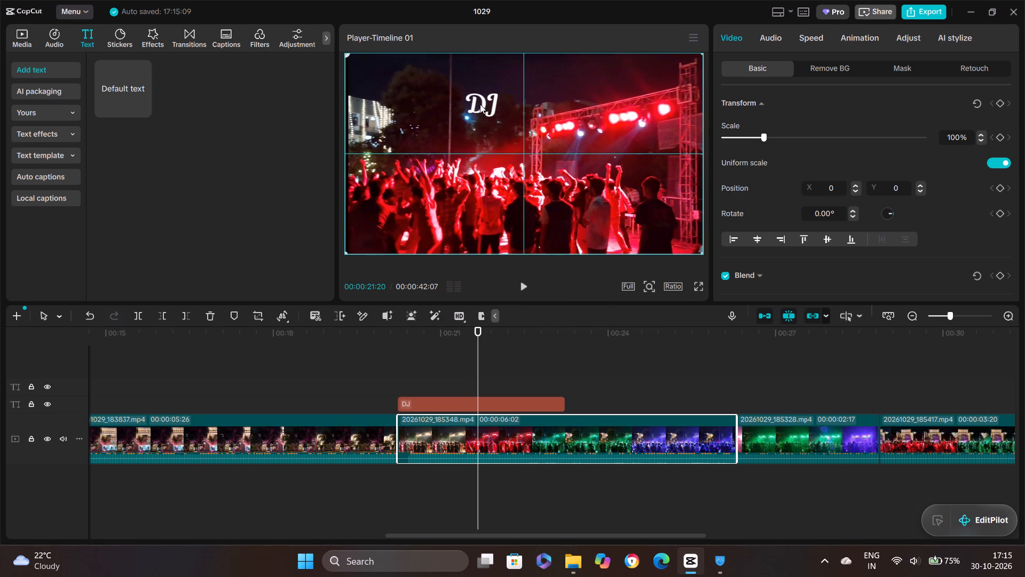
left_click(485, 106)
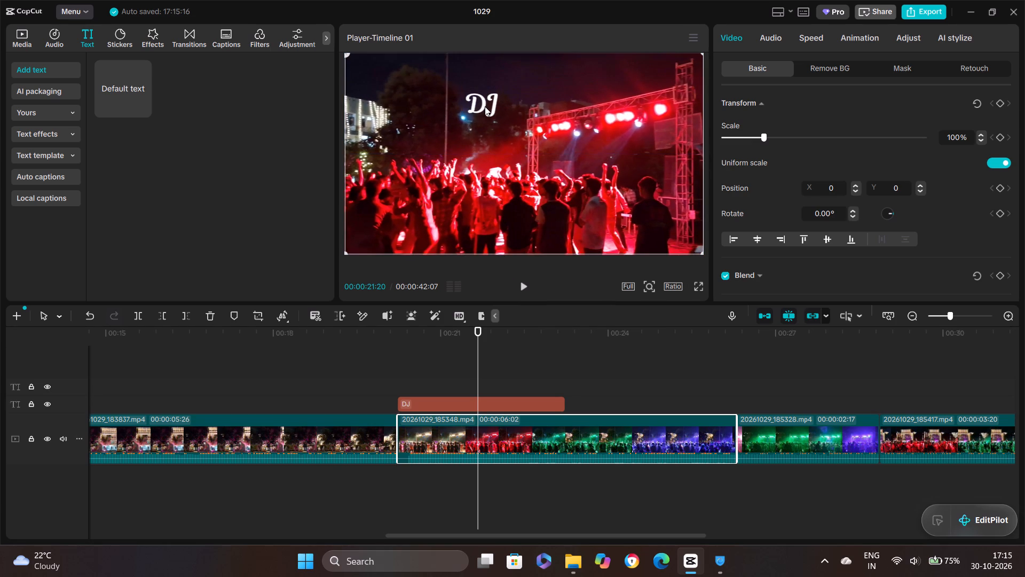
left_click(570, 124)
Add a new default text title at the playhead, on the track above the "DJ" title, and replace its wording with "nights".
left_click(143, 108)
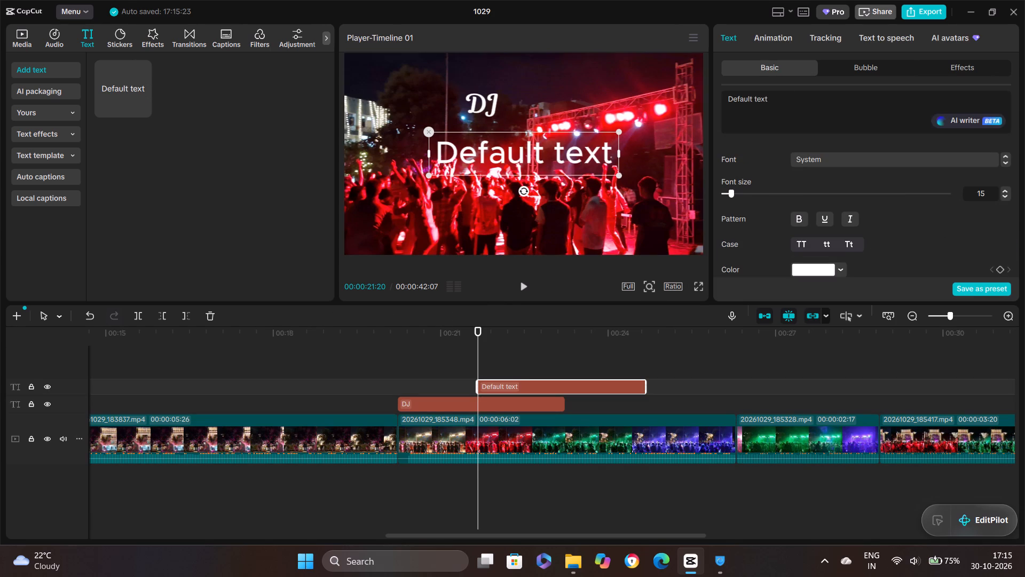
left_click(770, 96)
key("BackSpace")
key("BackSpace")
key("BackSpace")
key("BackSpace")
key("BackSpace")
key("BackSpace")
key("BackSpace")
key("BackSpace")
key("BackSpace")
key("BackSpace")
key("BackSpace")
key("BackSpace")
key("BackSpace")
key("BackSpace")
key("BackSpace")
key("BackSpace")
key("BackSpace")
key("BackSpace")
key("BackSpace")
key("BackSpace")
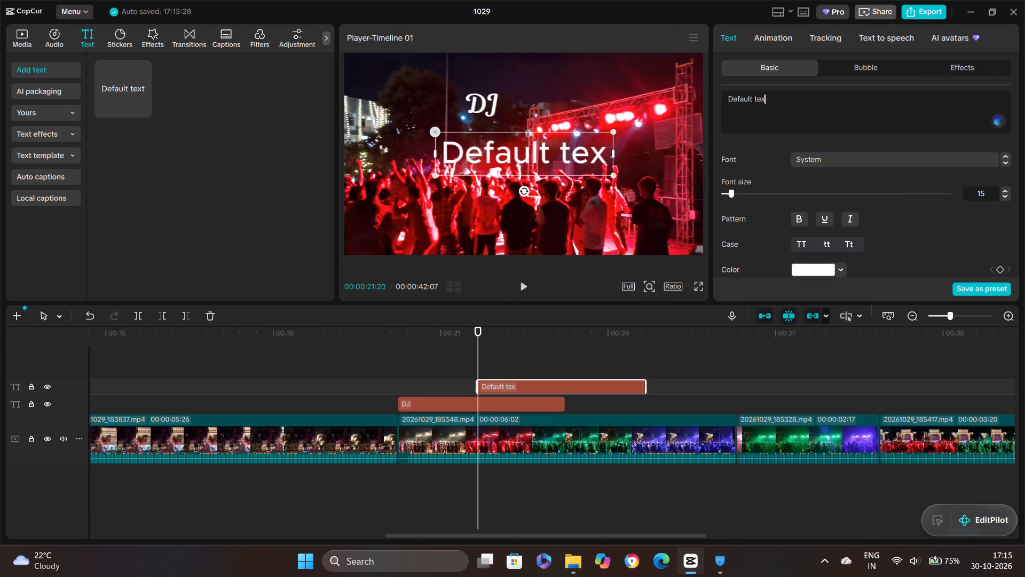
key("BackSpace")
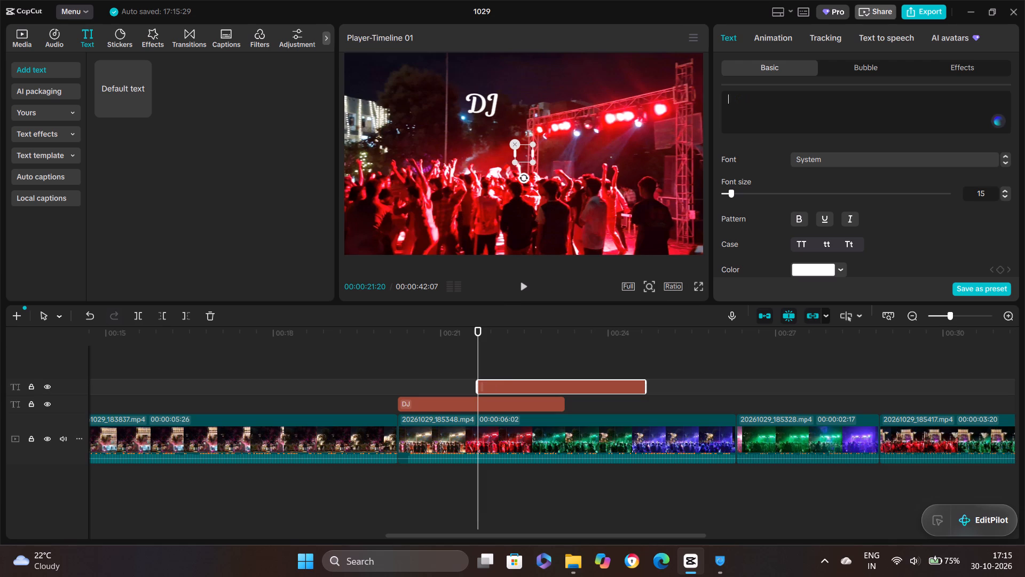
type("ni")
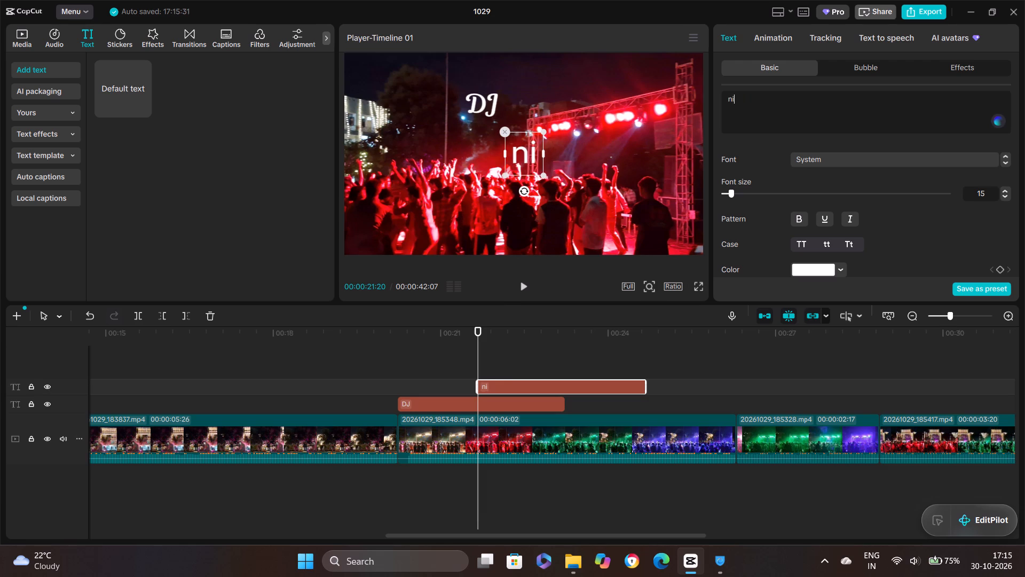
type("ghht")
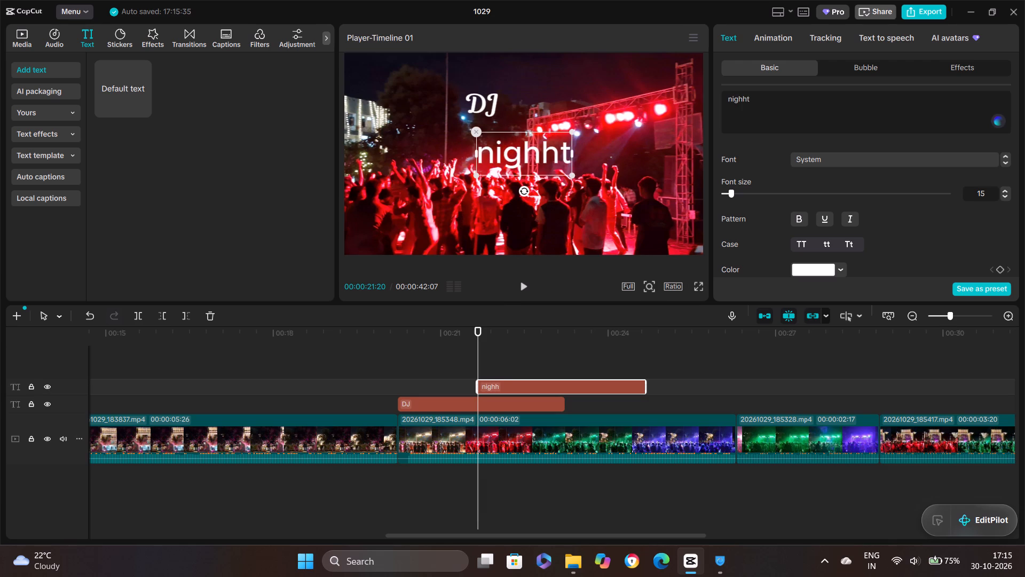
key("BackSpace")
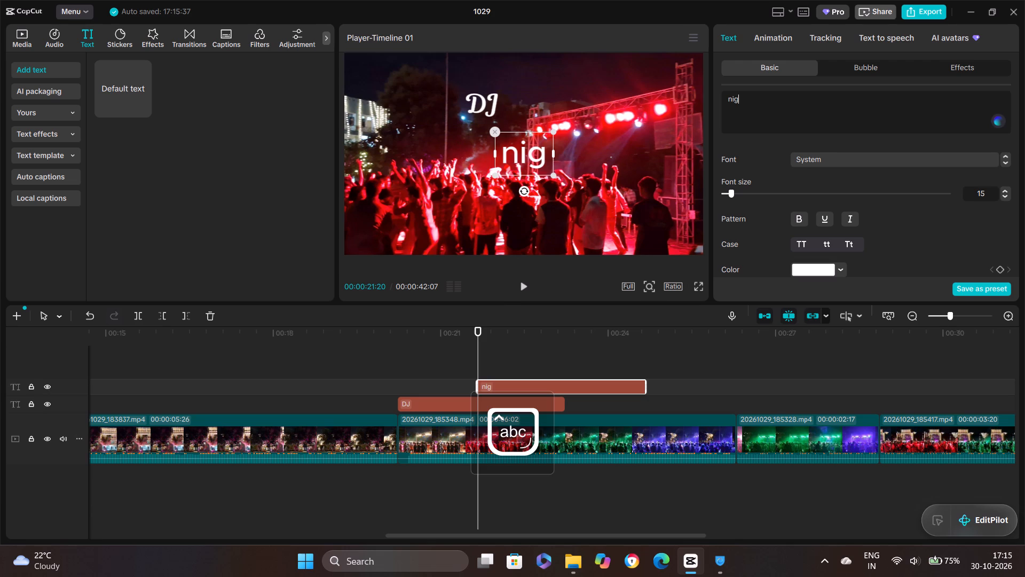
type("hts")
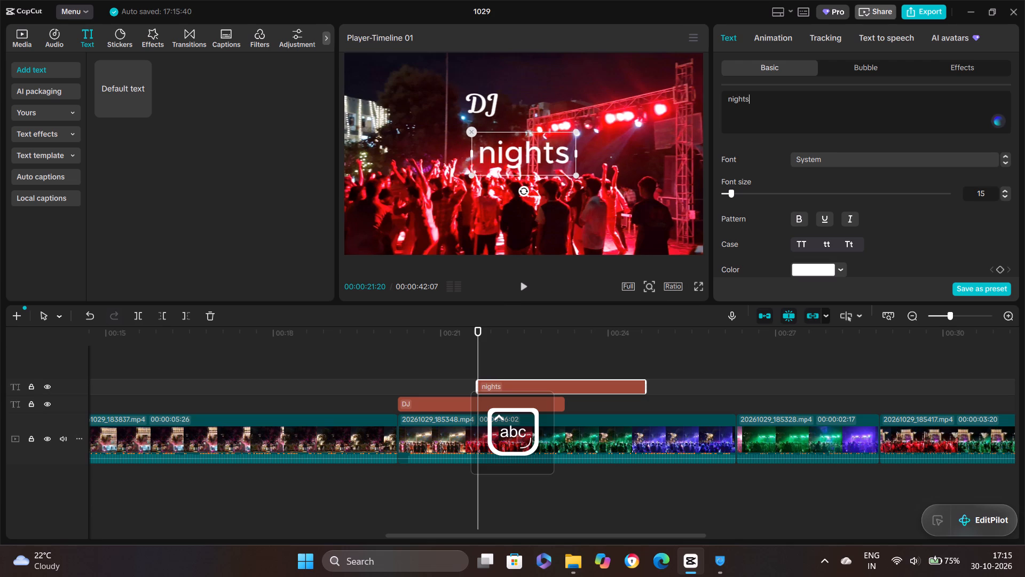
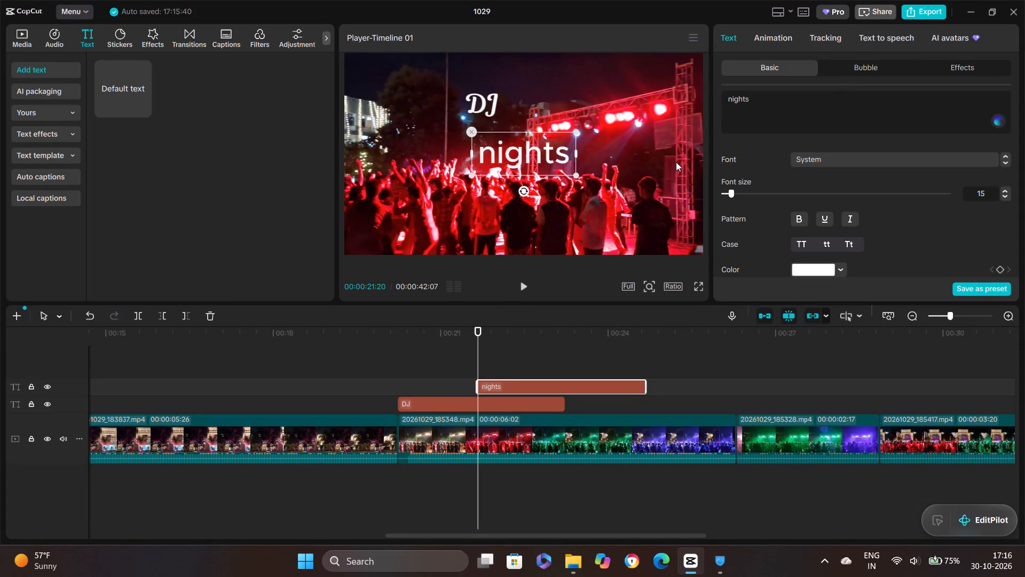
Remove the final "s" from the "nights" title so its wording is "night".
key("BackSpace")
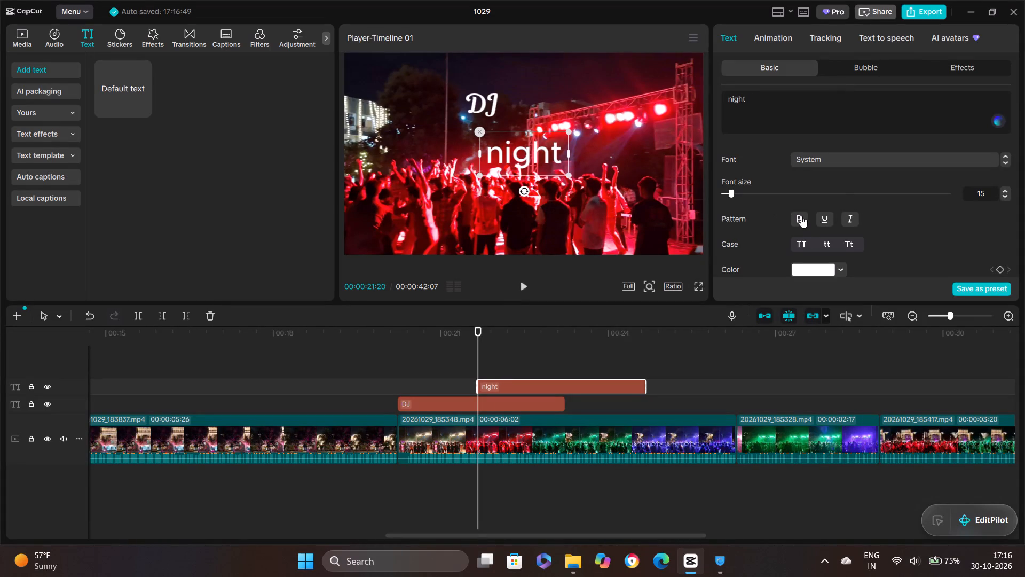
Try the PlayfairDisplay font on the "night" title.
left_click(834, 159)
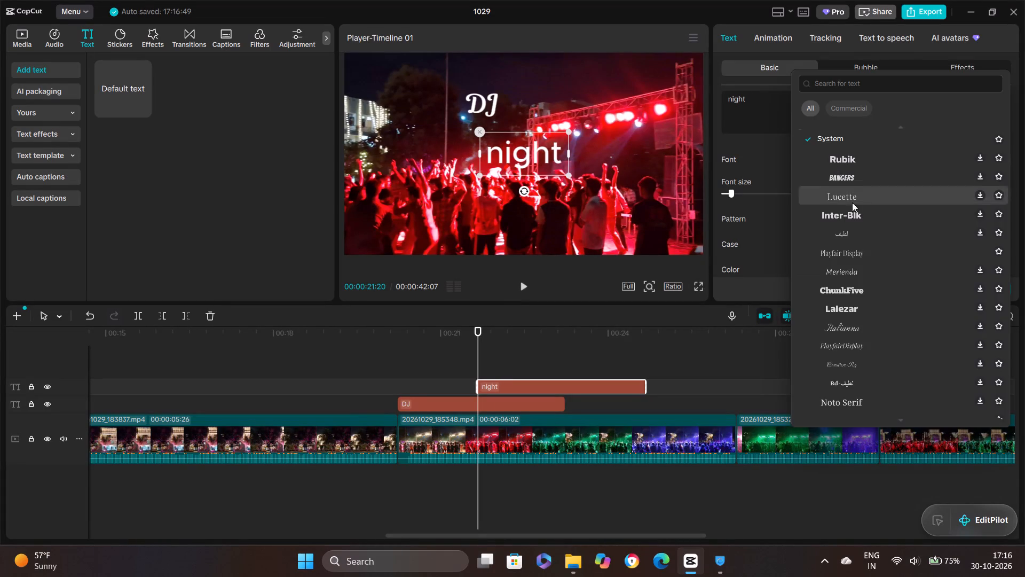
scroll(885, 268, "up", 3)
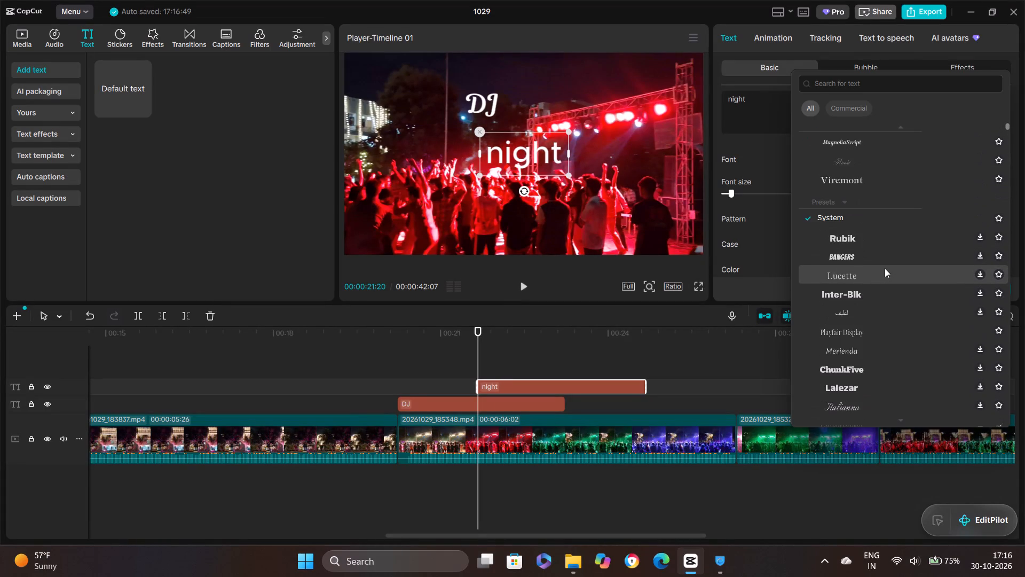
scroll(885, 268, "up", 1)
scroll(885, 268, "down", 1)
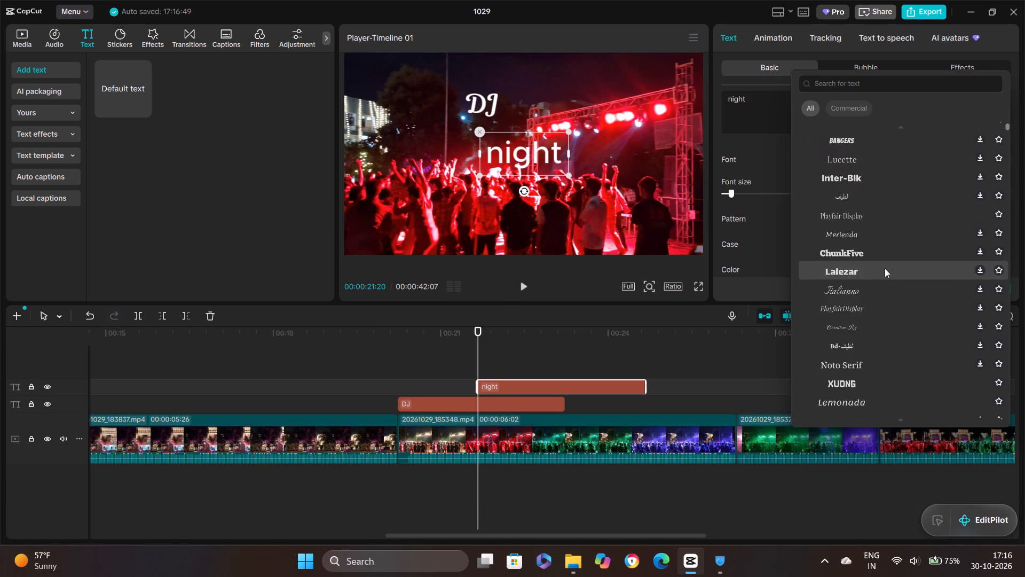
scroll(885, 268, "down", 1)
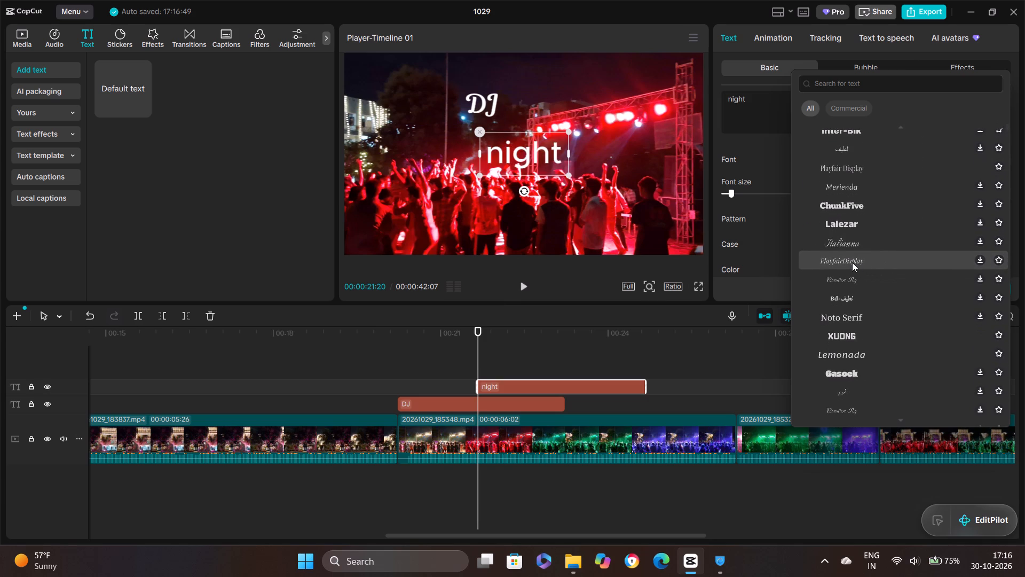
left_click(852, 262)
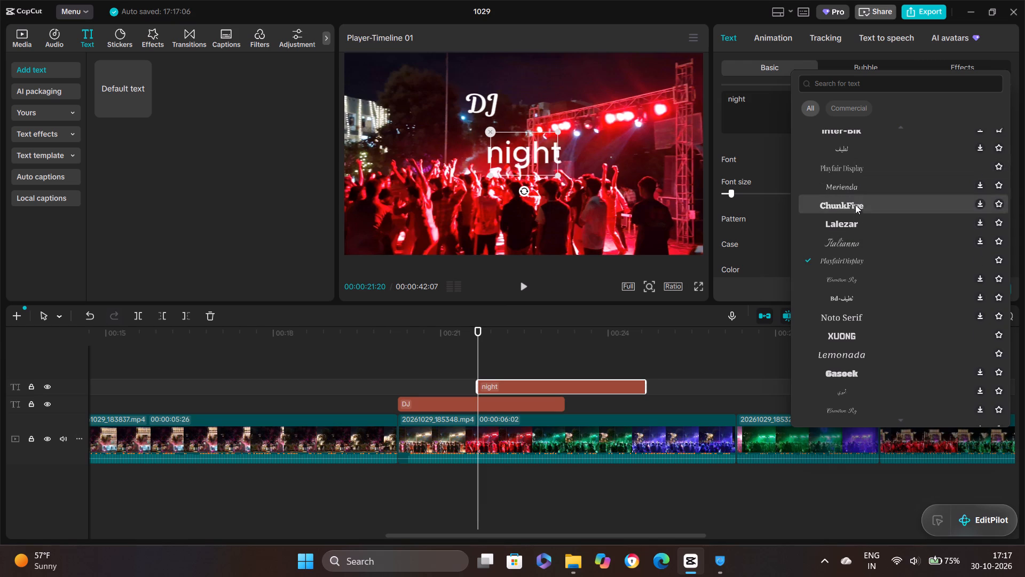
Set the "night" title's font to Italianno.
left_click(843, 237)
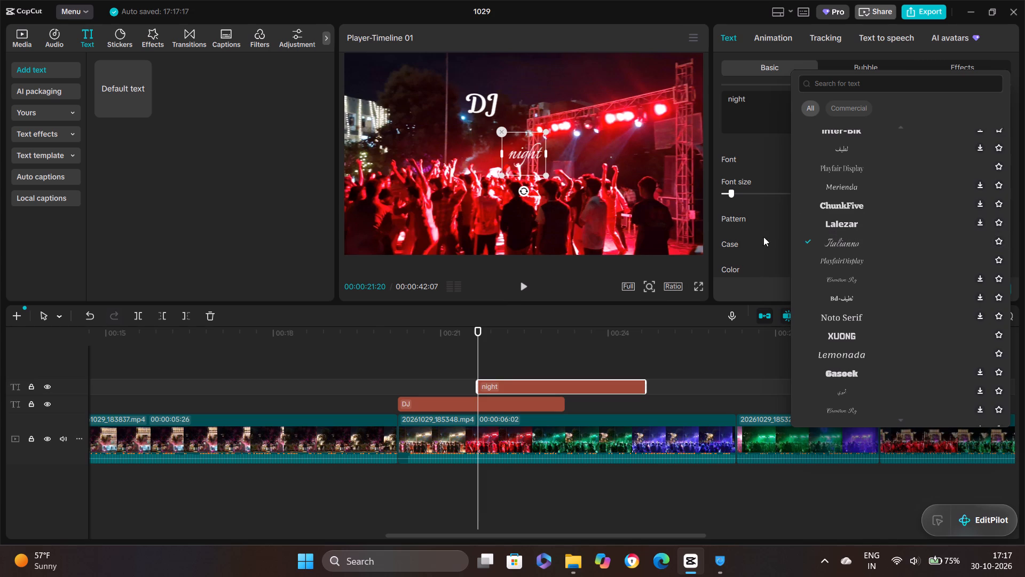
Arrange the two titles side by side near the top of the video frame, with "night" directly after "DJ".
left_click_drag(519, 155, 516, 123)
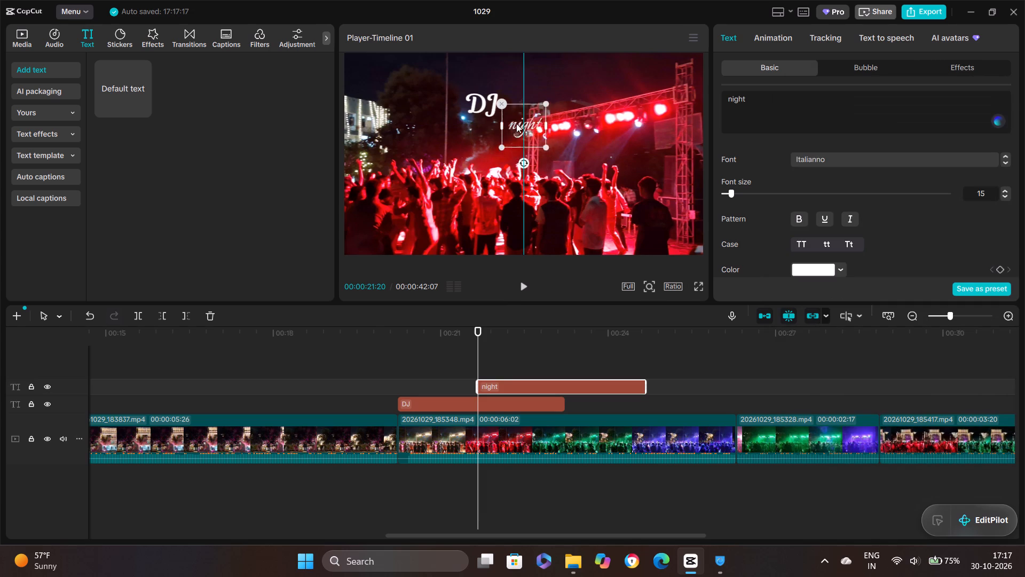
left_click_drag(516, 123, 557, 102)
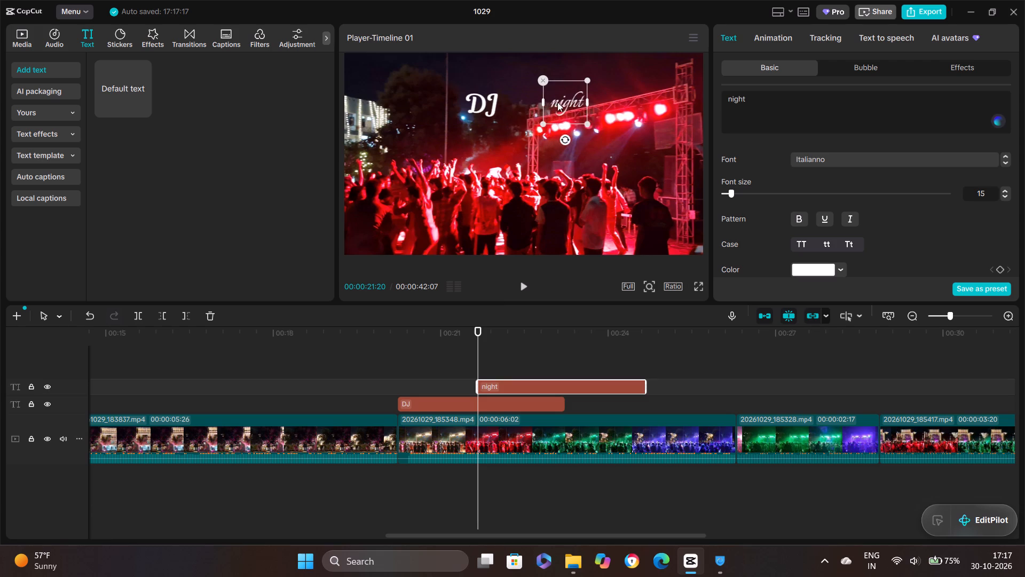
left_click_drag(557, 102, 527, 103)
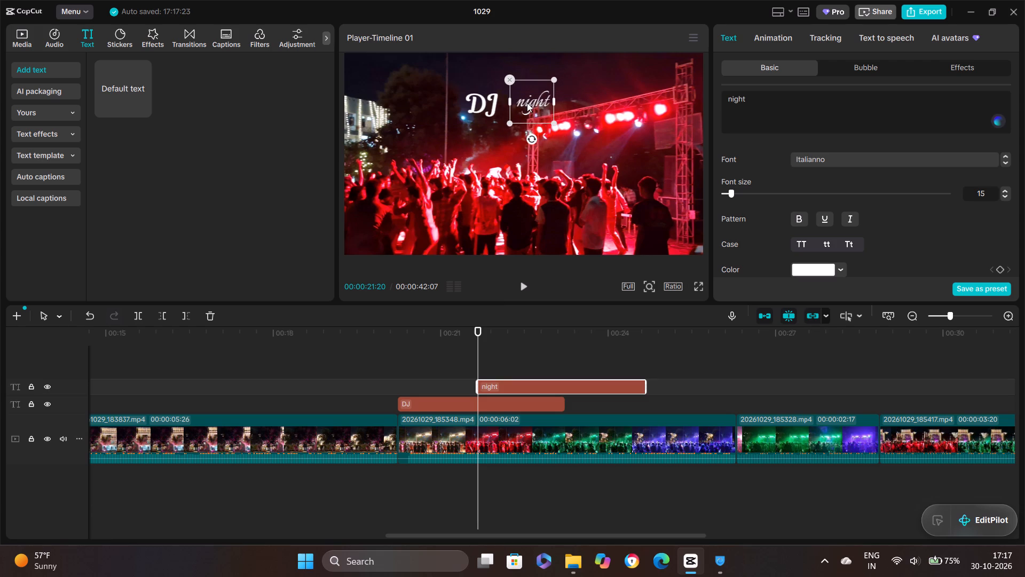
left_click_drag(490, 103, 498, 99)
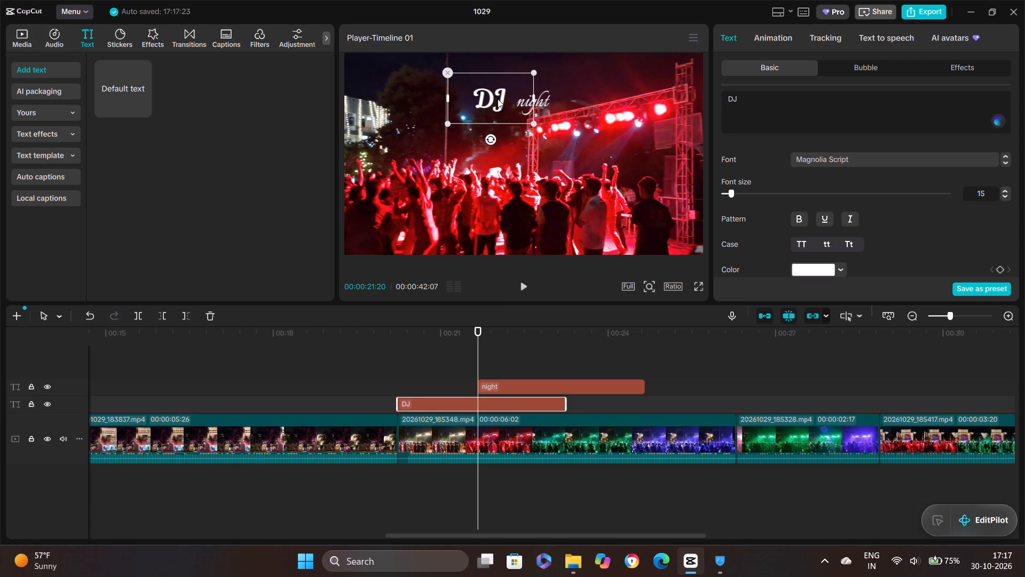
left_click_drag(498, 99, 500, 84)
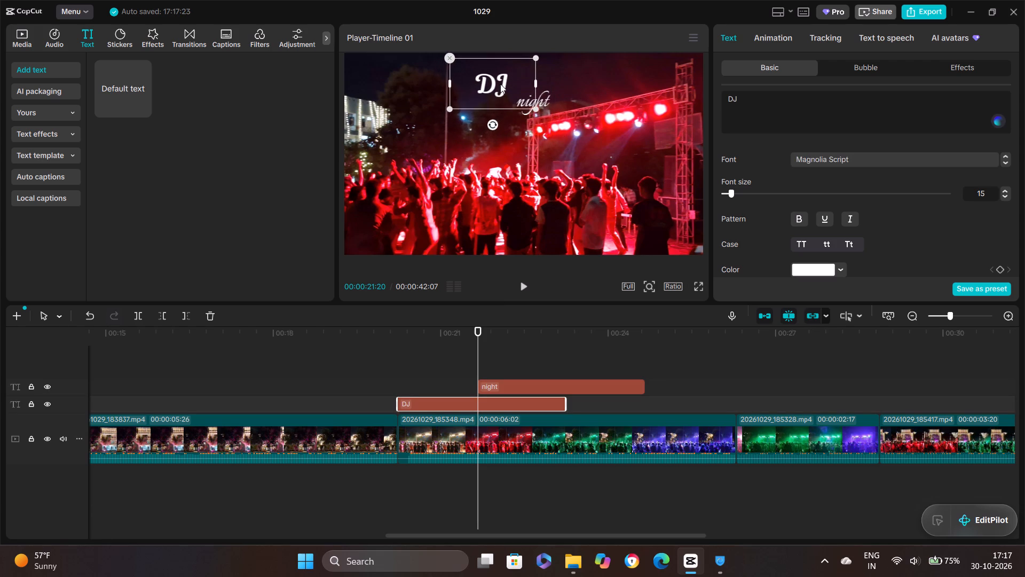
left_click_drag(500, 84, 500, 80)
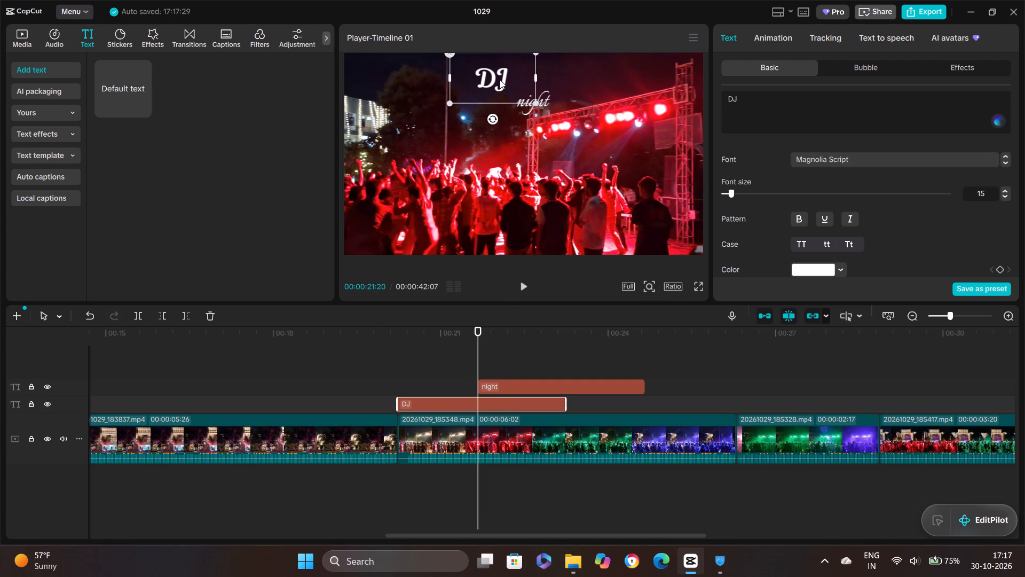
left_click(575, 102)
left_click(542, 100)
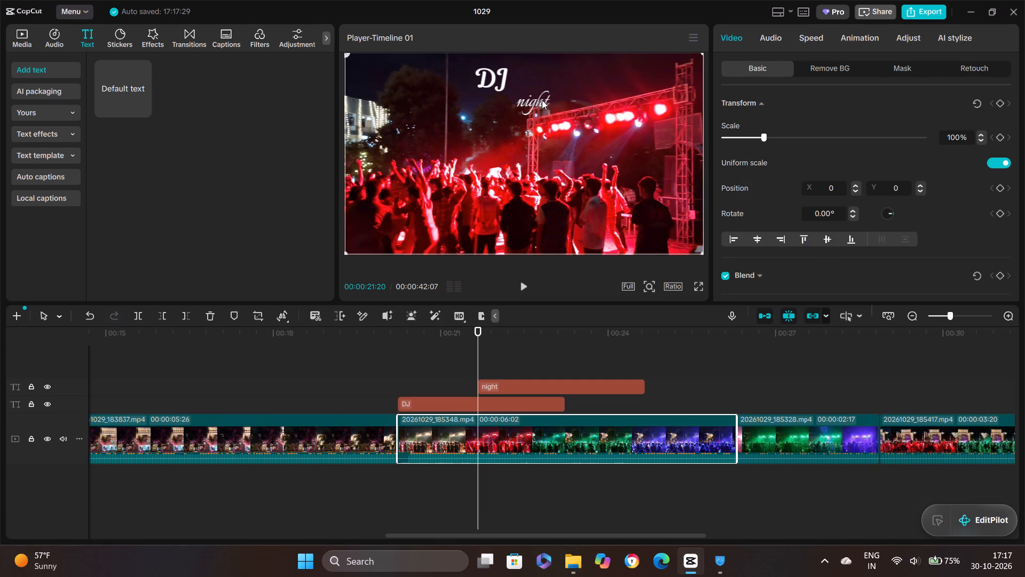
left_click_drag(534, 104, 534, 83)
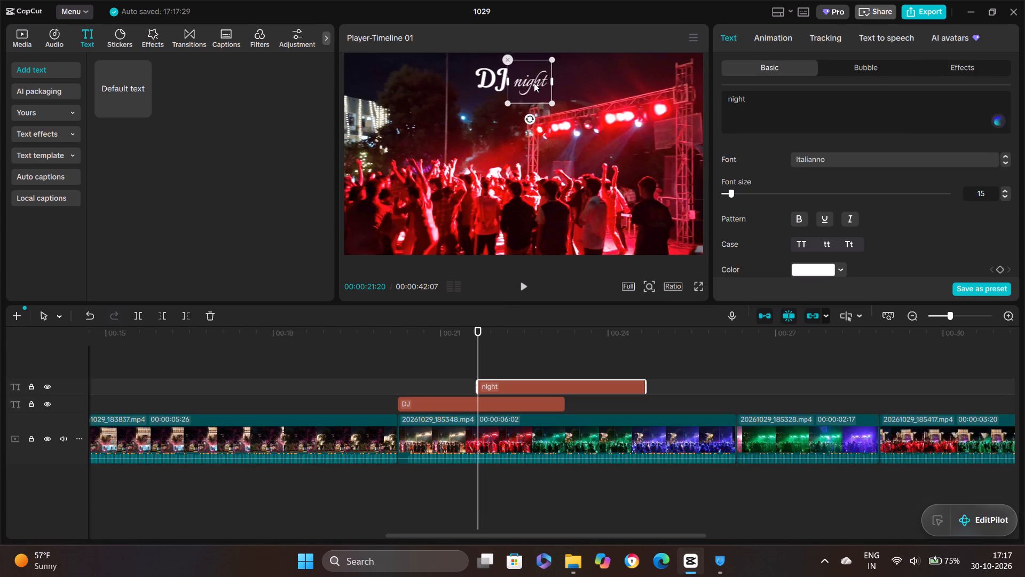
left_click_drag(534, 83, 524, 101)
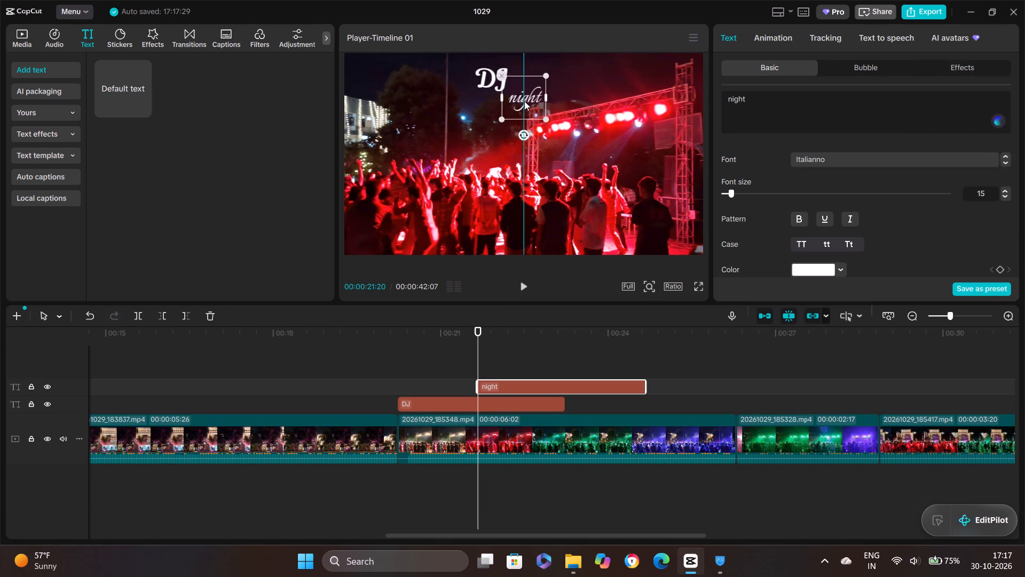
left_click_drag(524, 101, 527, 84)
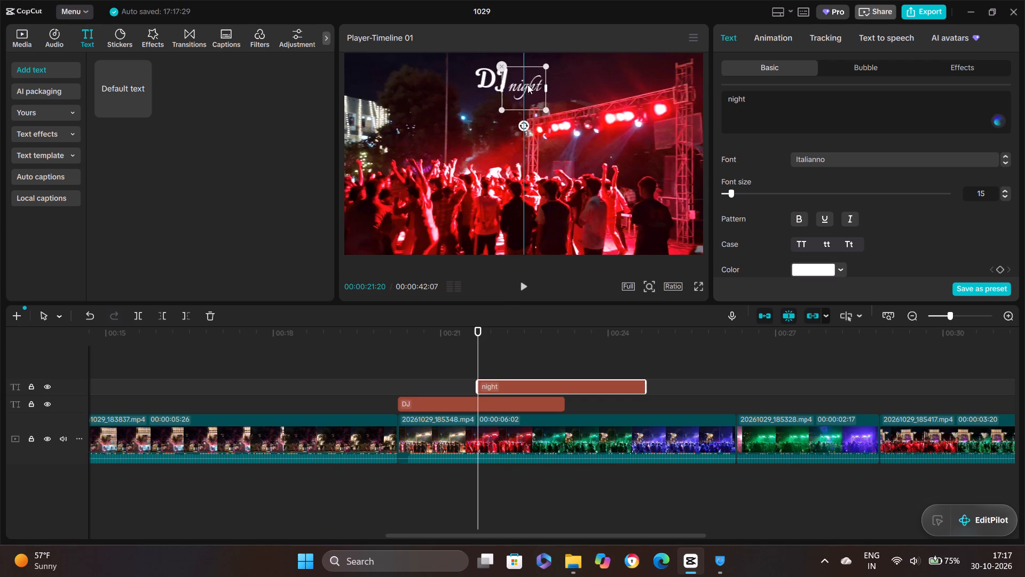
left_click_drag(527, 84, 526, 83)
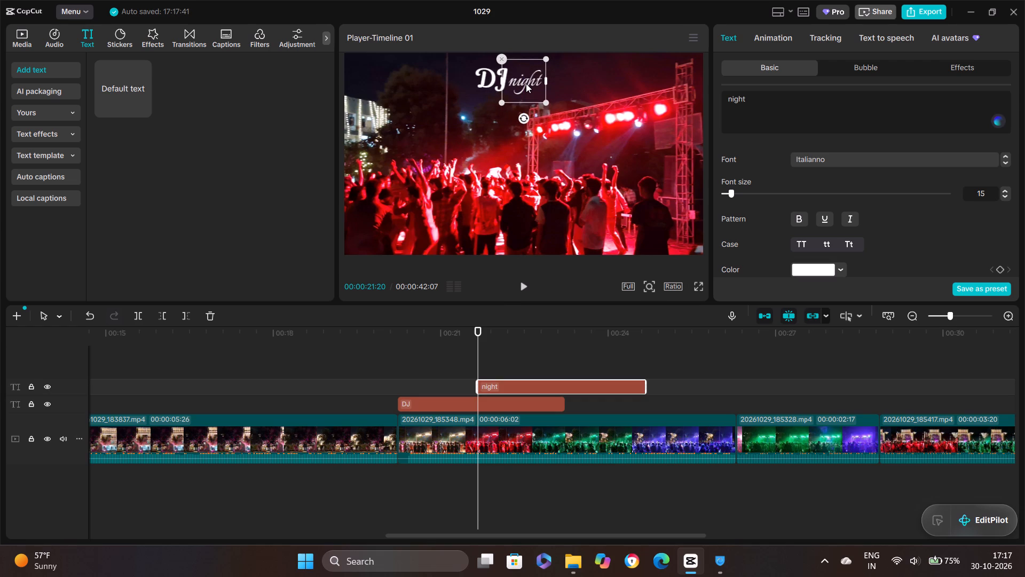
left_click(525, 150)
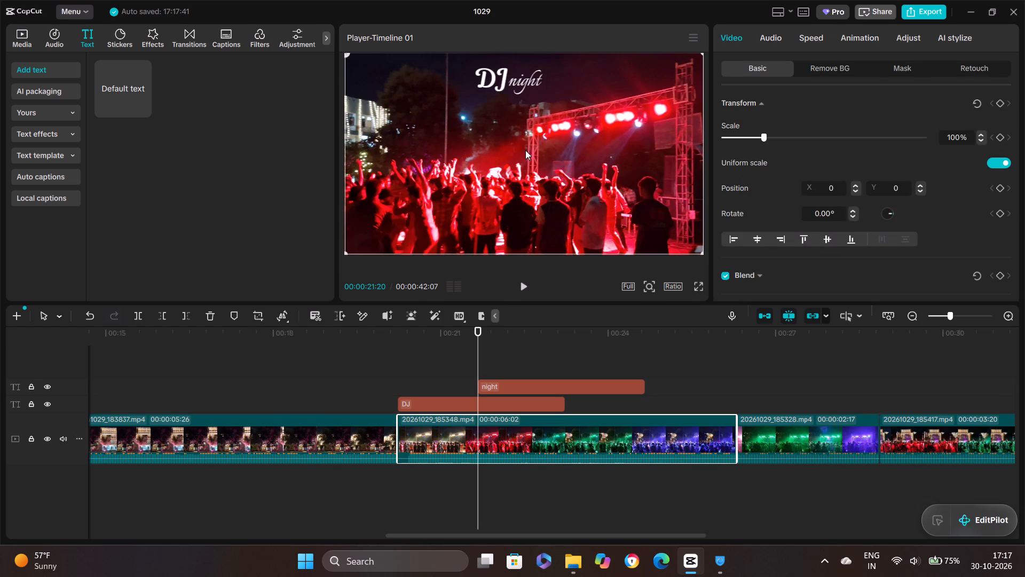
Enlarge the "night" title slightly and reposition it level with "DJ", leaving a small gap between the two words.
left_click(527, 78)
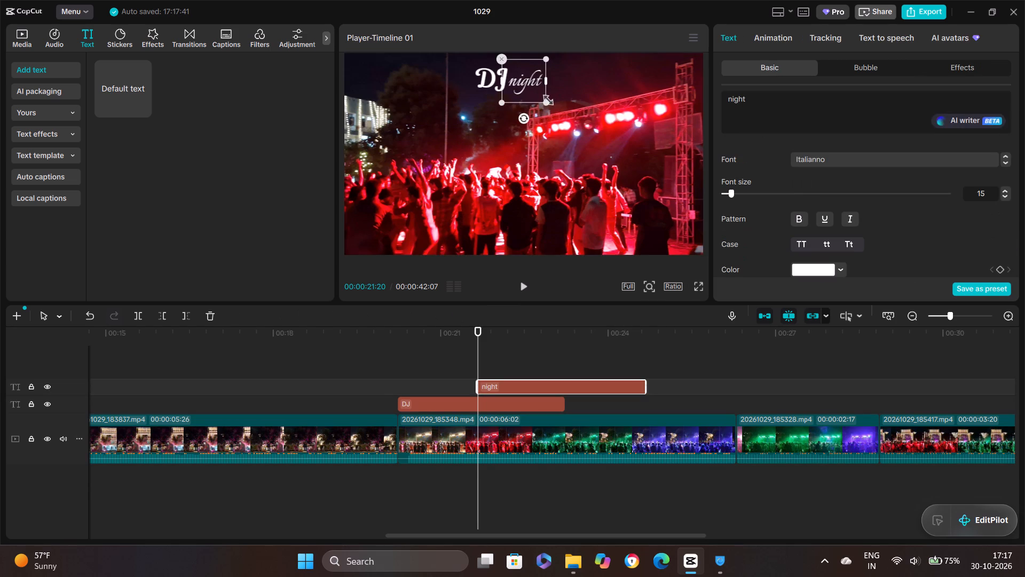
left_click_drag(542, 98, 547, 99)
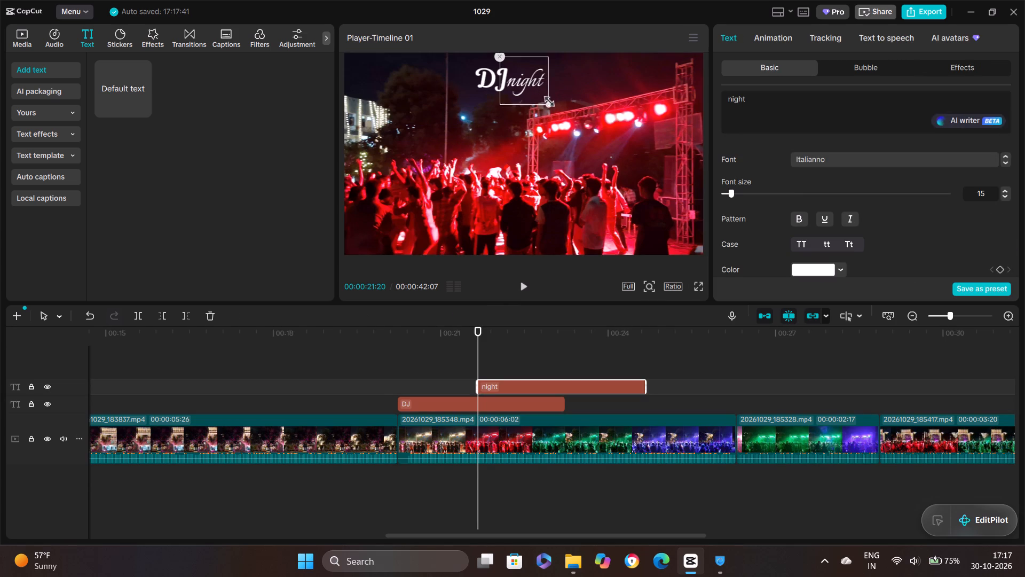
left_click_drag(547, 99, 553, 102)
left_click_drag(524, 90, 534, 90)
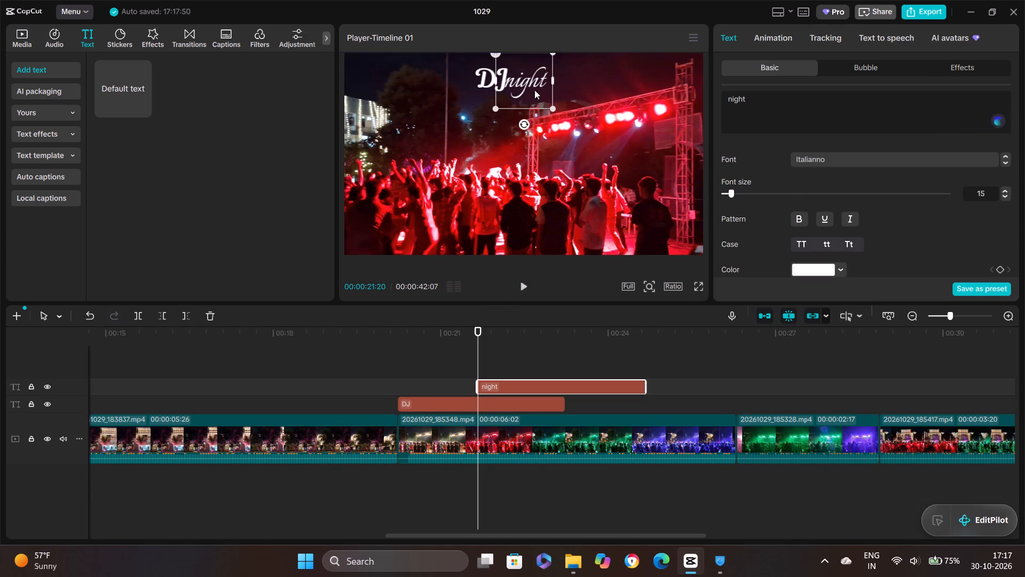
left_click_drag(534, 90, 543, 89)
left_click_drag(531, 89, 513, 89)
left_click_drag(540, 89, 521, 93)
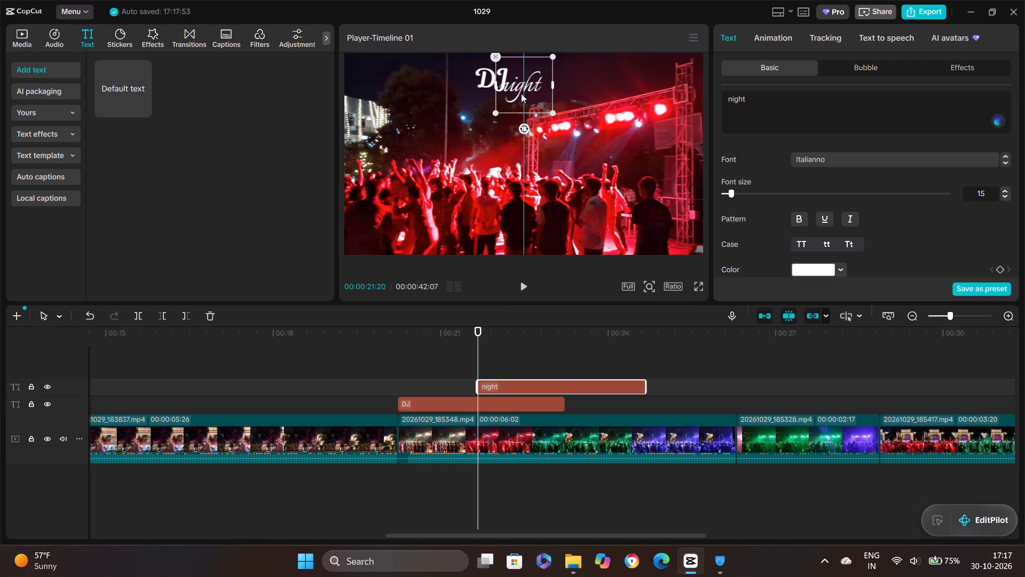
left_click_drag(521, 93, 525, 89)
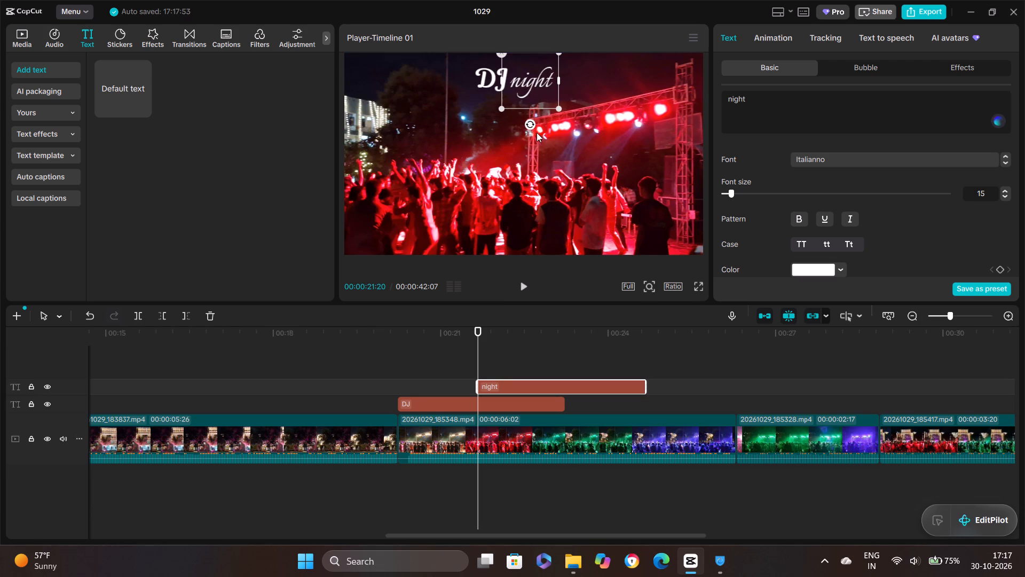
Make the "night" title bold.
left_click(801, 217)
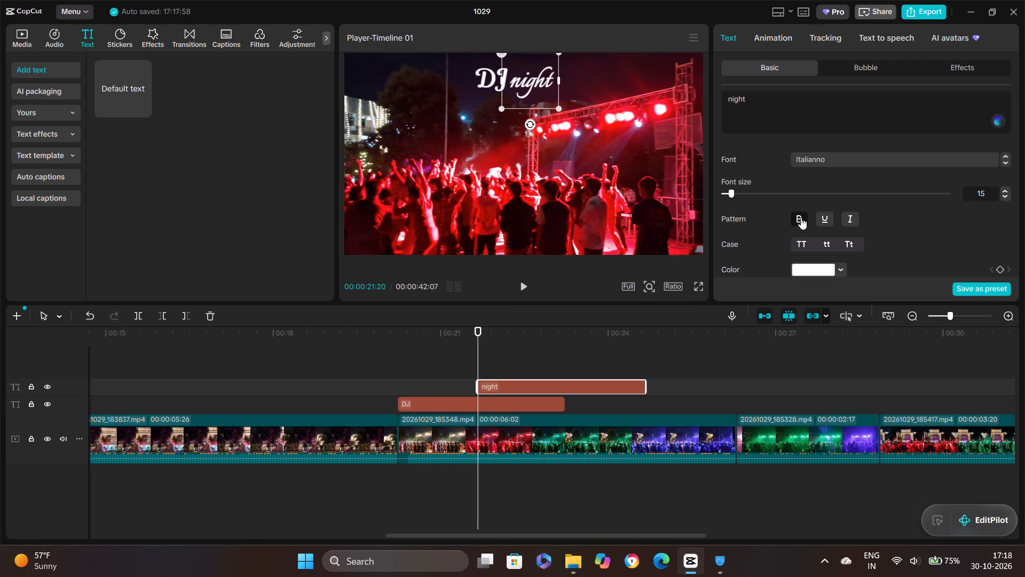
left_click(613, 197)
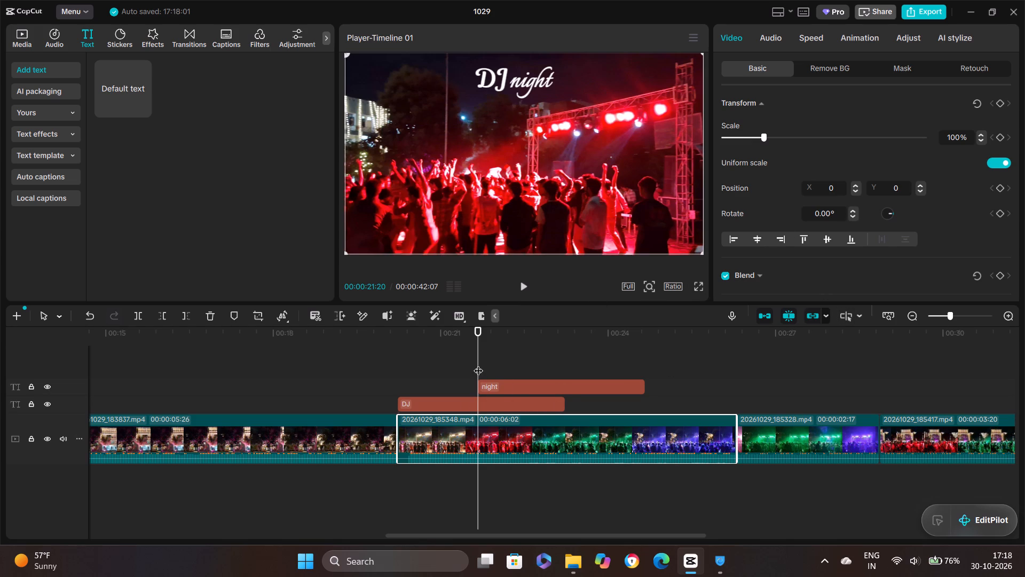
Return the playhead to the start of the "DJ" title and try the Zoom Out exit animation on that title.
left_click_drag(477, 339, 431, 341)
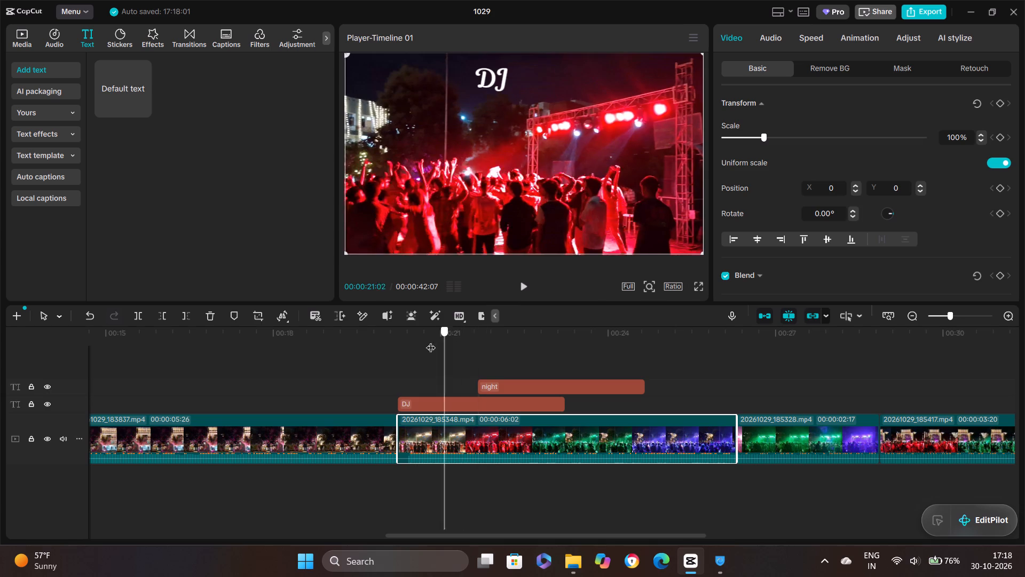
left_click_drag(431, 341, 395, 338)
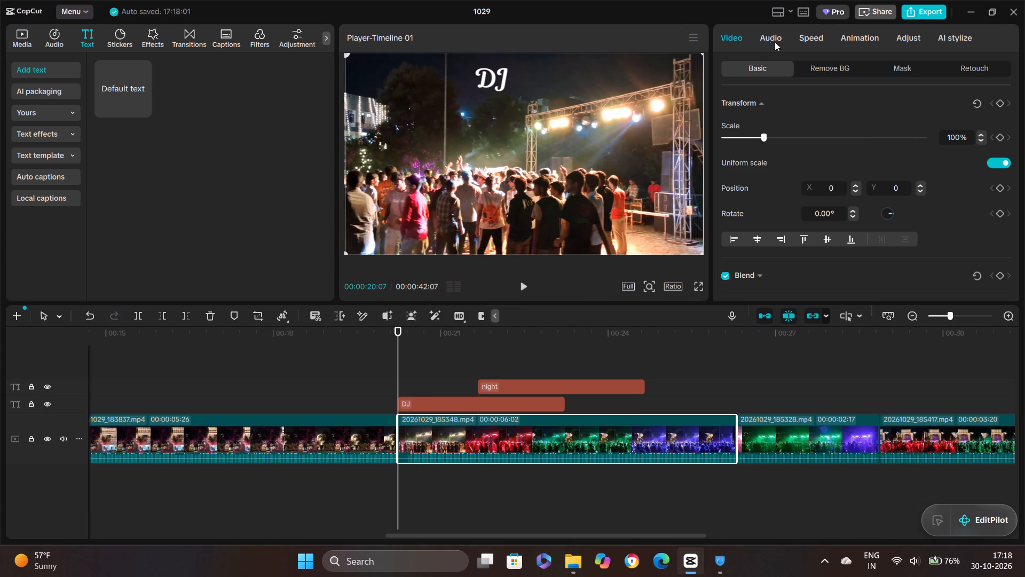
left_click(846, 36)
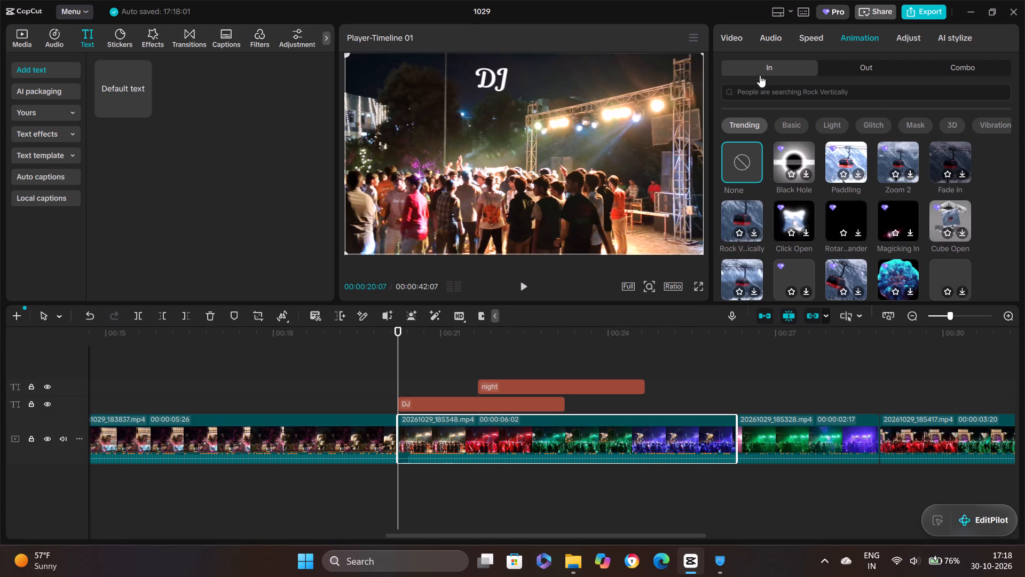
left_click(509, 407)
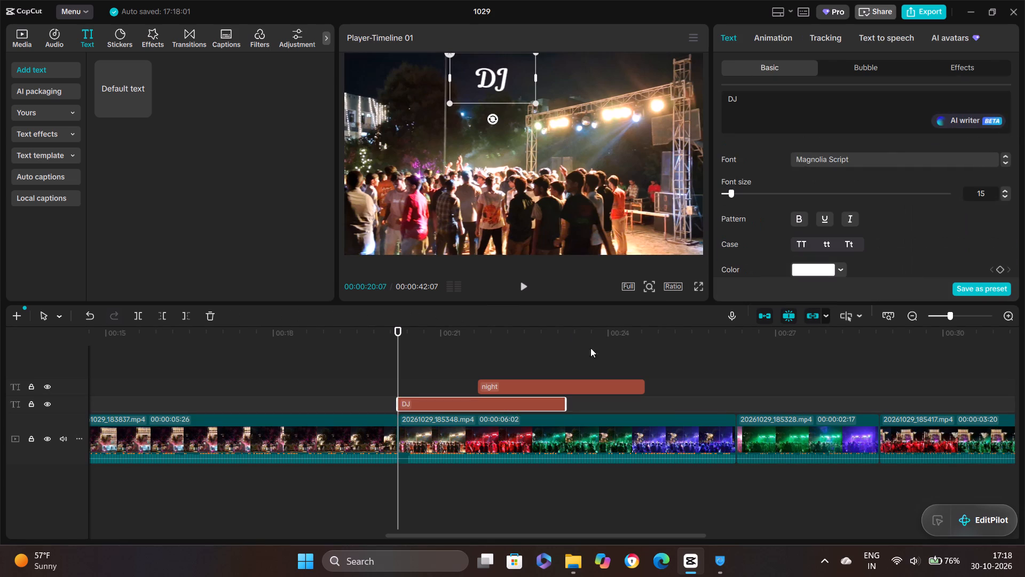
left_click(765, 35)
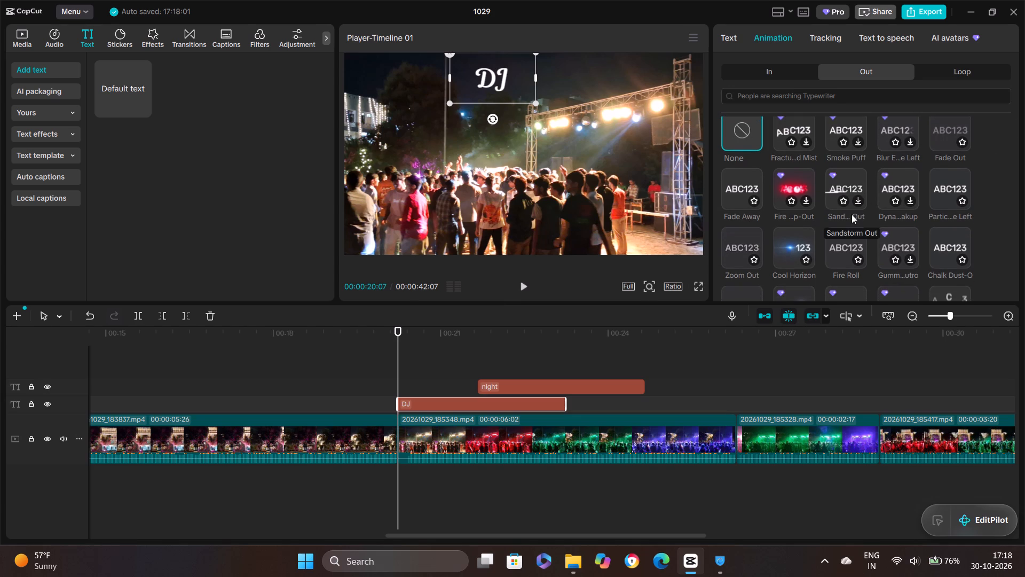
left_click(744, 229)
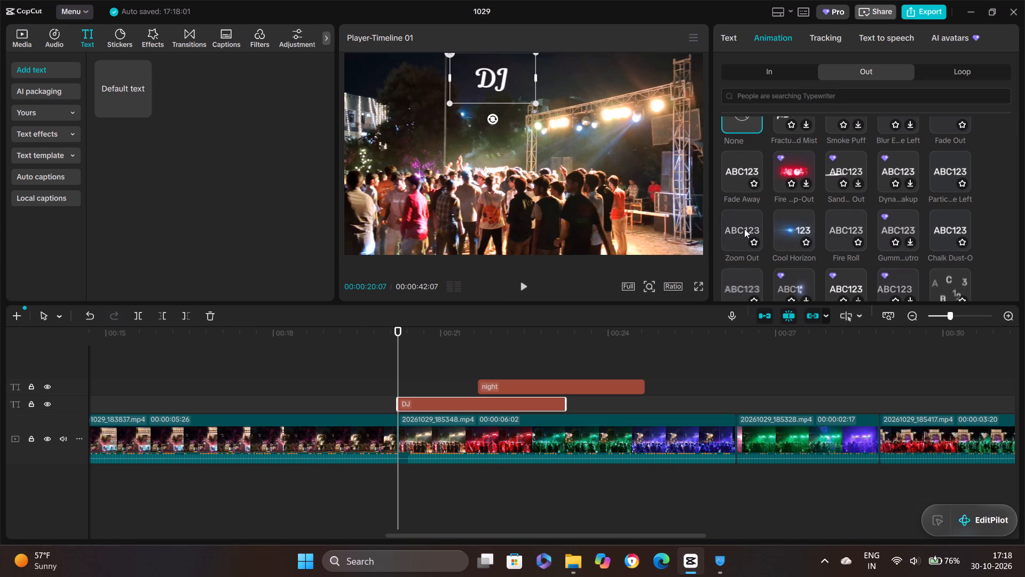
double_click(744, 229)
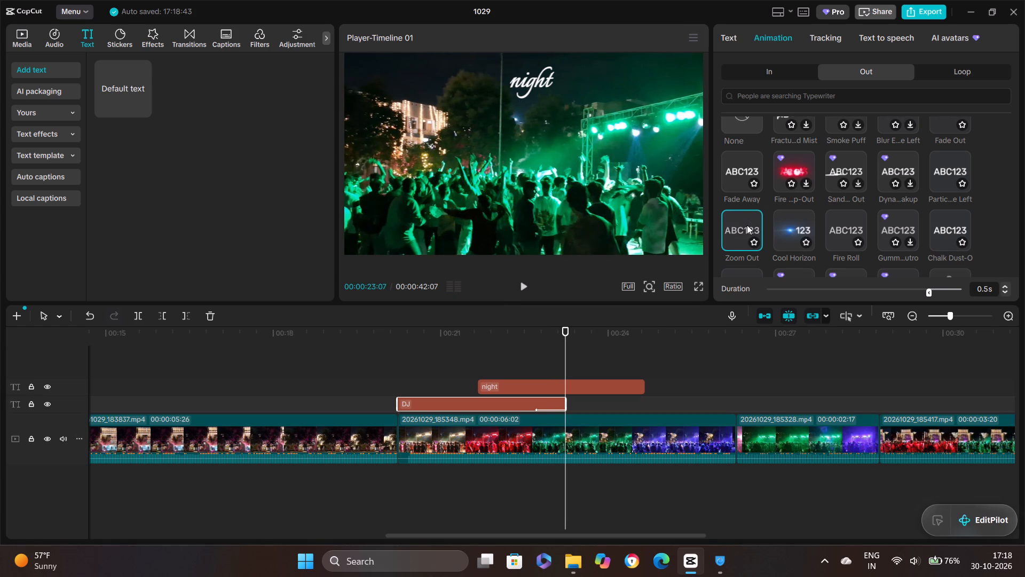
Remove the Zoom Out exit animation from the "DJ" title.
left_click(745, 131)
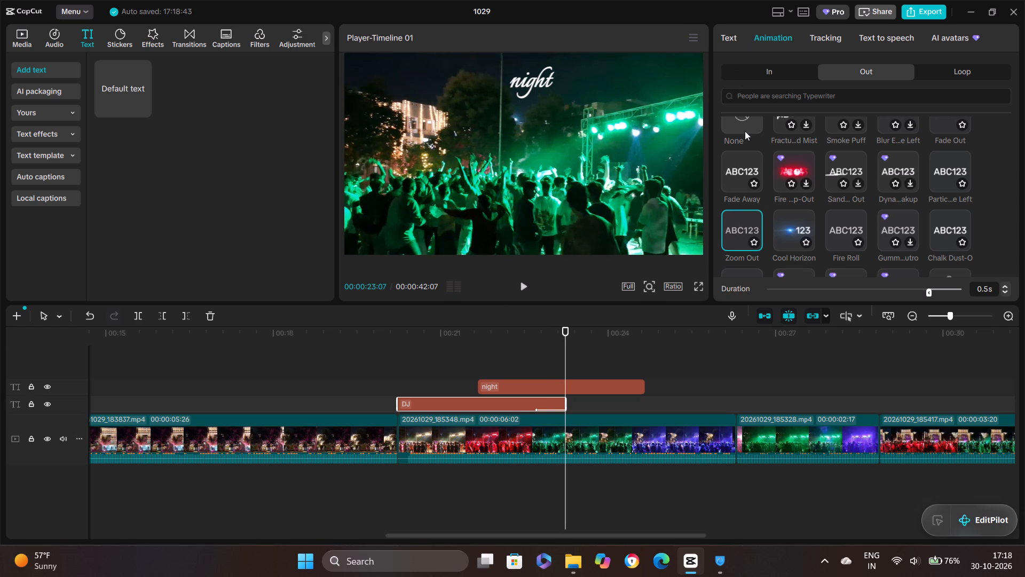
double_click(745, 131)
Apply the Mystic Dust entrance animation to the "DJ" title and lengthen its duration to 1.0 s.
left_click(774, 67)
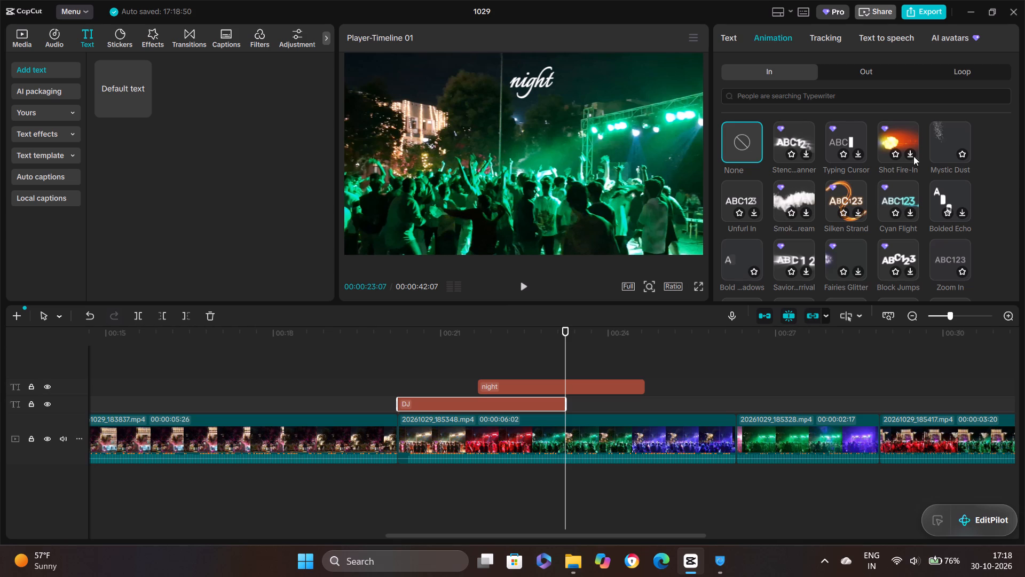
double_click(936, 148)
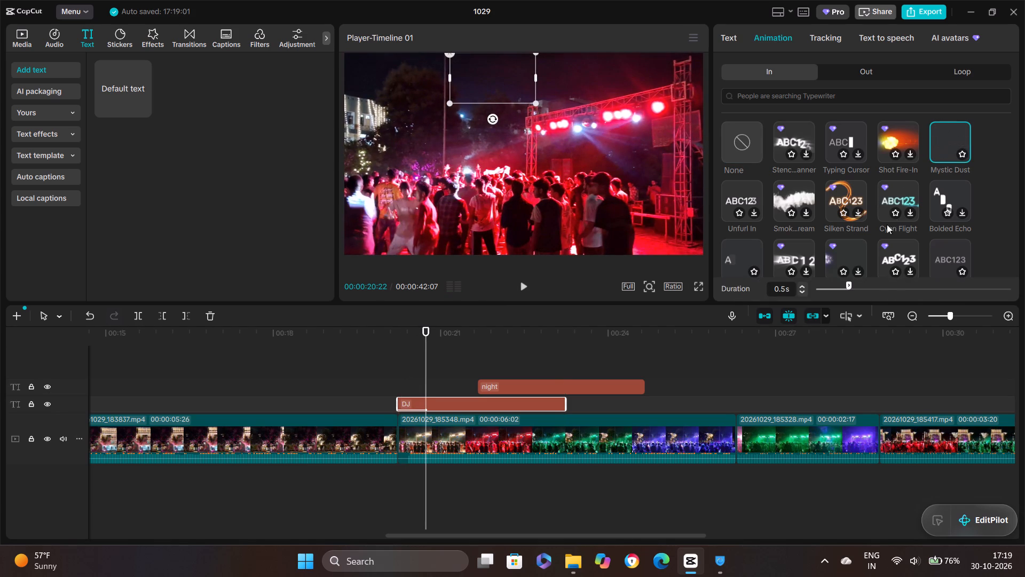
left_click_drag(849, 284, 881, 284)
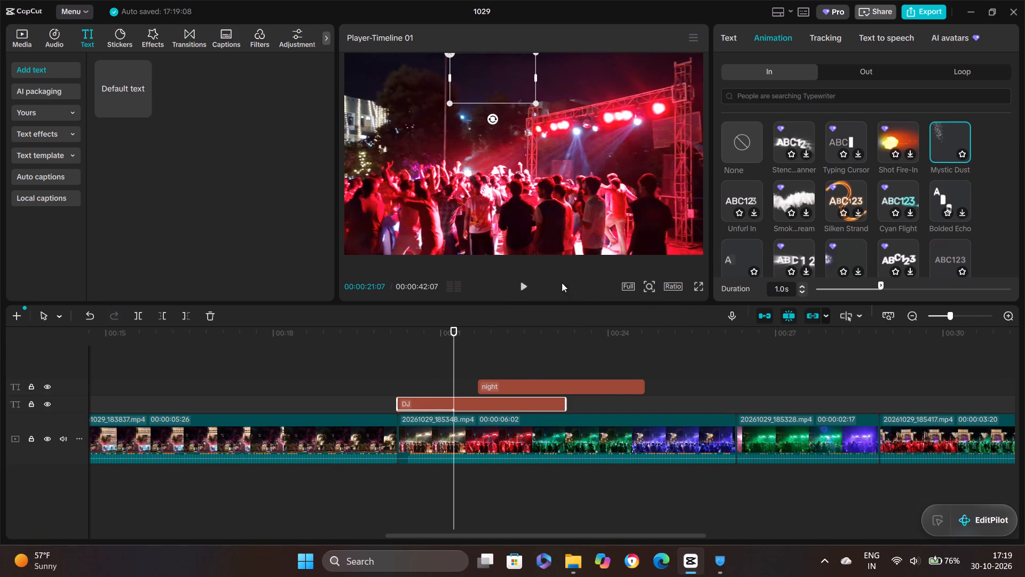
Move the "night" title clip earlier on the timeline to start at 00:00:21:07, where the "DJ" title's entrance animation ends.
left_click_drag(501, 383, 483, 383)
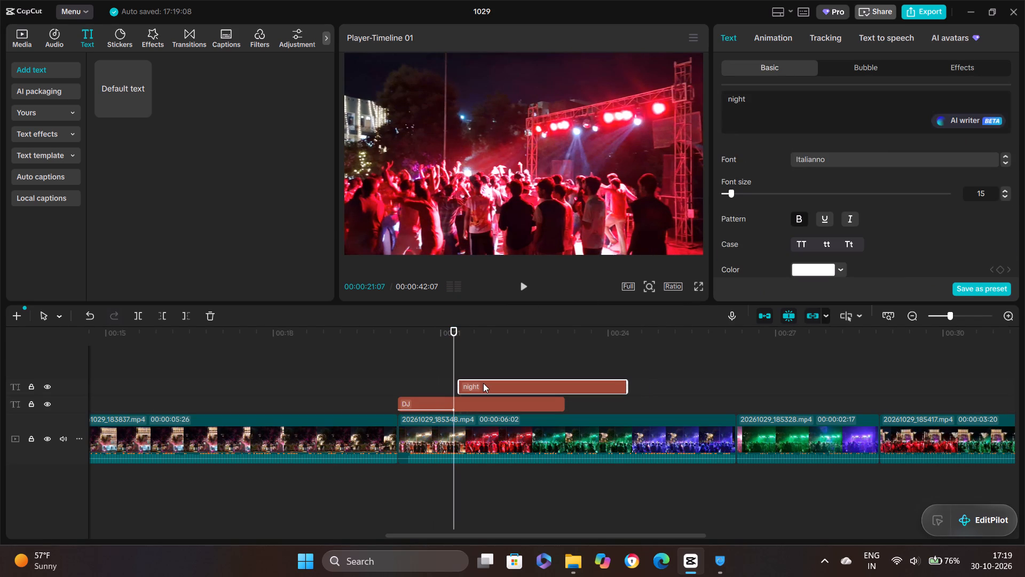
left_click_drag(483, 383, 476, 383)
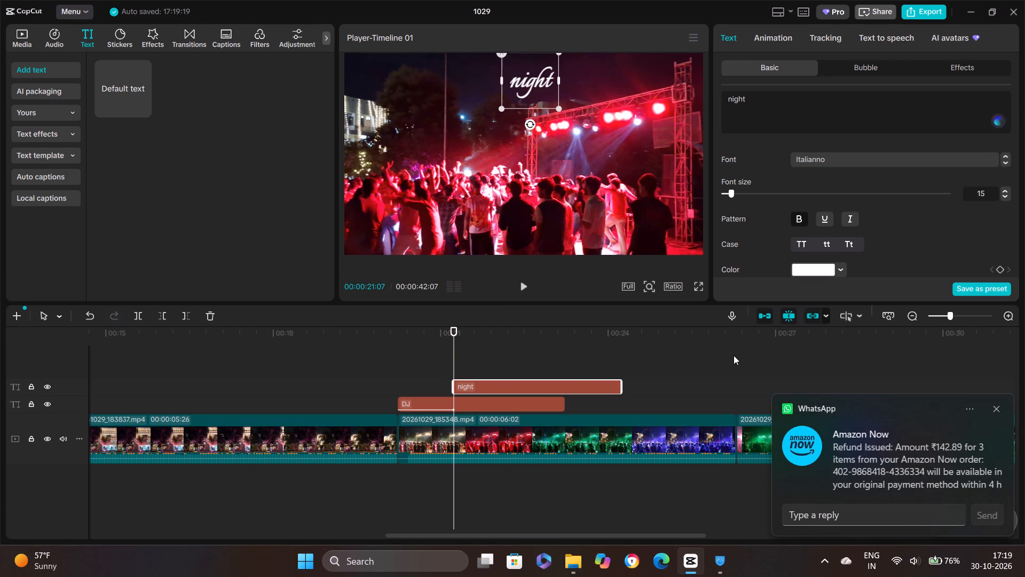
left_click(734, 355)
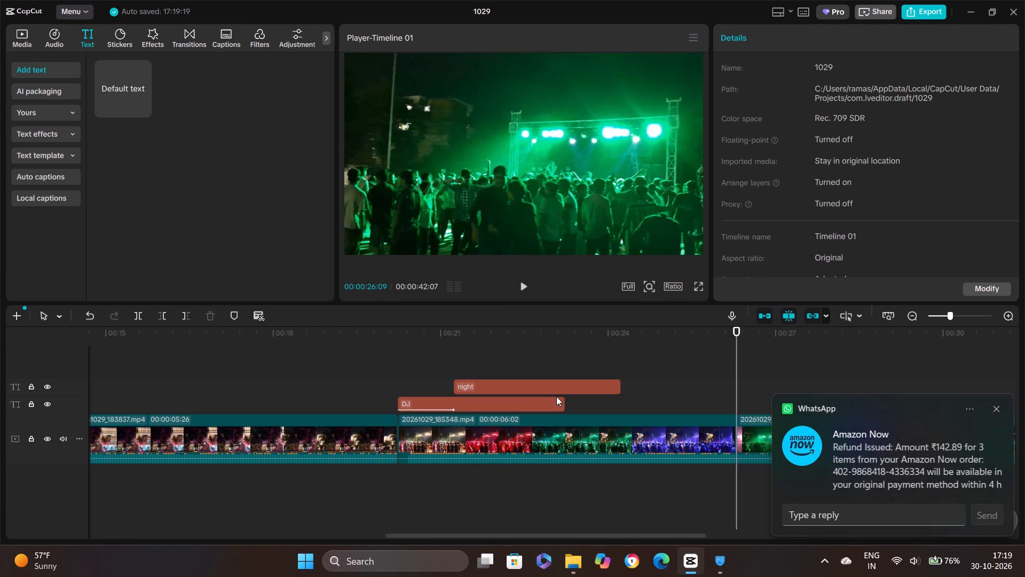
Apply the Mystic Dust entrance animation to the "night" title.
left_click(553, 391)
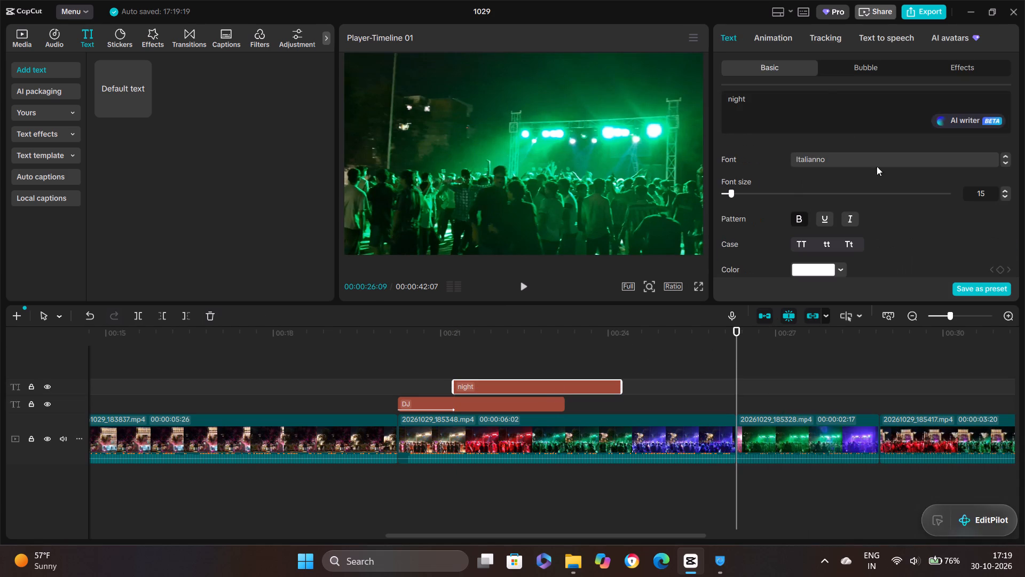
left_click(773, 41)
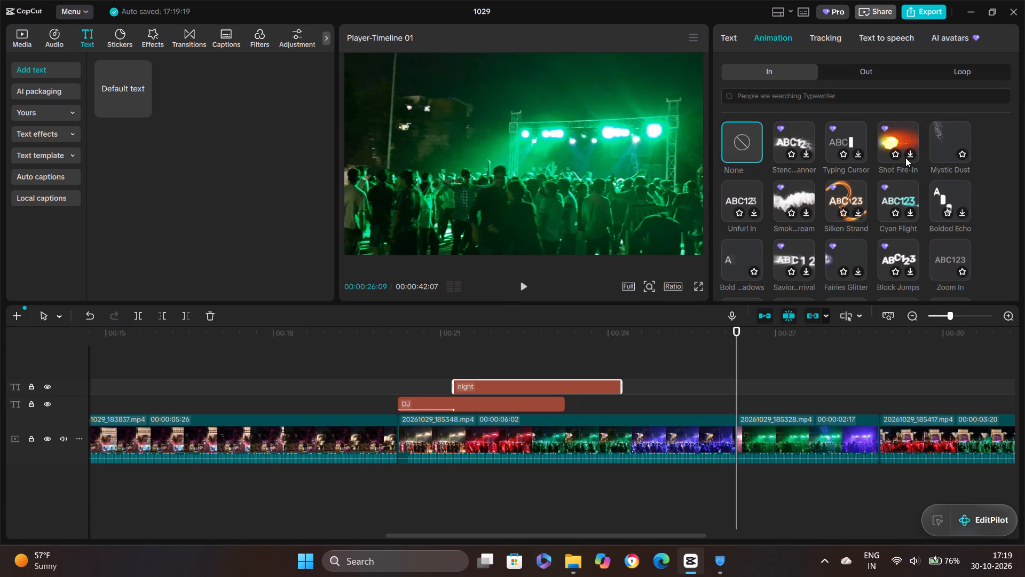
double_click(942, 151)
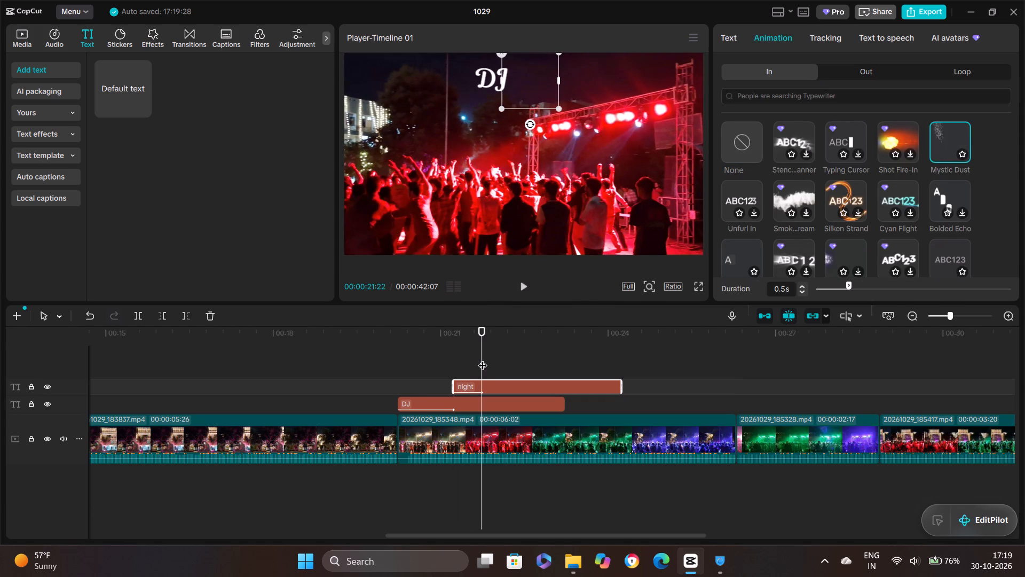
Play back the section from just before the "DJ" title to check both titles' entrance animations.
left_click_drag(482, 358, 374, 362)
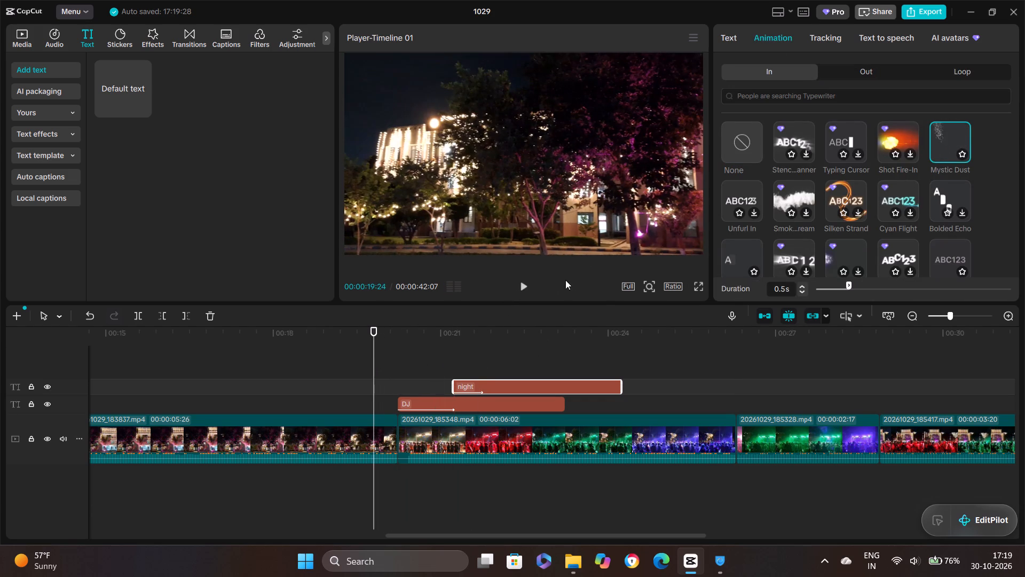
left_click(521, 284)
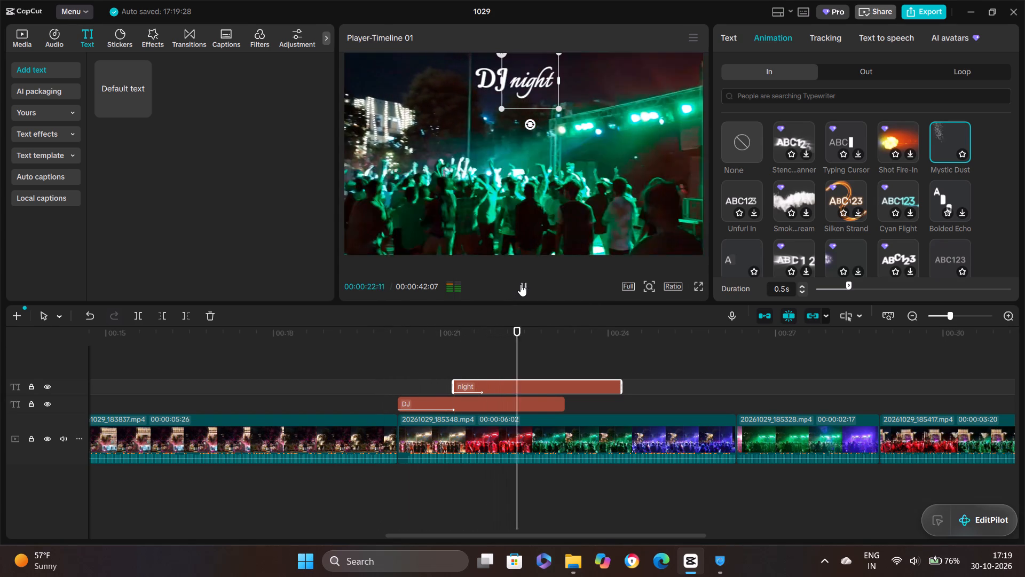
left_click(521, 284)
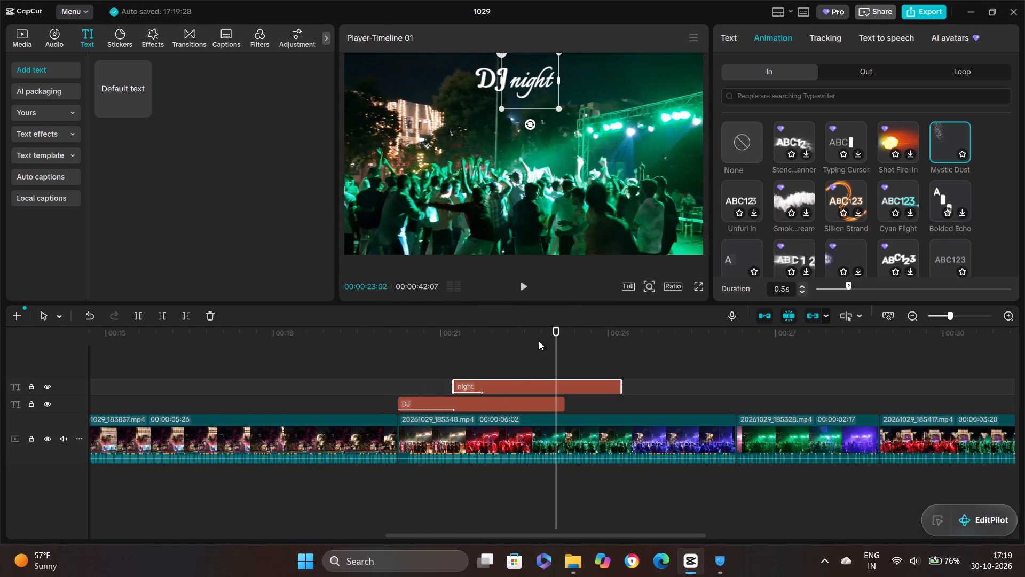
Shift the "night" title clip on the timeline so it starts just after the "DJ" entrance animation ends.
left_click_drag(524, 389, 482, 389)
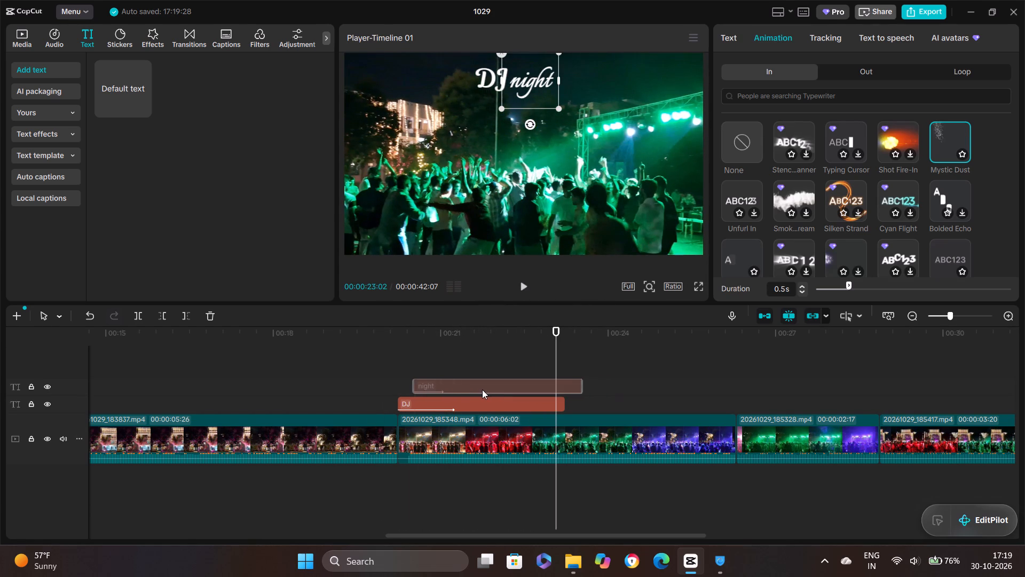
left_click_drag(482, 389, 526, 392)
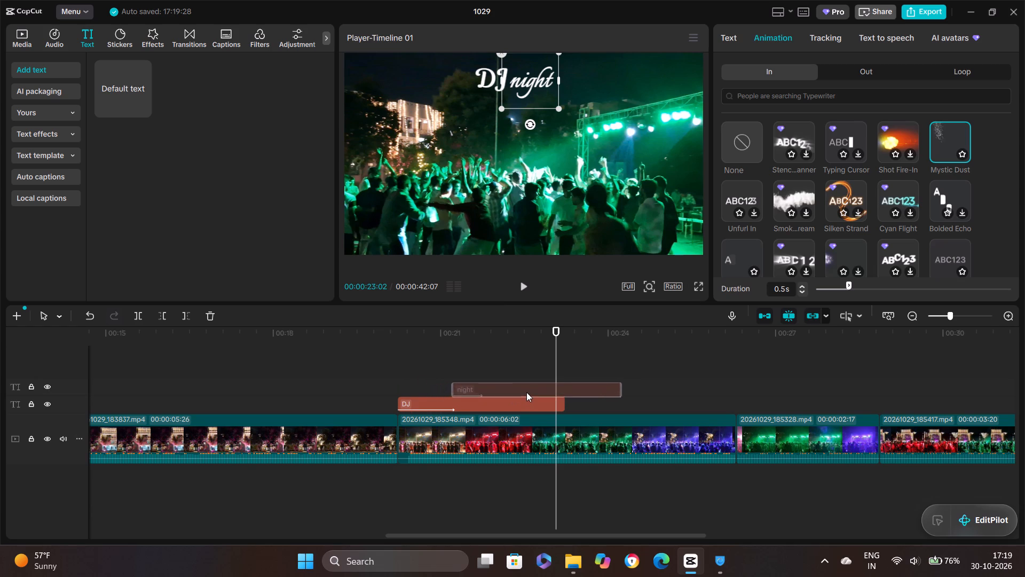
left_click_drag(526, 392, 530, 393)
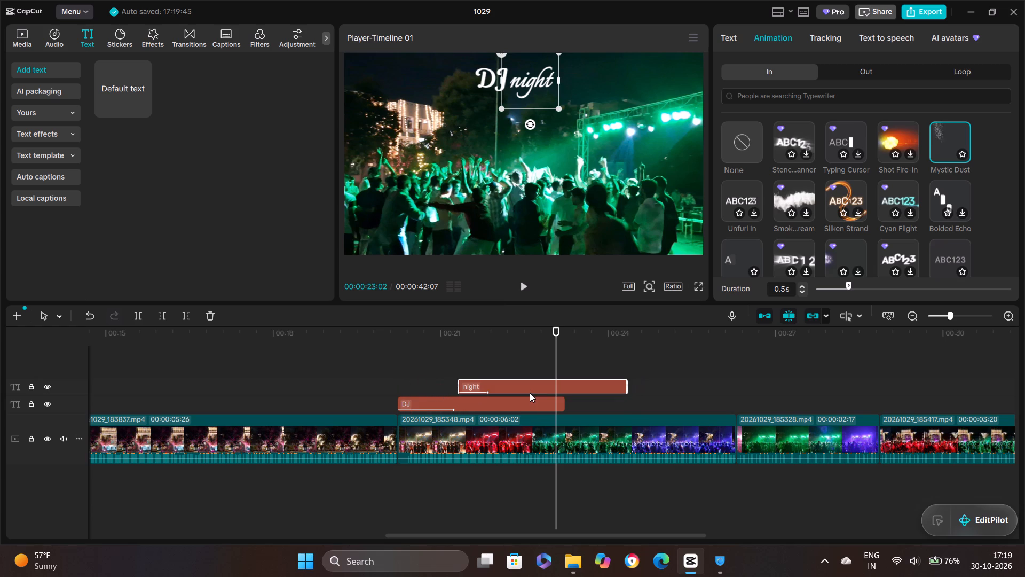
Preview the "night" title's Mystic Dust entrance and set its duration to 1.0 s.
left_click_drag(558, 357, 557, 357)
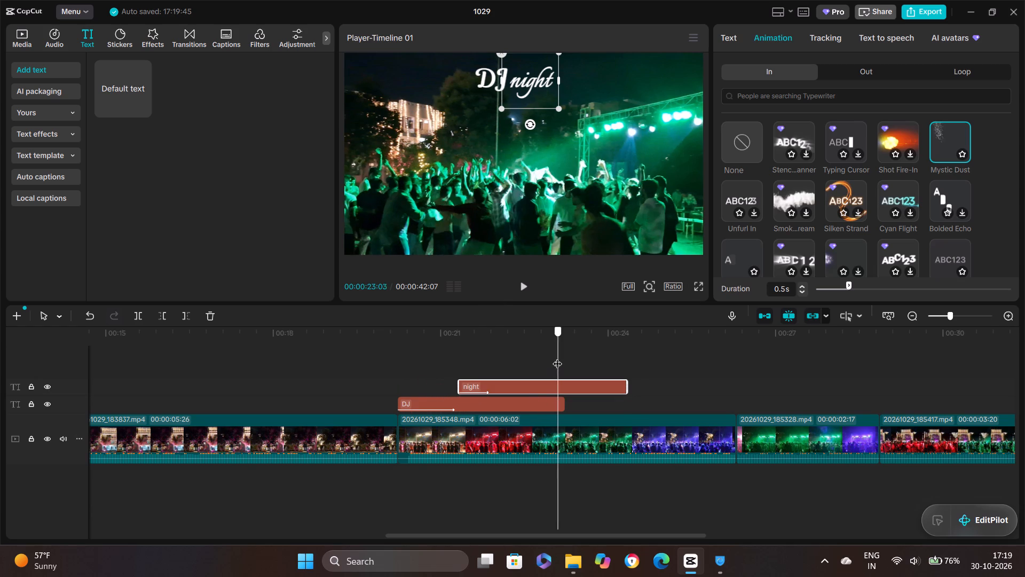
left_click_drag(557, 357, 465, 362)
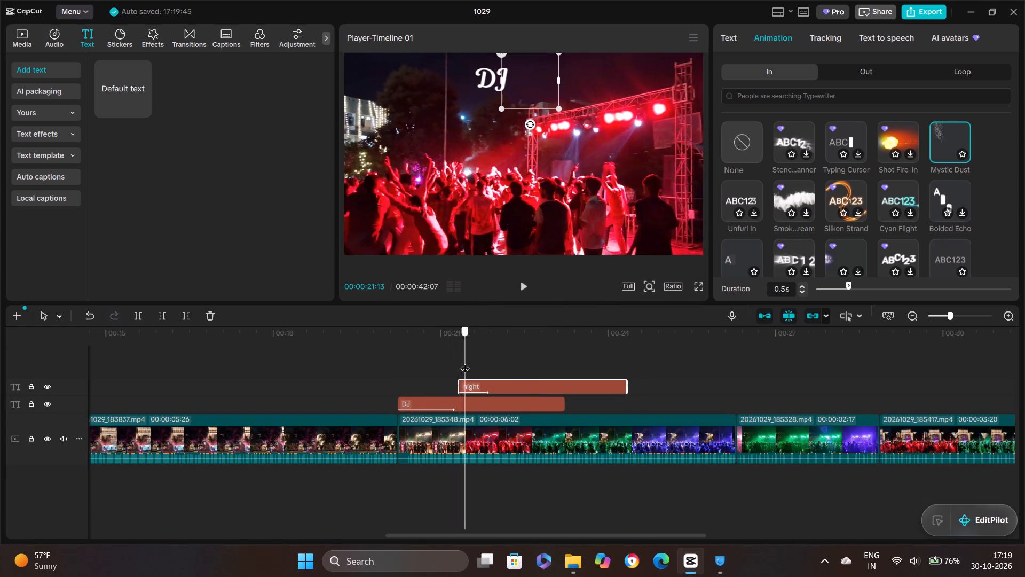
left_click_drag(465, 362, 498, 362)
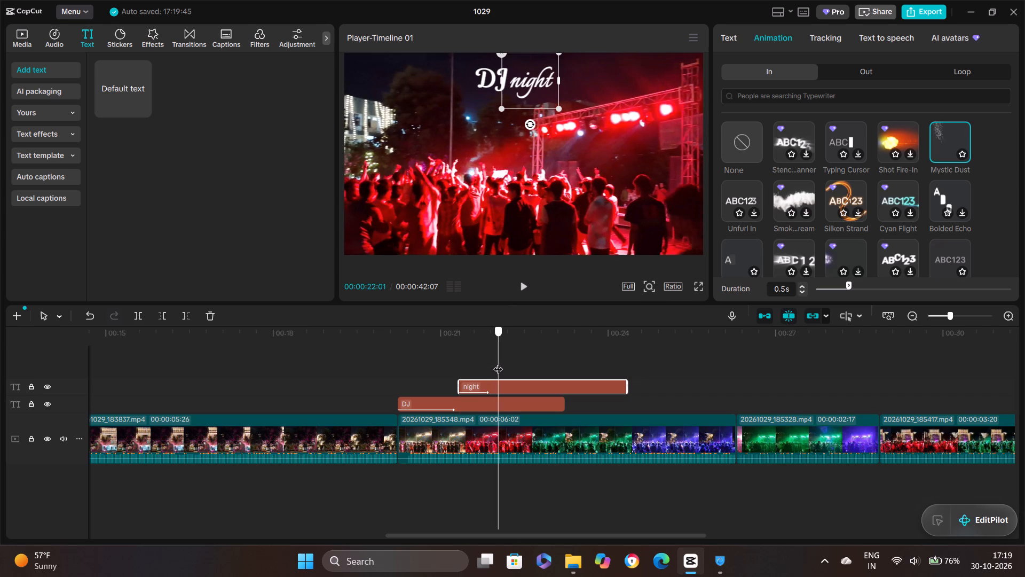
left_click_drag(498, 362, 498, 362)
left_click_drag(849, 286, 884, 288)
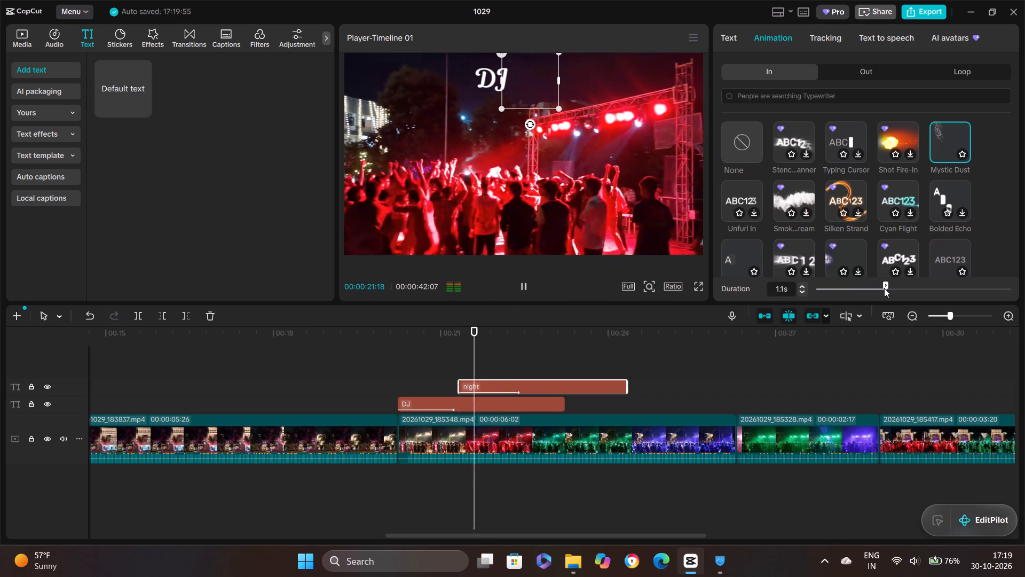
left_click(803, 285)
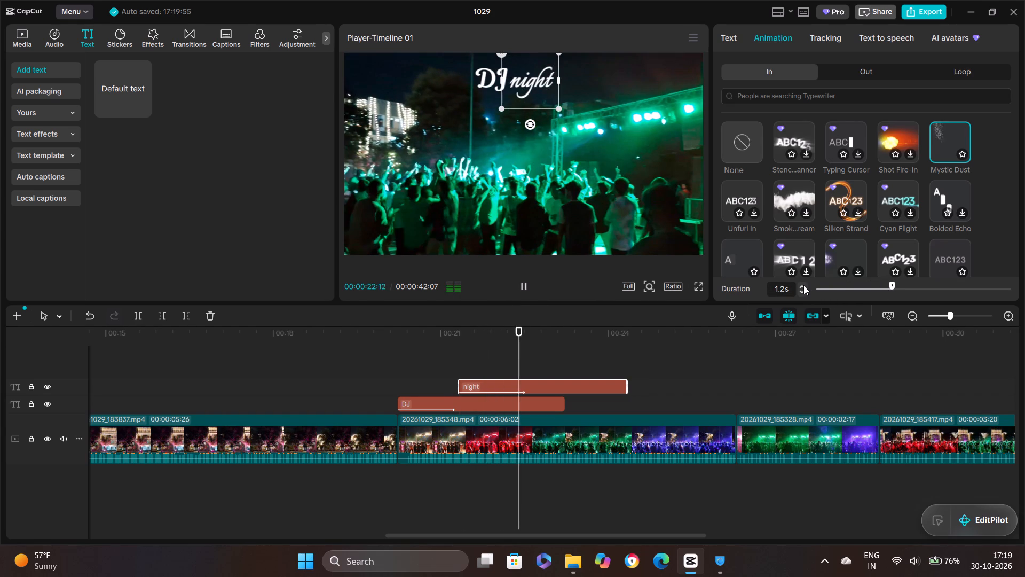
left_click(801, 292)
left_click(801, 292)
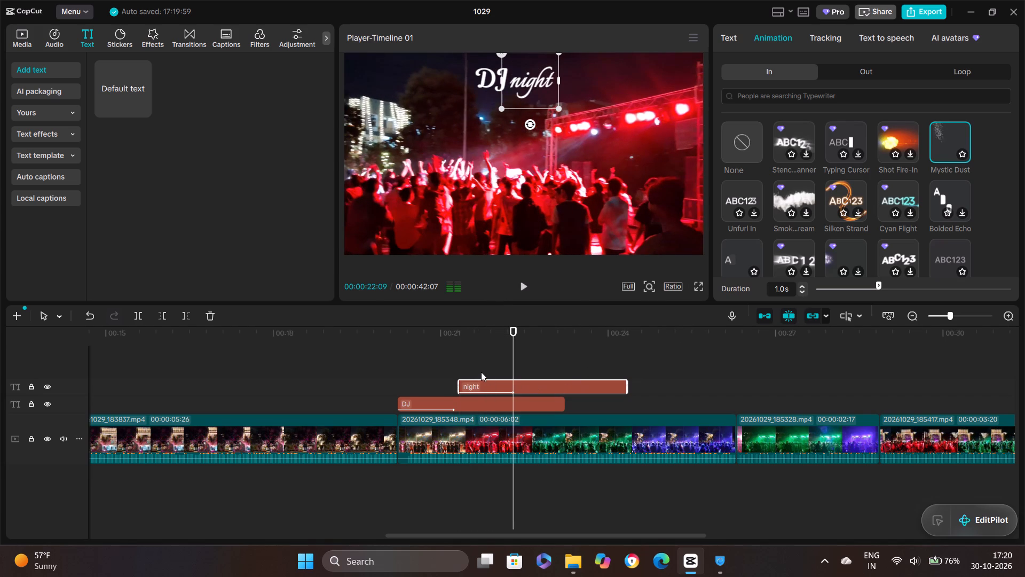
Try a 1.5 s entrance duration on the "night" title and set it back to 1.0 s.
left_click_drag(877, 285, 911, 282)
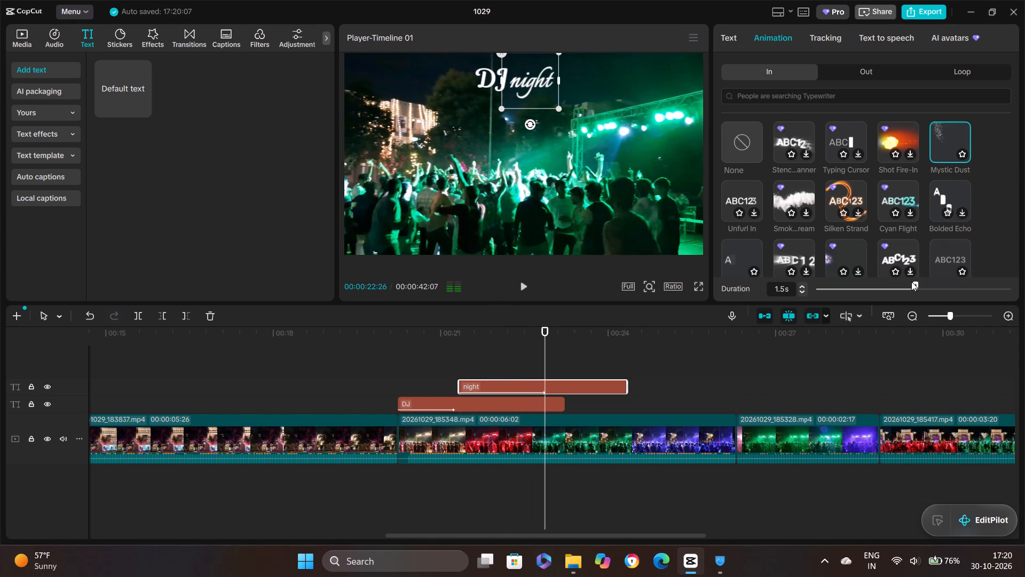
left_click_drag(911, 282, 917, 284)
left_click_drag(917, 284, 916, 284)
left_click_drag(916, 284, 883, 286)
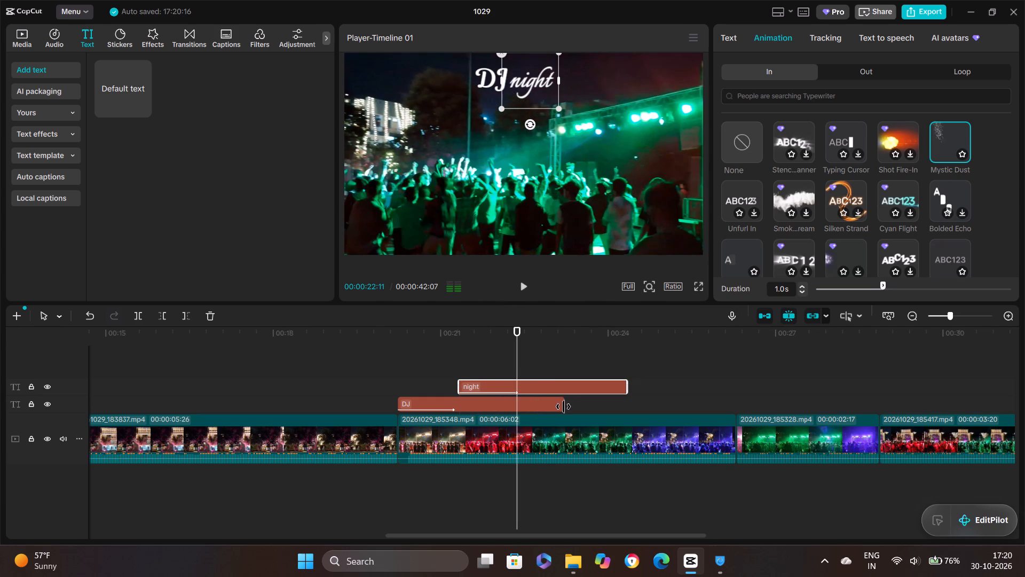
Extend the end of the "DJ" title clip to line up with the end of the "night" clip.
left_click_drag(563, 407, 620, 402)
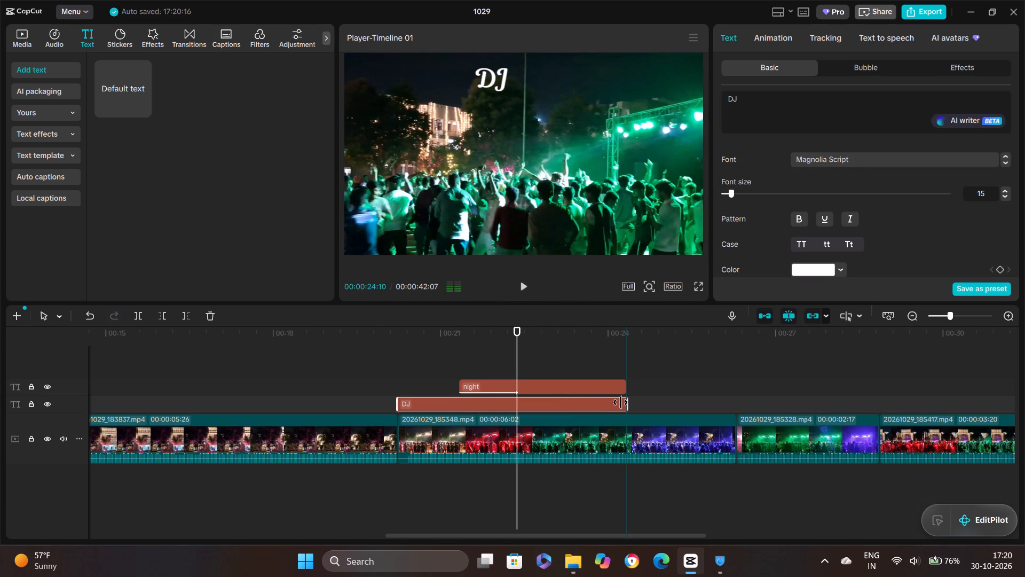
left_click(739, 363)
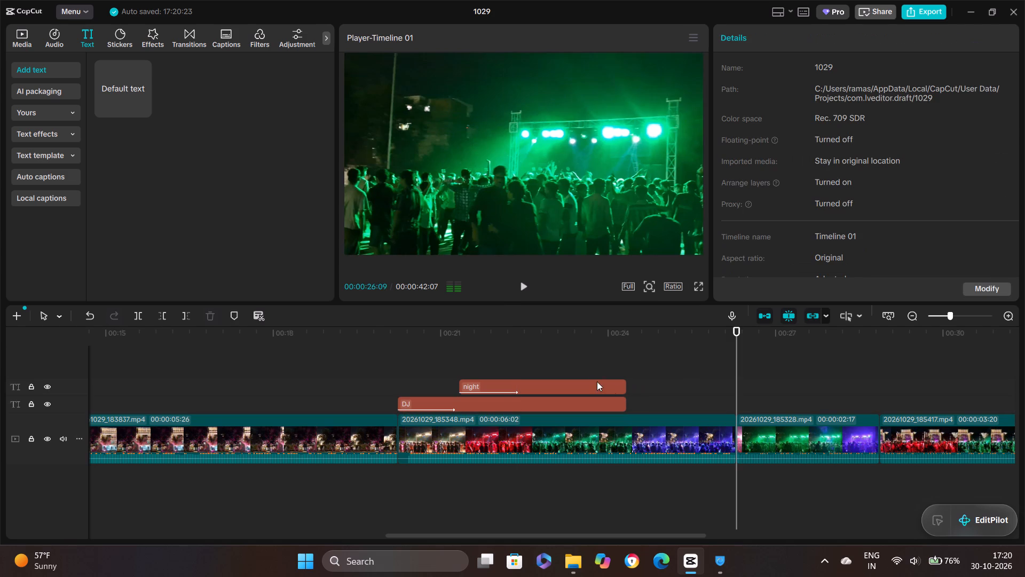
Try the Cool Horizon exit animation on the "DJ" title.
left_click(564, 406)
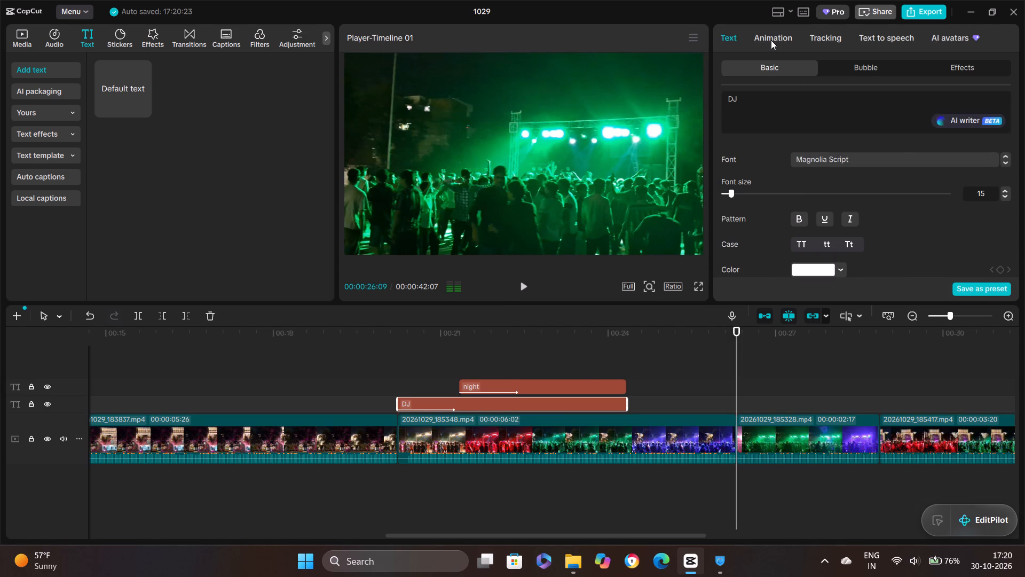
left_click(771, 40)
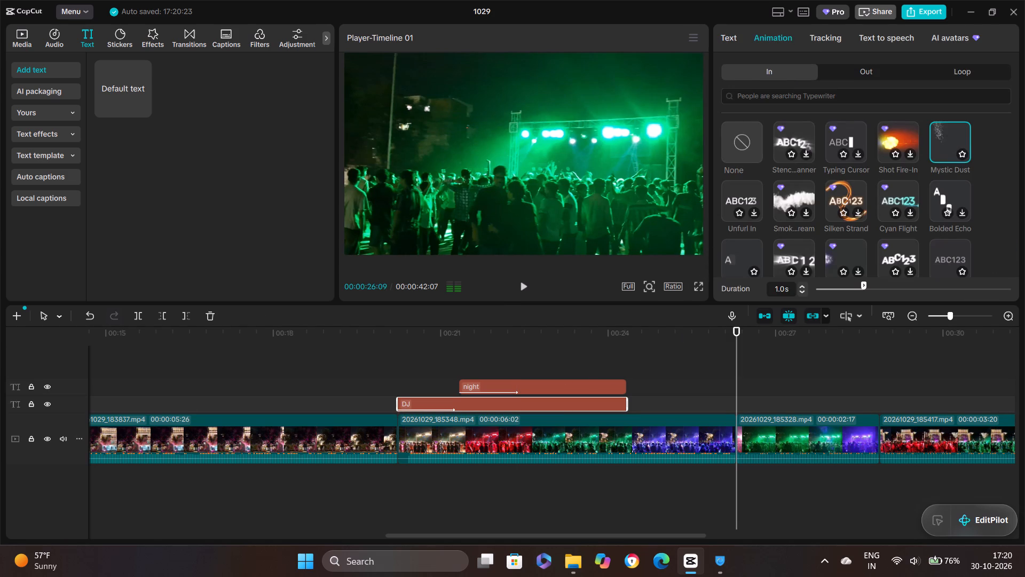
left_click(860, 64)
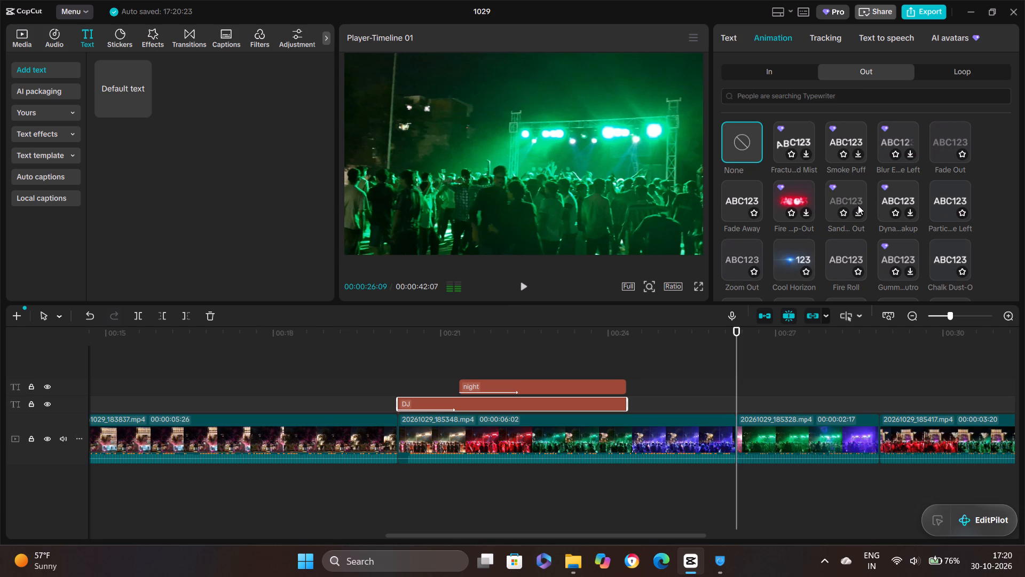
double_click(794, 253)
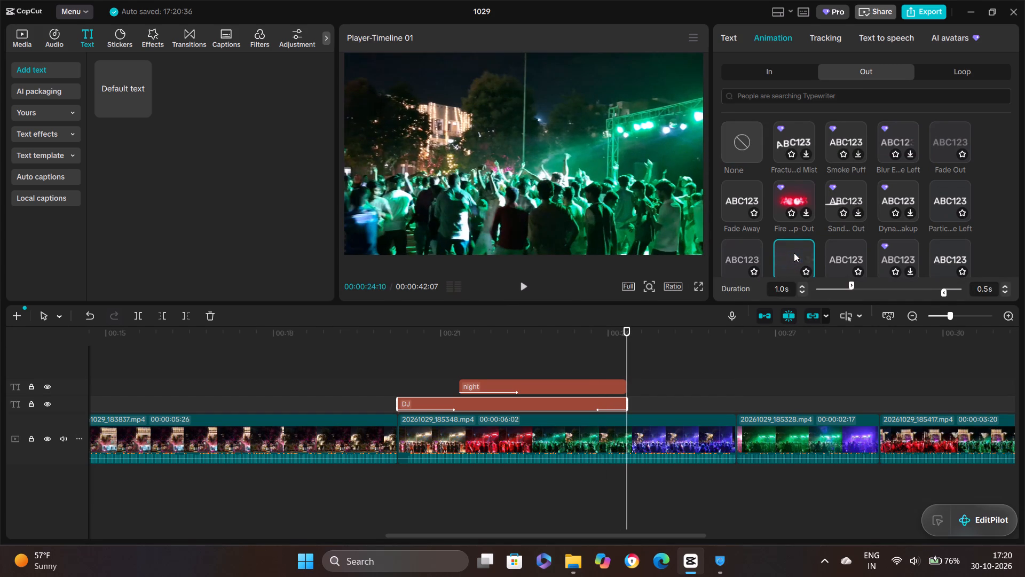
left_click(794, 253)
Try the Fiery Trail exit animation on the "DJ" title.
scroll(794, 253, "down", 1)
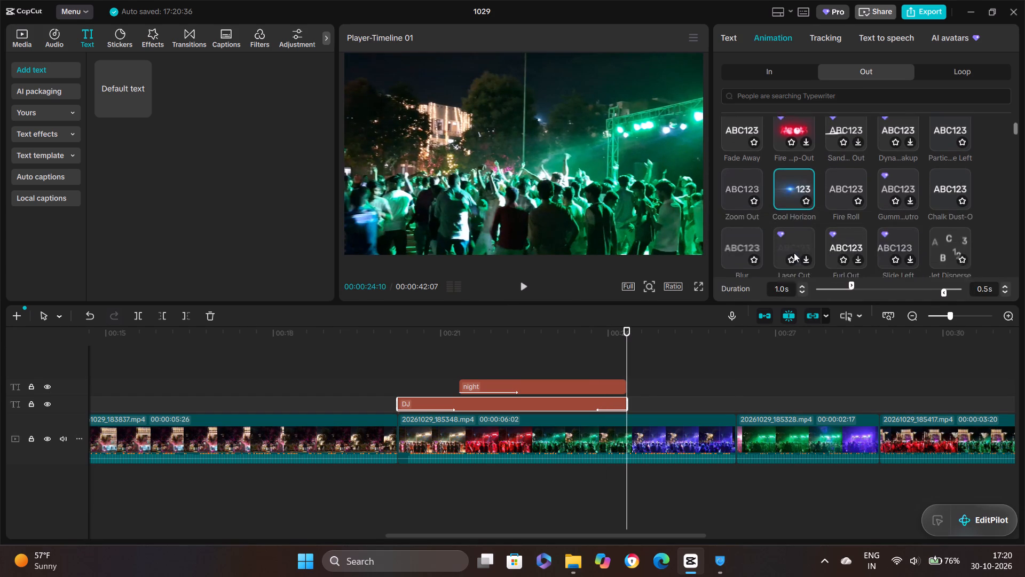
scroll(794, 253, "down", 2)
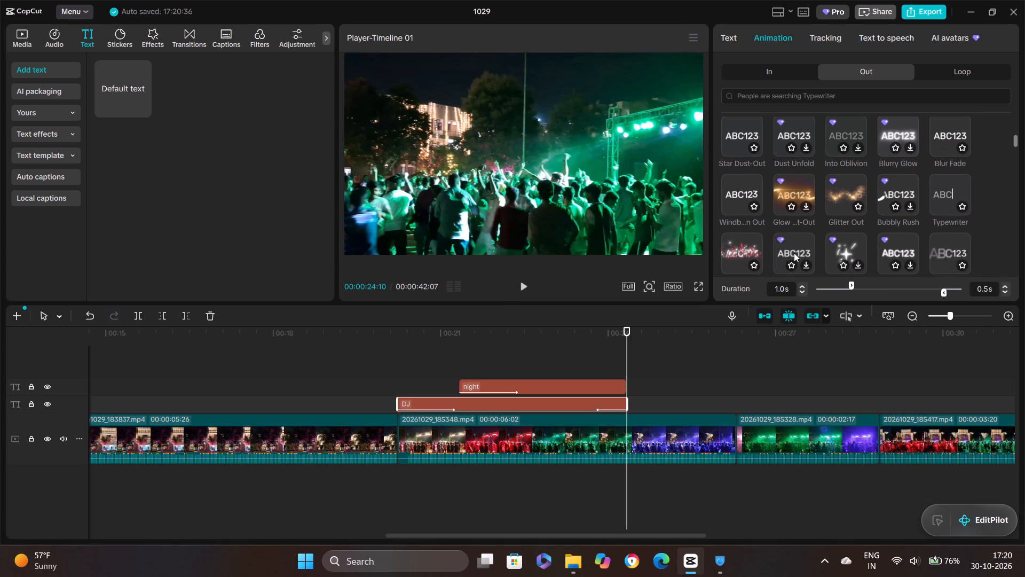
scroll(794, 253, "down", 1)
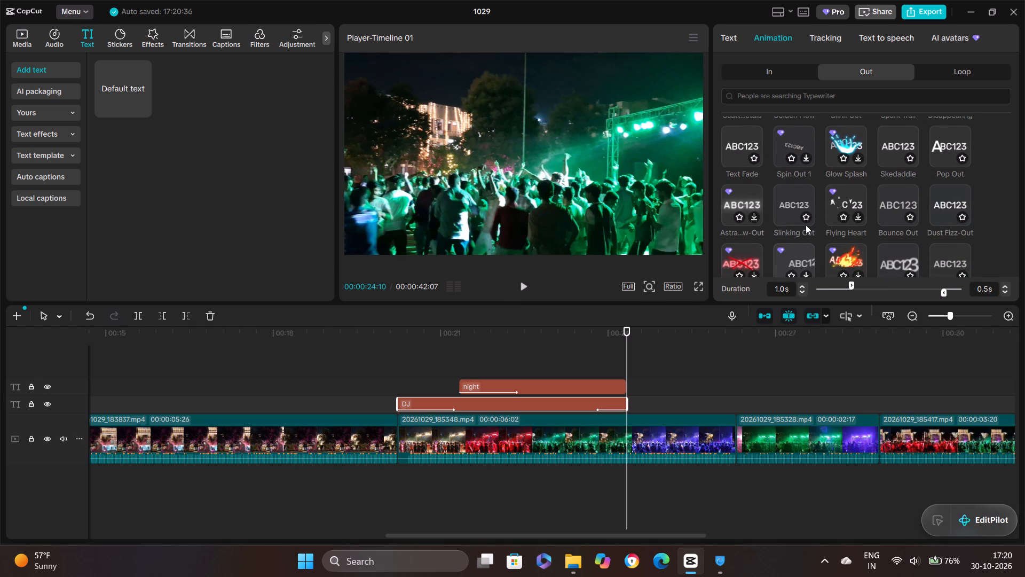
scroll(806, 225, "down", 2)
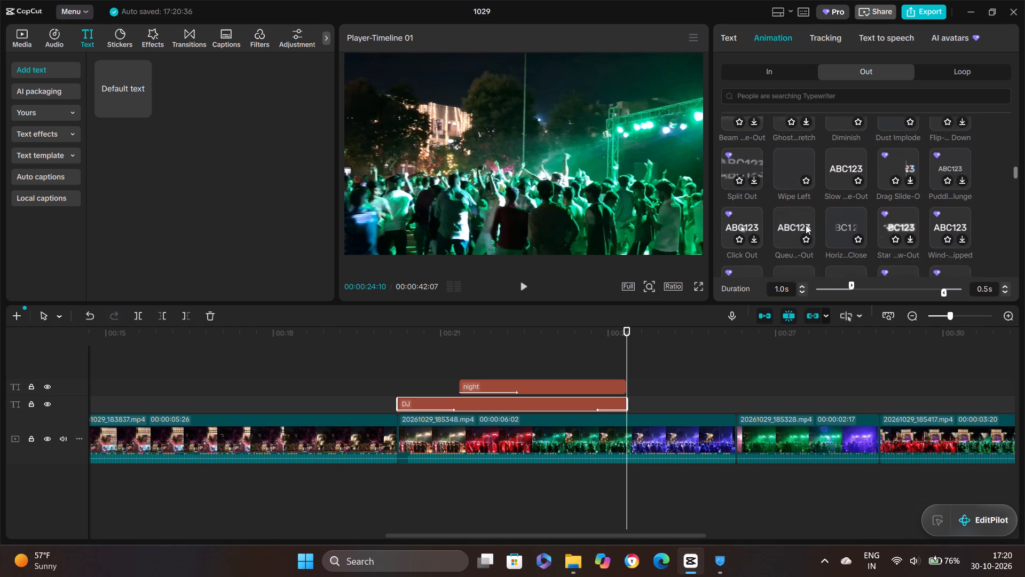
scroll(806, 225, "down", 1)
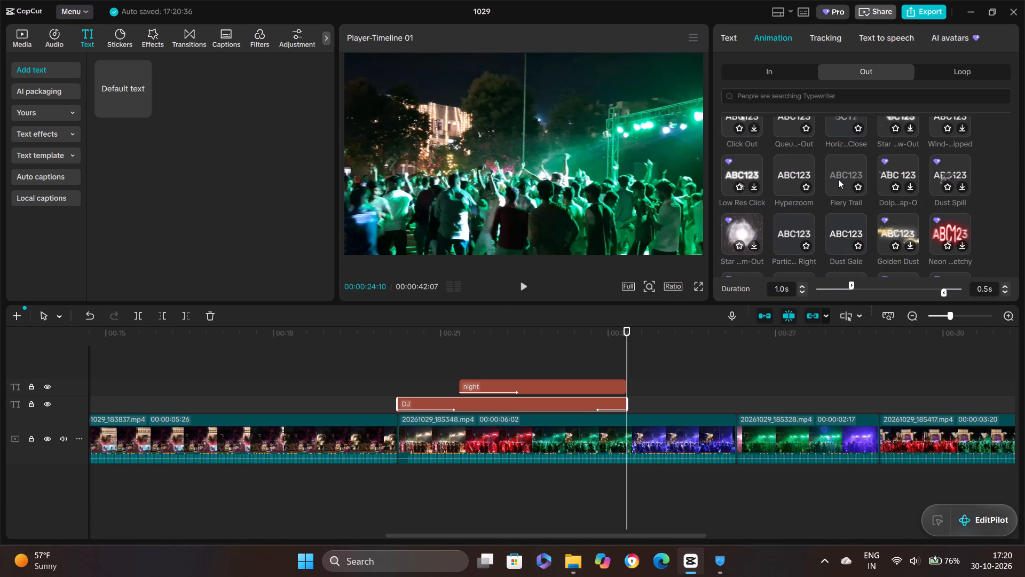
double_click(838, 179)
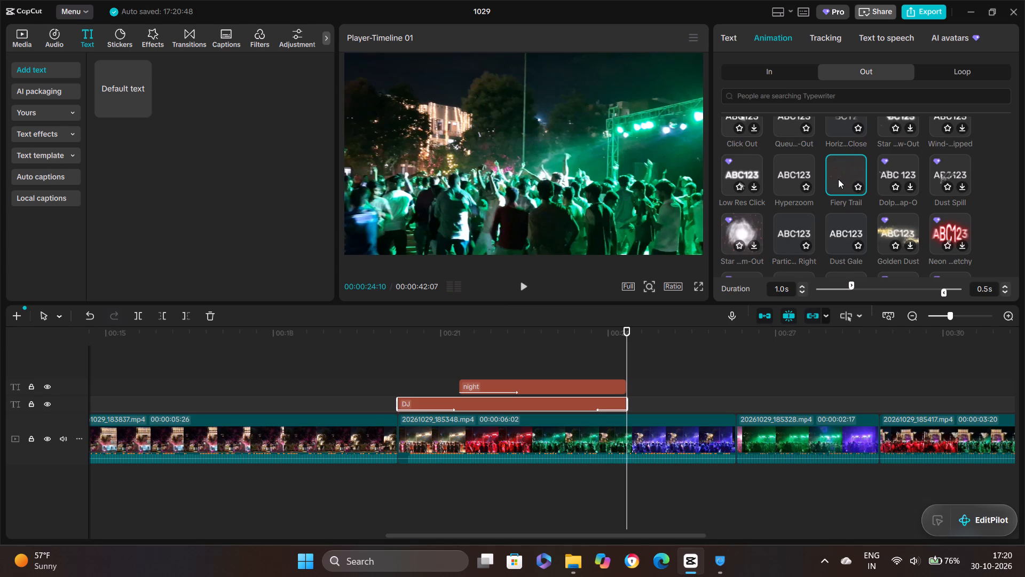
Apply the Whirl Glow exit animation to the "DJ" title.
scroll(838, 179, "down", 2)
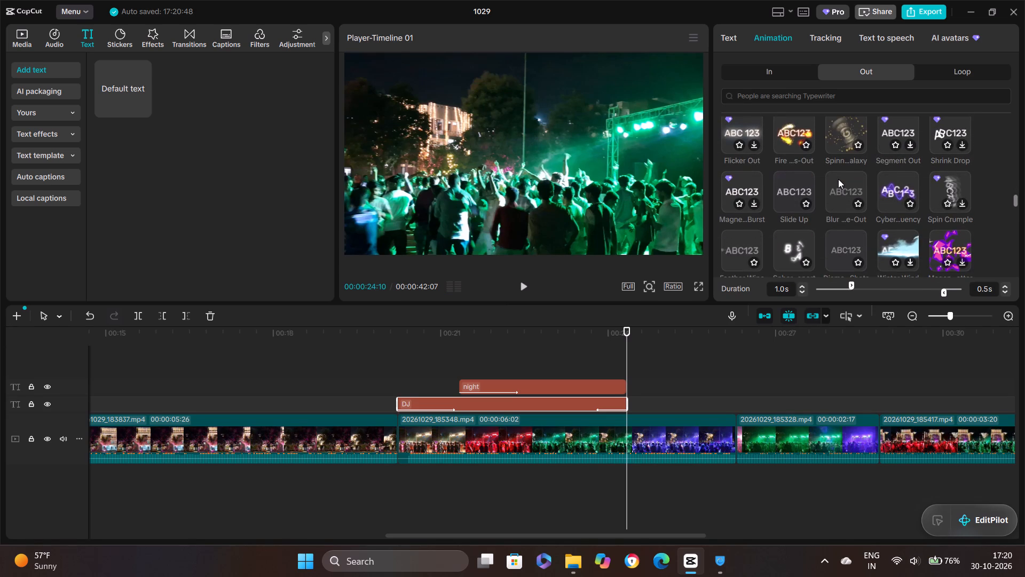
scroll(838, 179, "down", 1)
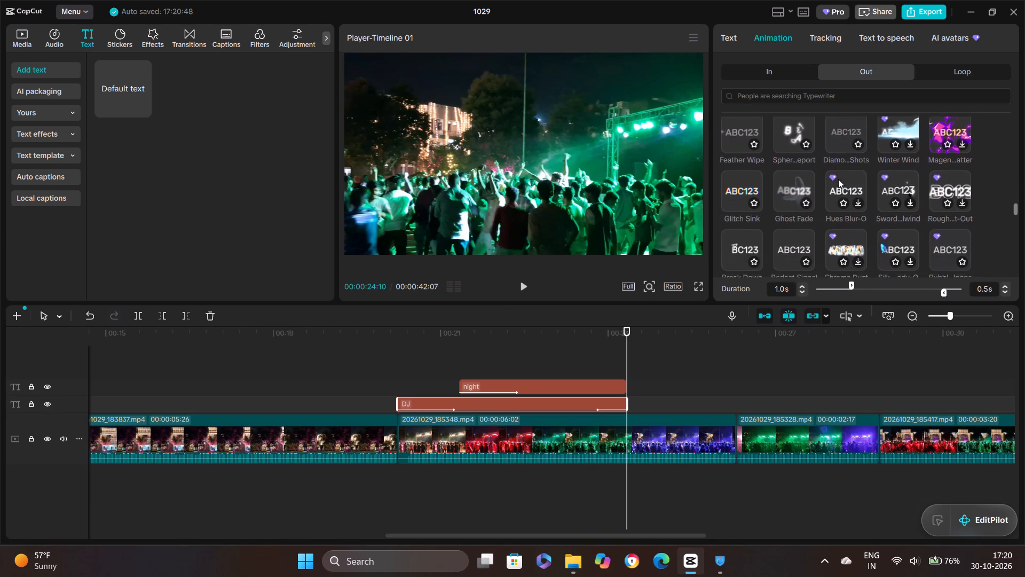
scroll(838, 179, "down", 2)
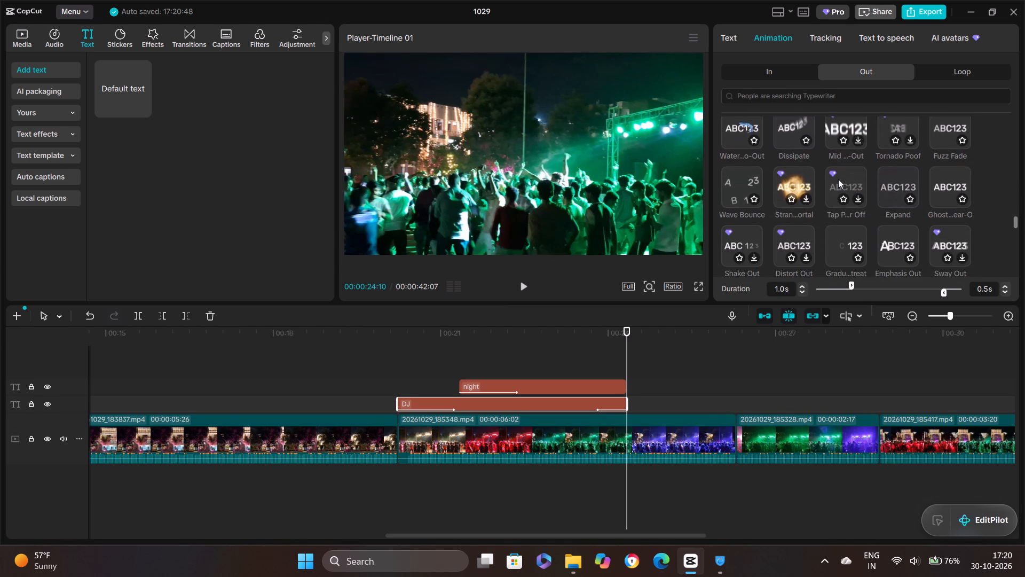
scroll(838, 179, "down", 2)
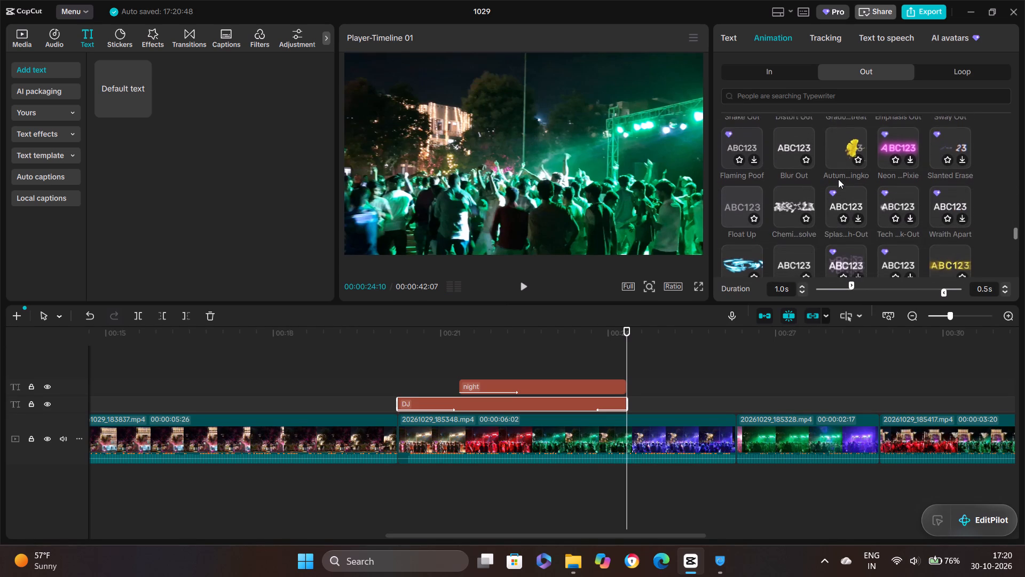
scroll(838, 179, "down", 1)
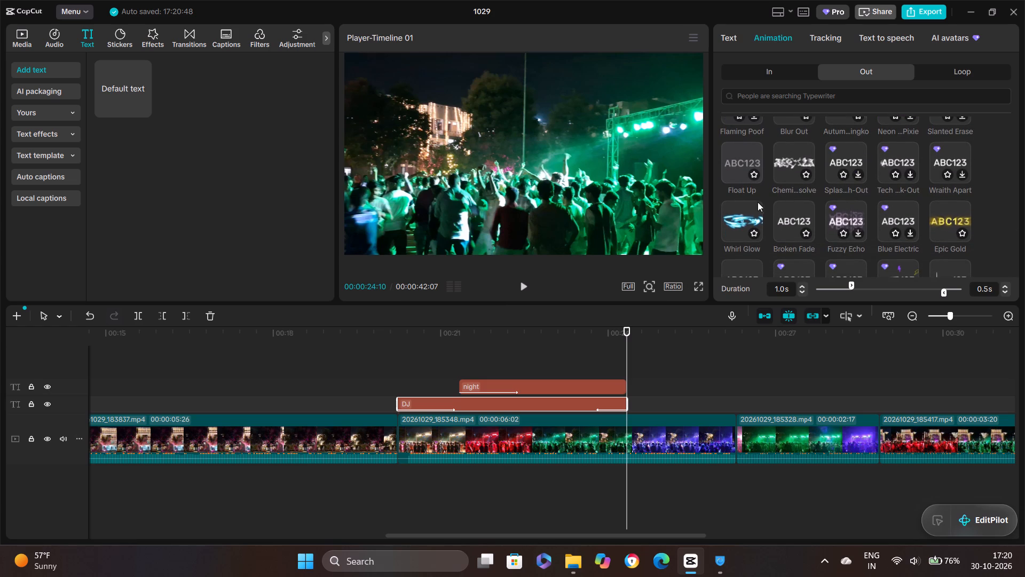
double_click(749, 217)
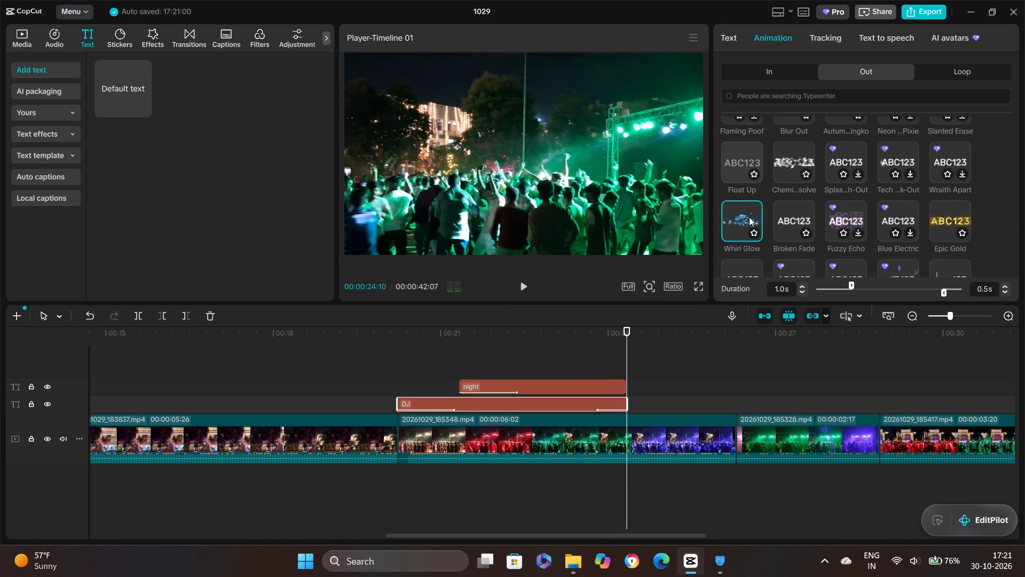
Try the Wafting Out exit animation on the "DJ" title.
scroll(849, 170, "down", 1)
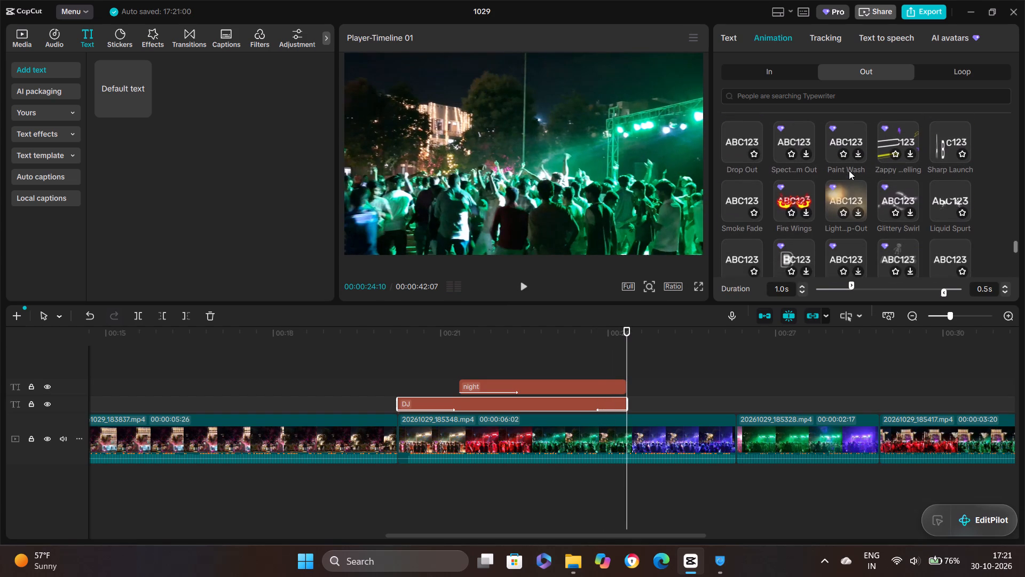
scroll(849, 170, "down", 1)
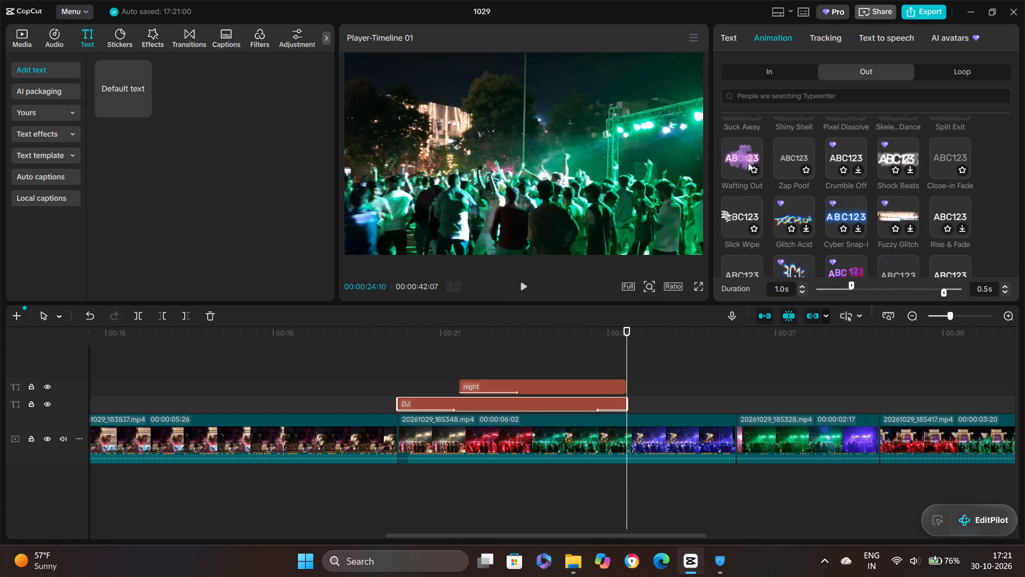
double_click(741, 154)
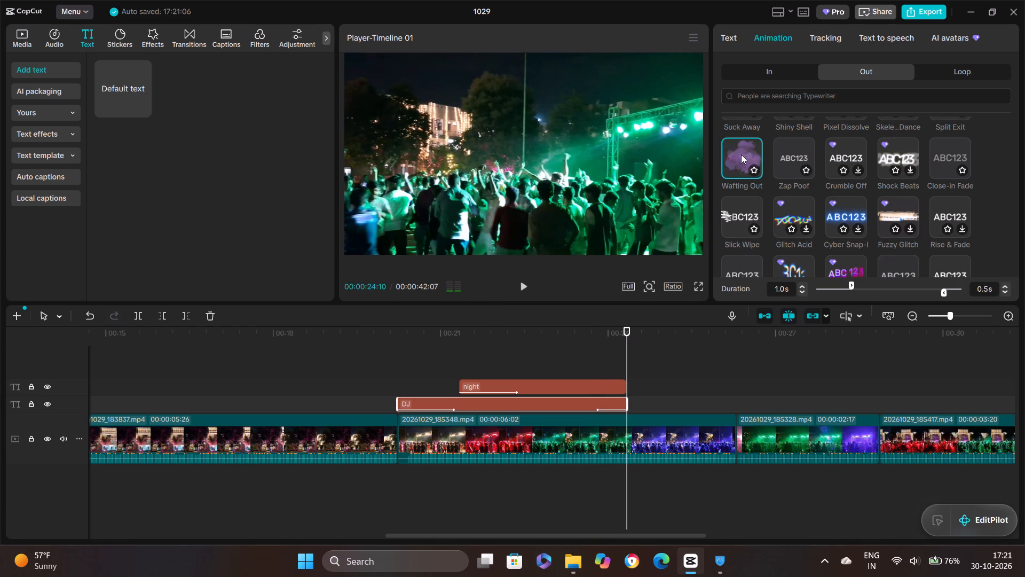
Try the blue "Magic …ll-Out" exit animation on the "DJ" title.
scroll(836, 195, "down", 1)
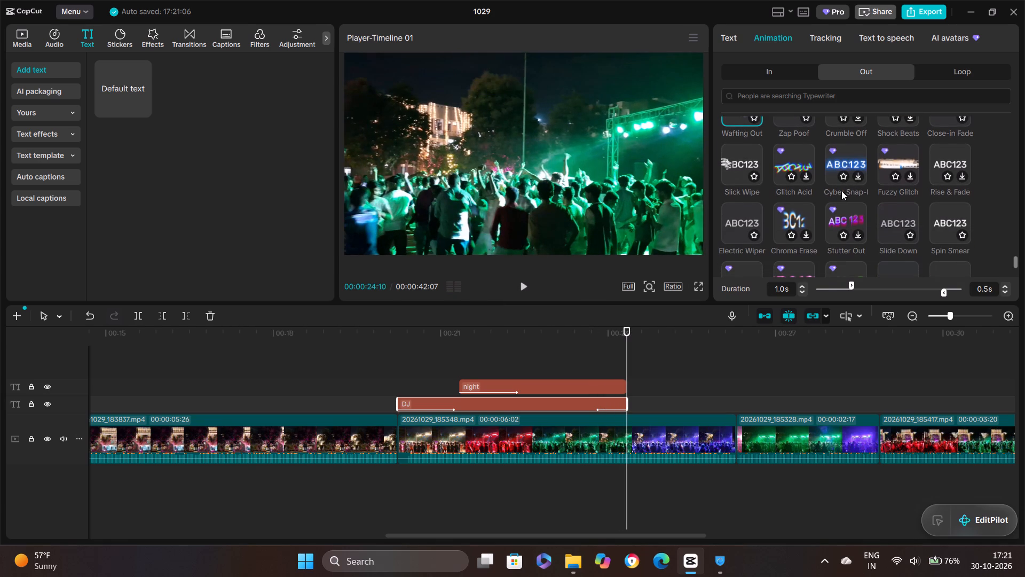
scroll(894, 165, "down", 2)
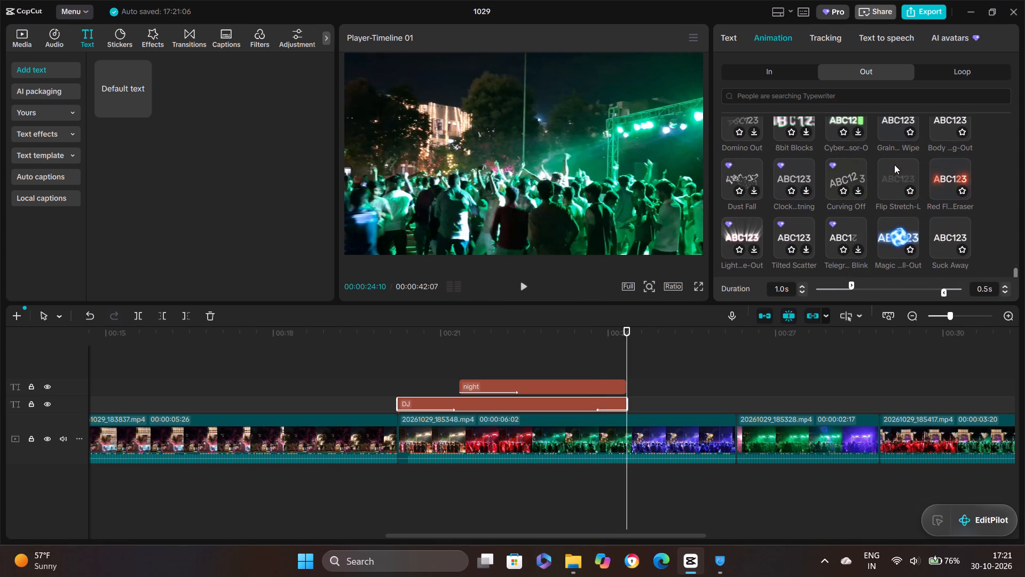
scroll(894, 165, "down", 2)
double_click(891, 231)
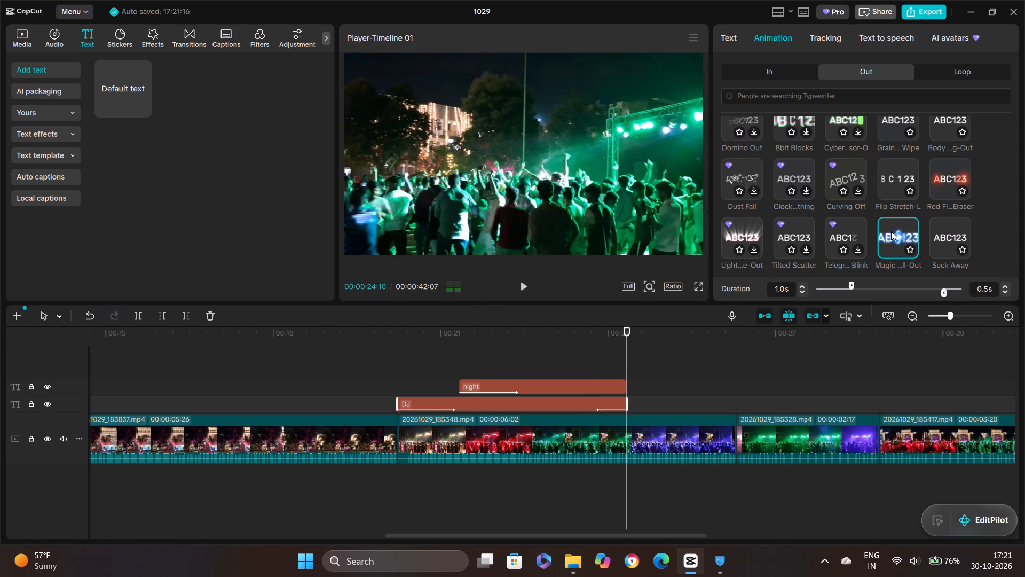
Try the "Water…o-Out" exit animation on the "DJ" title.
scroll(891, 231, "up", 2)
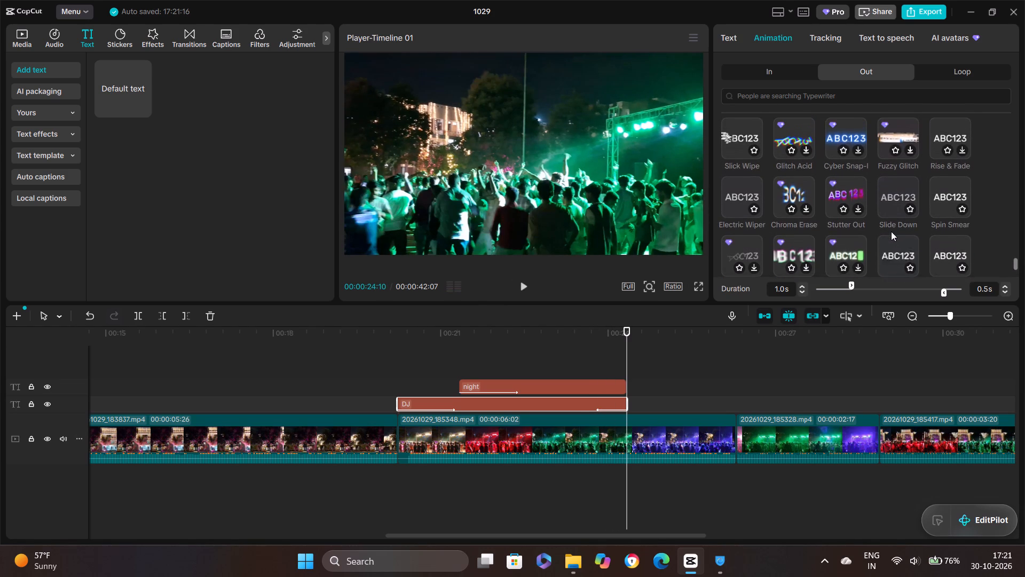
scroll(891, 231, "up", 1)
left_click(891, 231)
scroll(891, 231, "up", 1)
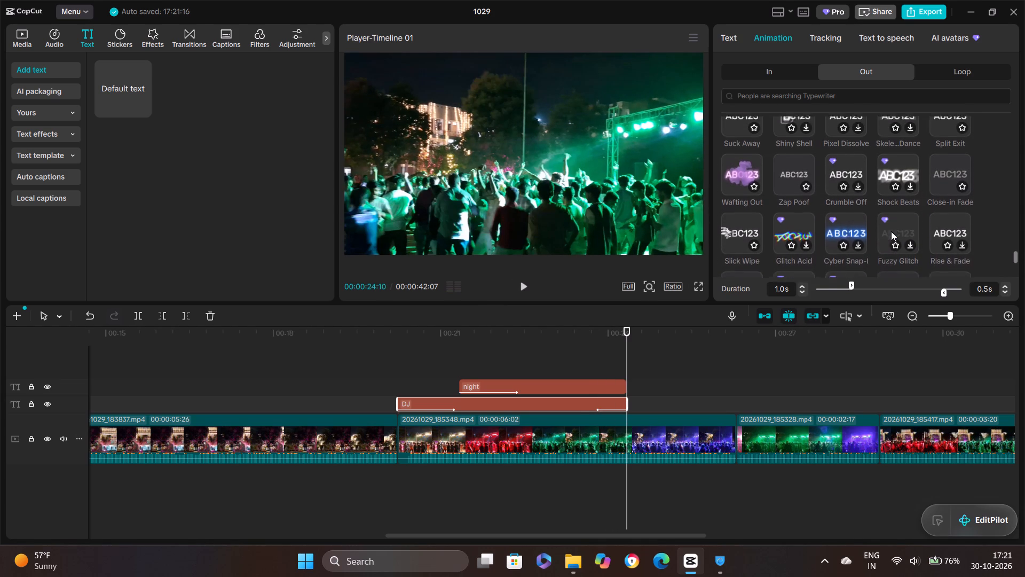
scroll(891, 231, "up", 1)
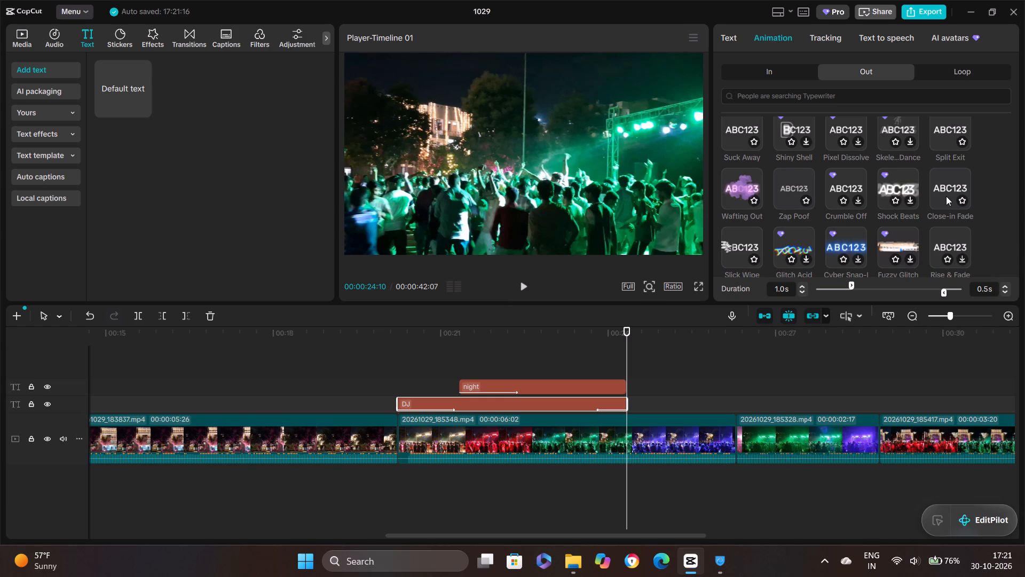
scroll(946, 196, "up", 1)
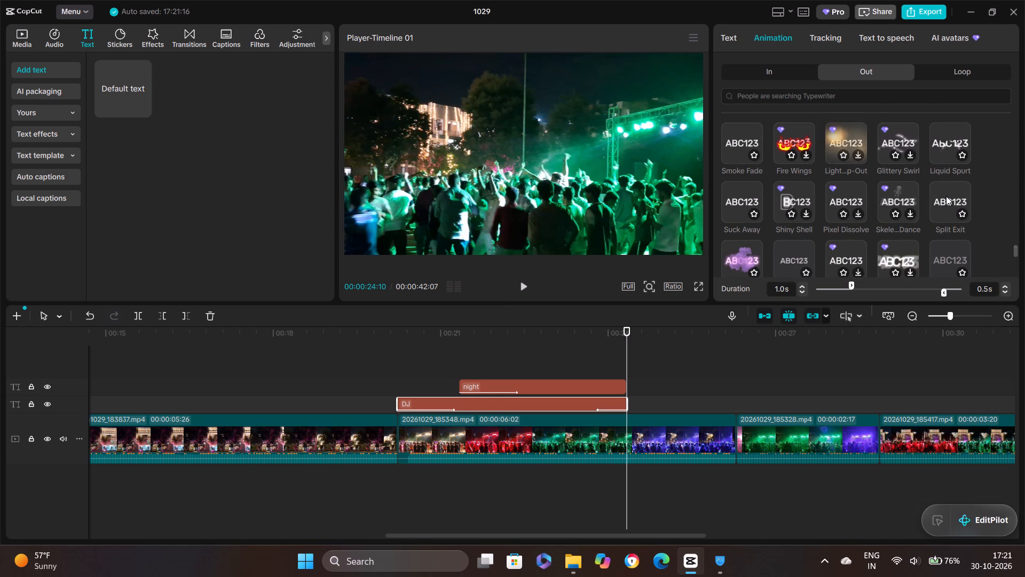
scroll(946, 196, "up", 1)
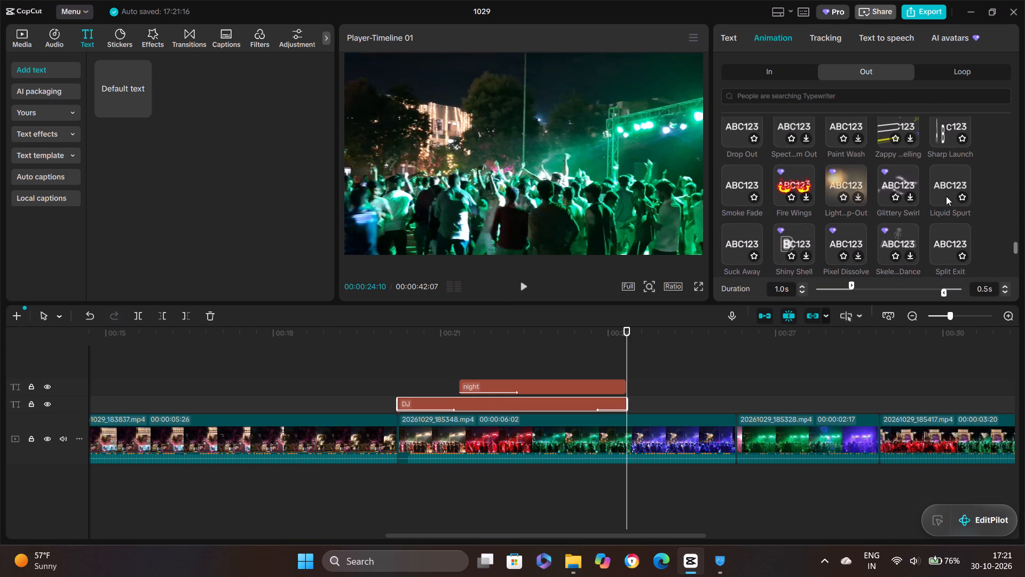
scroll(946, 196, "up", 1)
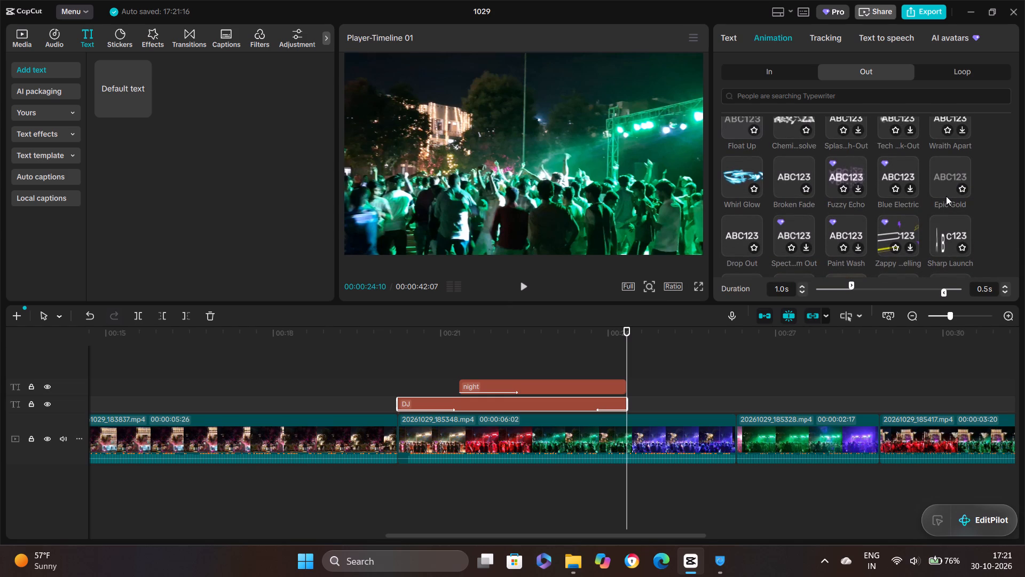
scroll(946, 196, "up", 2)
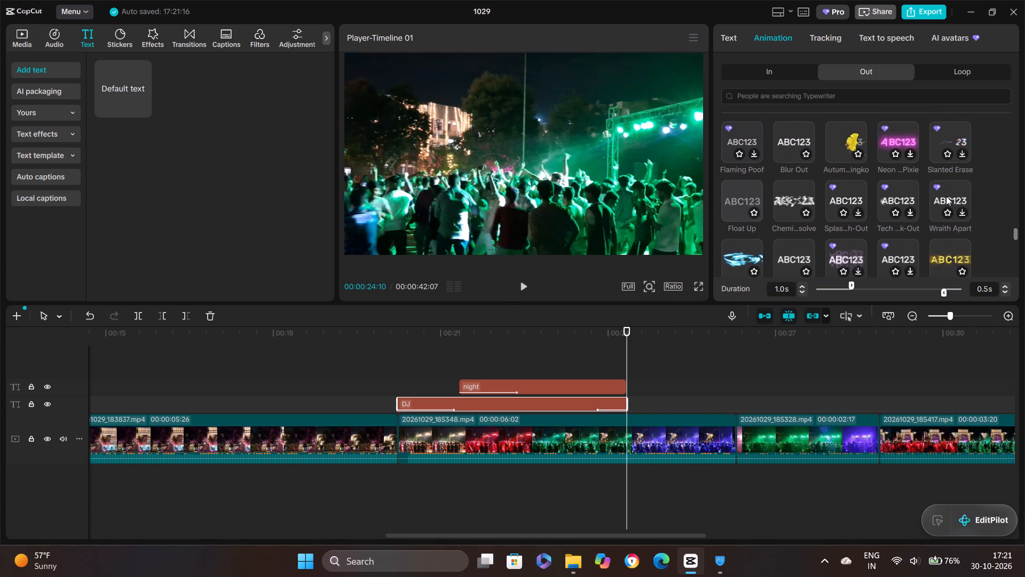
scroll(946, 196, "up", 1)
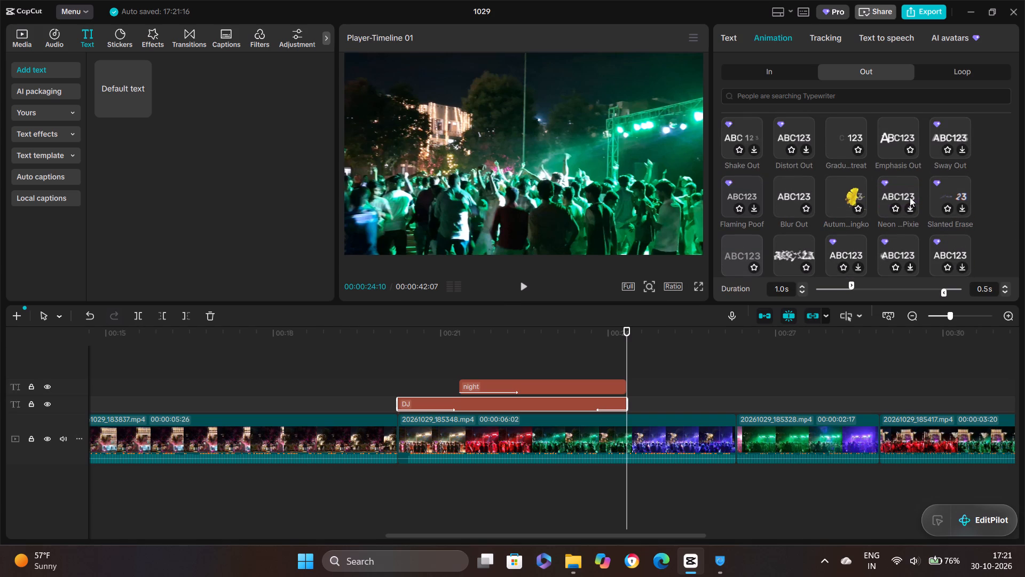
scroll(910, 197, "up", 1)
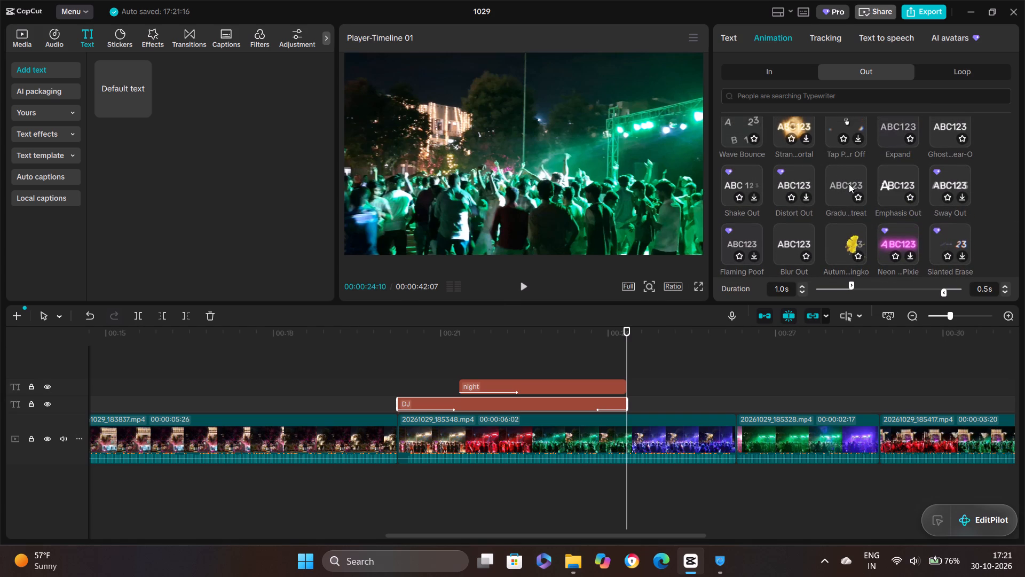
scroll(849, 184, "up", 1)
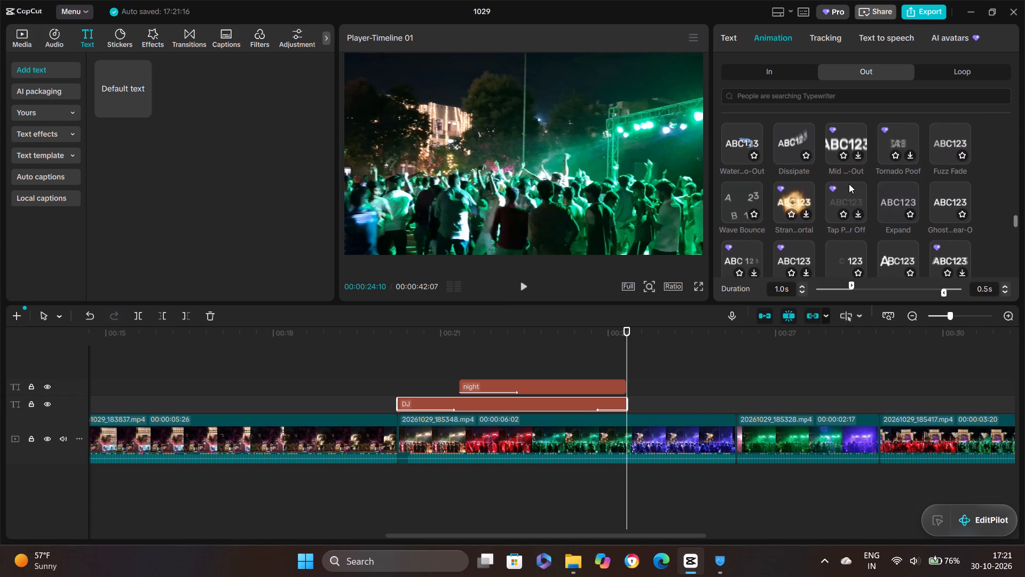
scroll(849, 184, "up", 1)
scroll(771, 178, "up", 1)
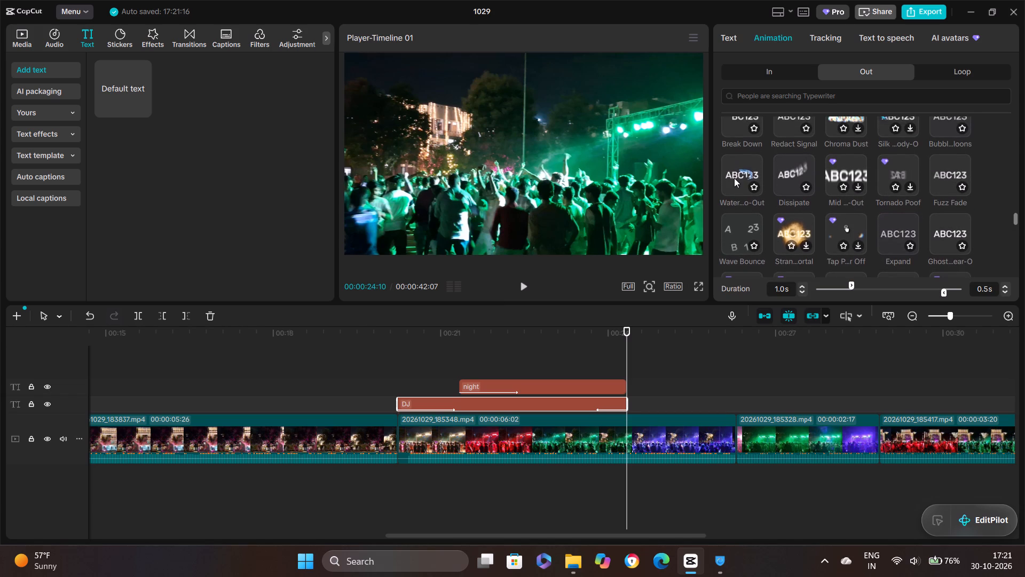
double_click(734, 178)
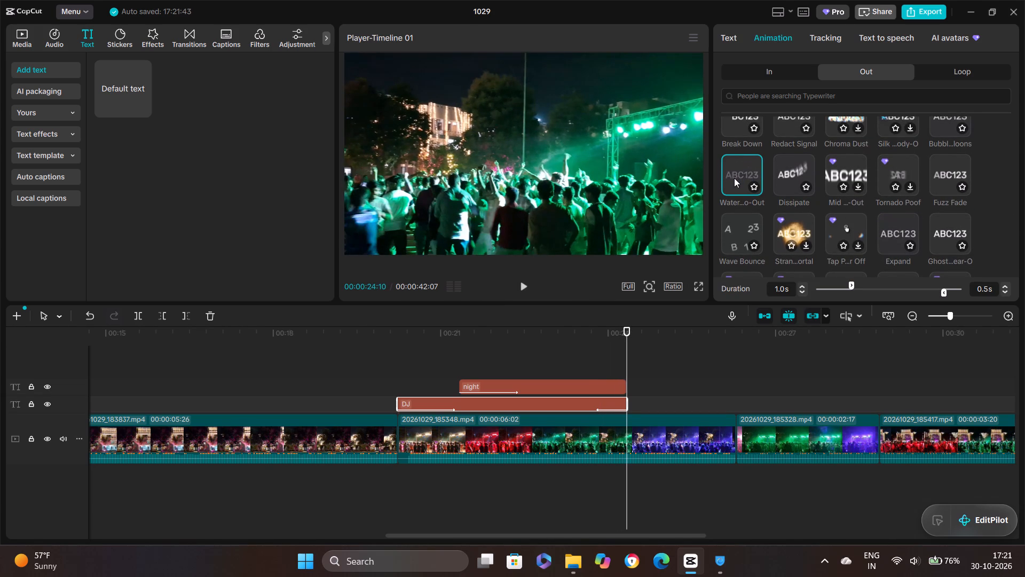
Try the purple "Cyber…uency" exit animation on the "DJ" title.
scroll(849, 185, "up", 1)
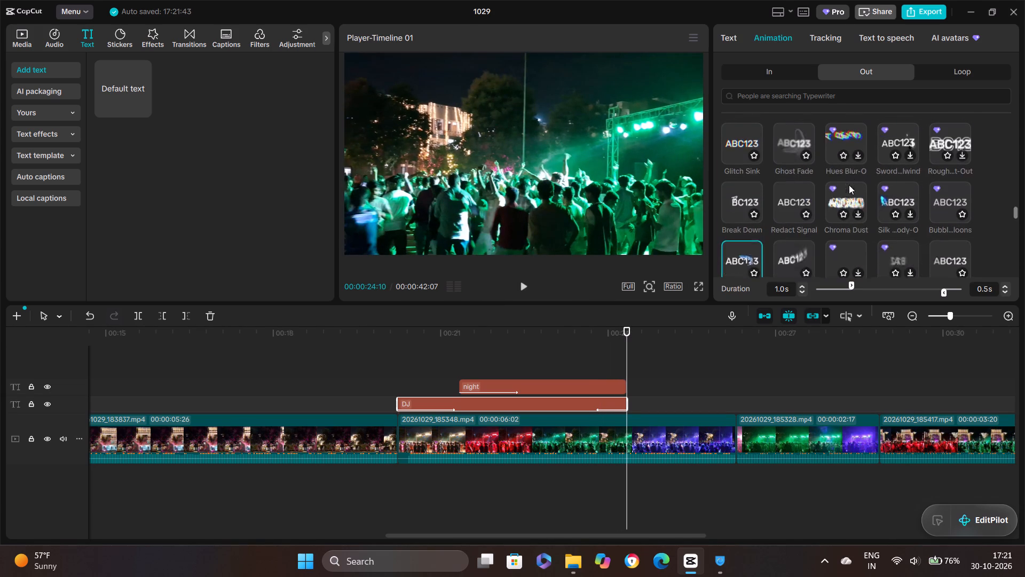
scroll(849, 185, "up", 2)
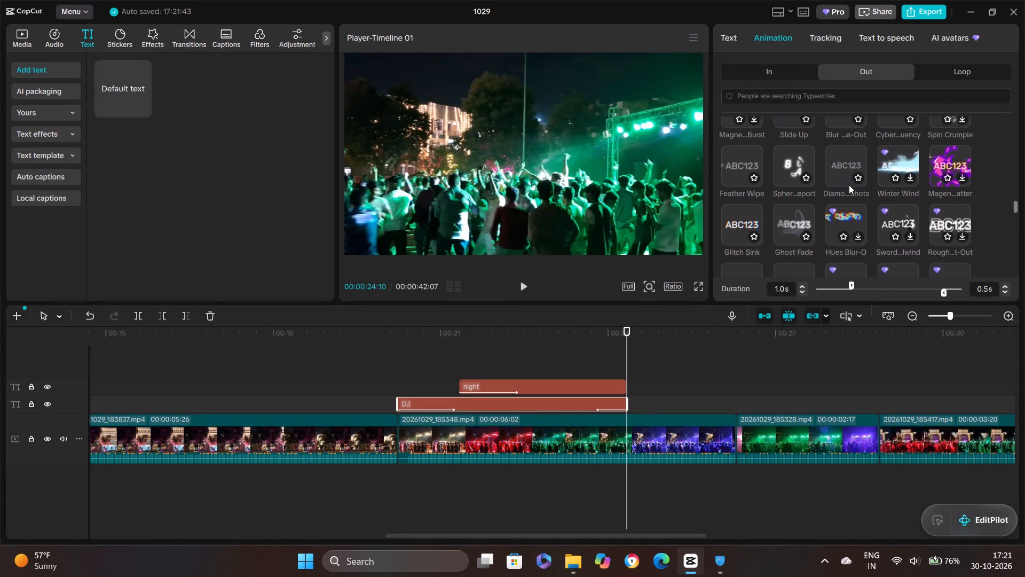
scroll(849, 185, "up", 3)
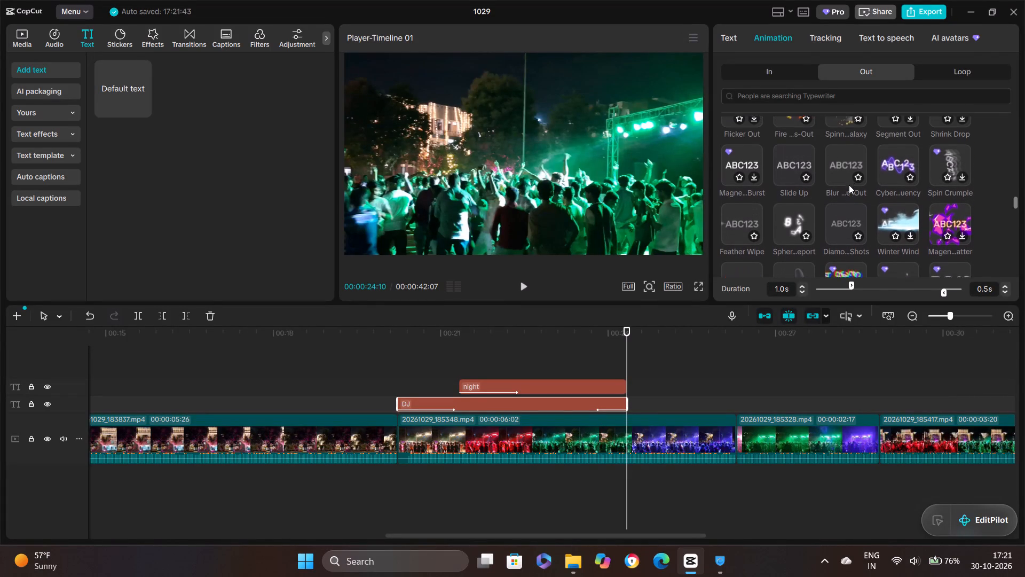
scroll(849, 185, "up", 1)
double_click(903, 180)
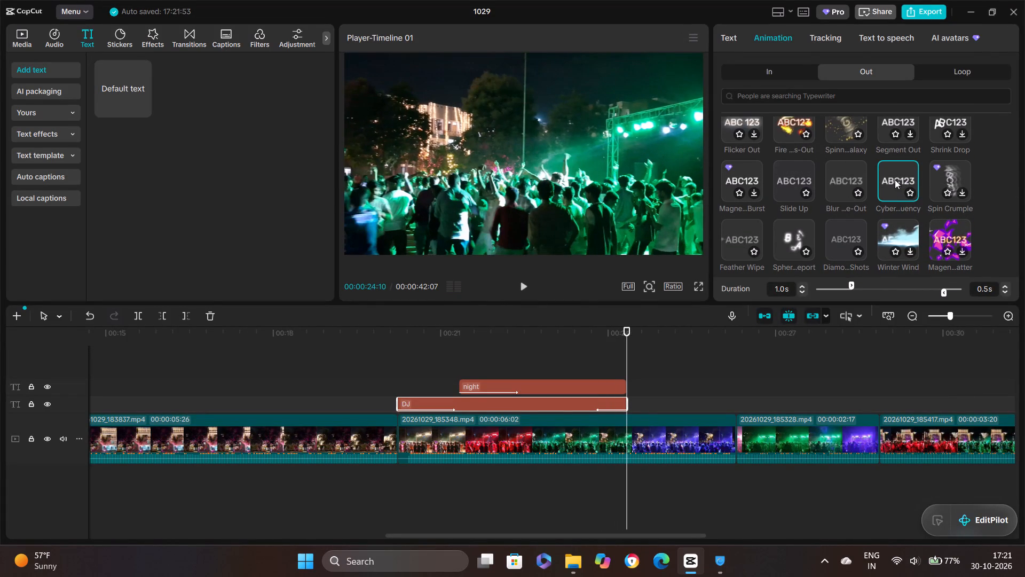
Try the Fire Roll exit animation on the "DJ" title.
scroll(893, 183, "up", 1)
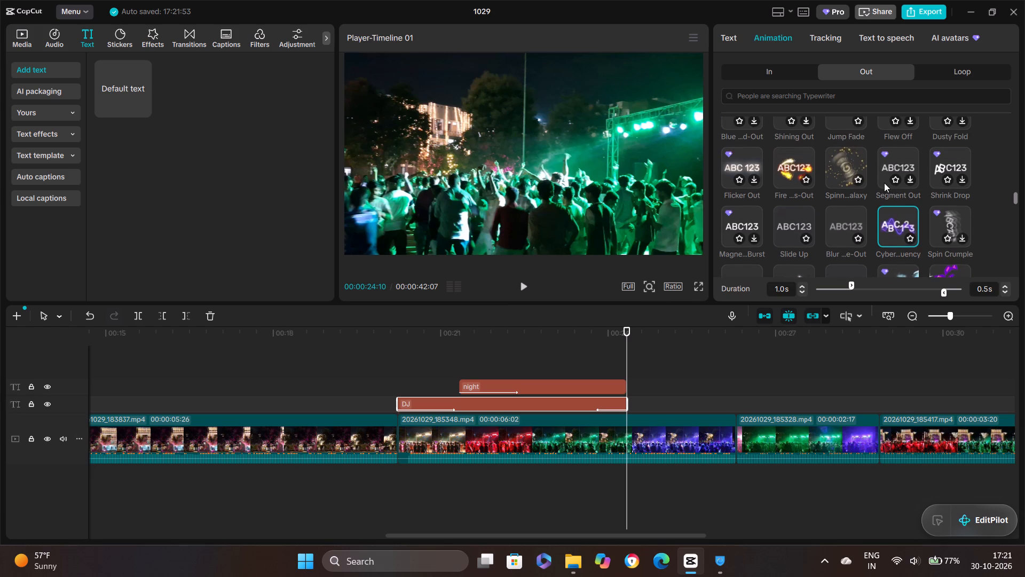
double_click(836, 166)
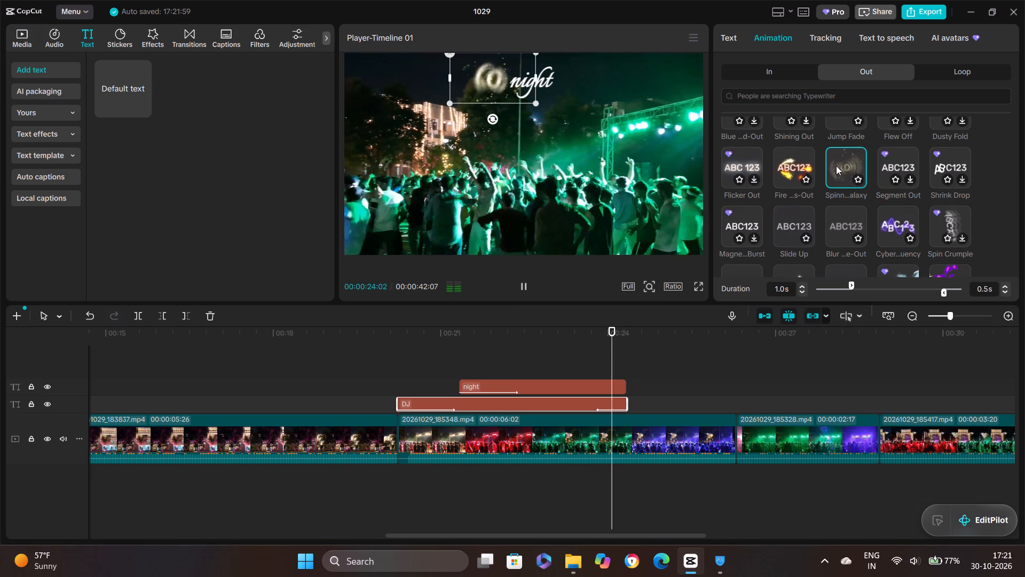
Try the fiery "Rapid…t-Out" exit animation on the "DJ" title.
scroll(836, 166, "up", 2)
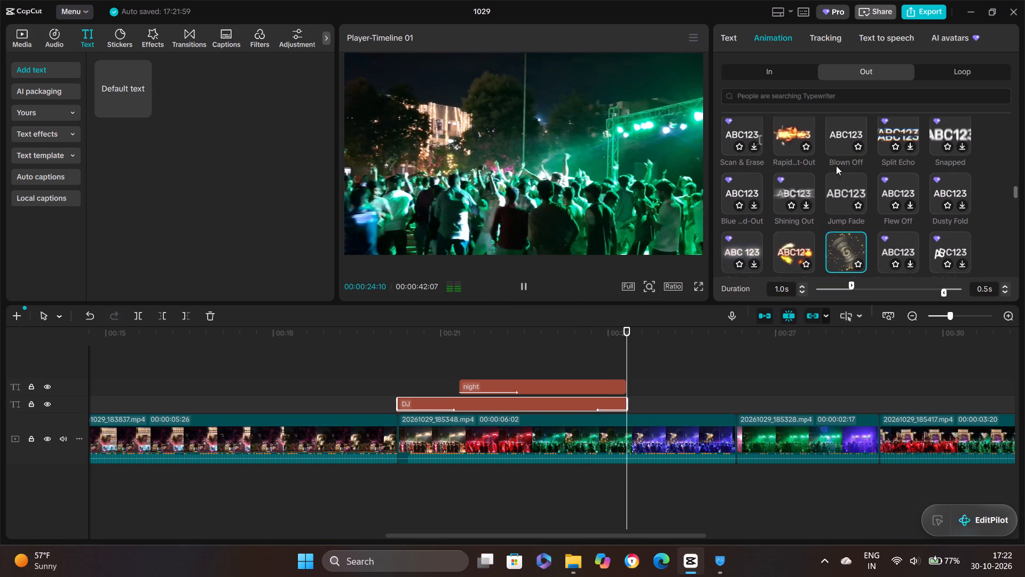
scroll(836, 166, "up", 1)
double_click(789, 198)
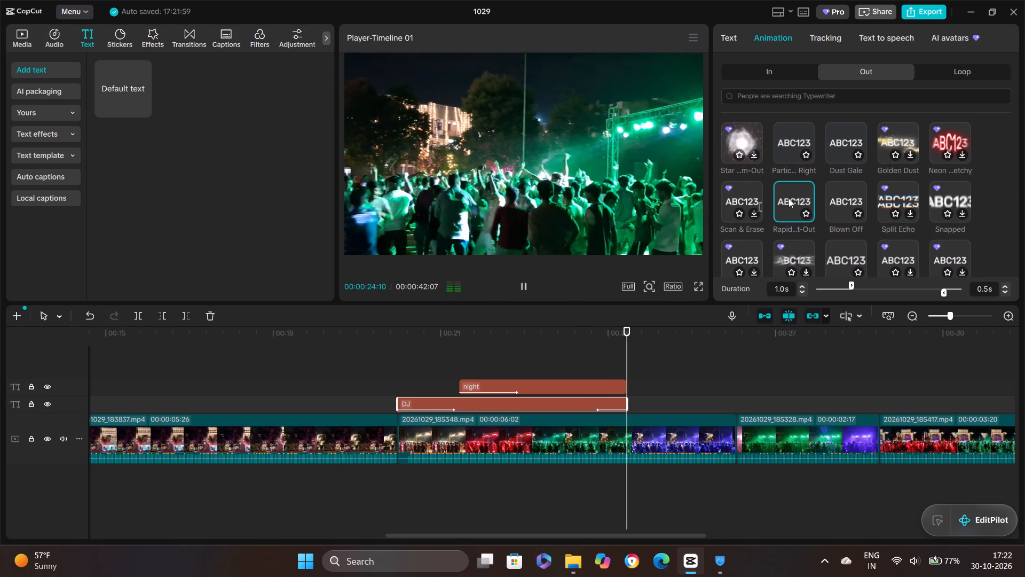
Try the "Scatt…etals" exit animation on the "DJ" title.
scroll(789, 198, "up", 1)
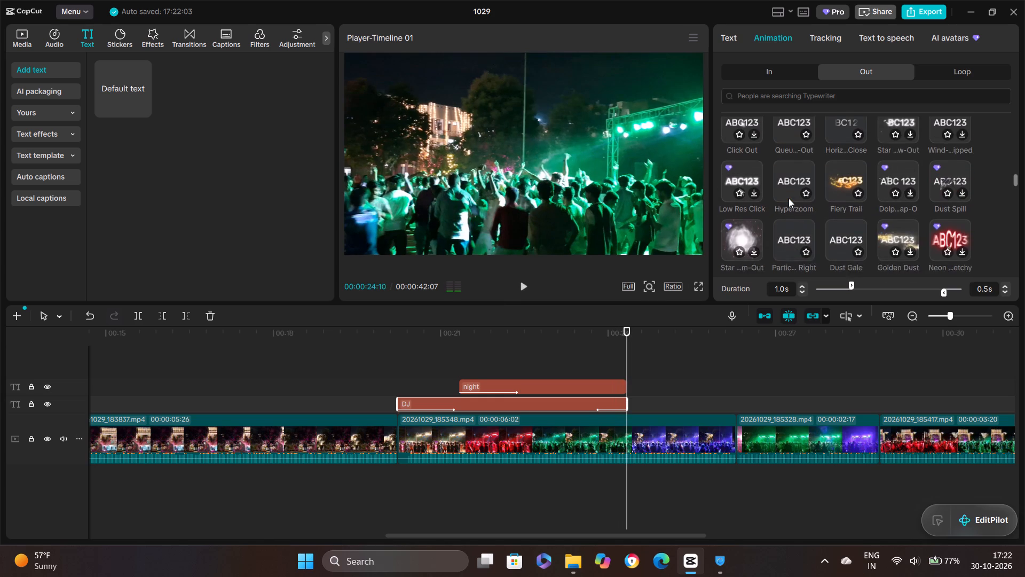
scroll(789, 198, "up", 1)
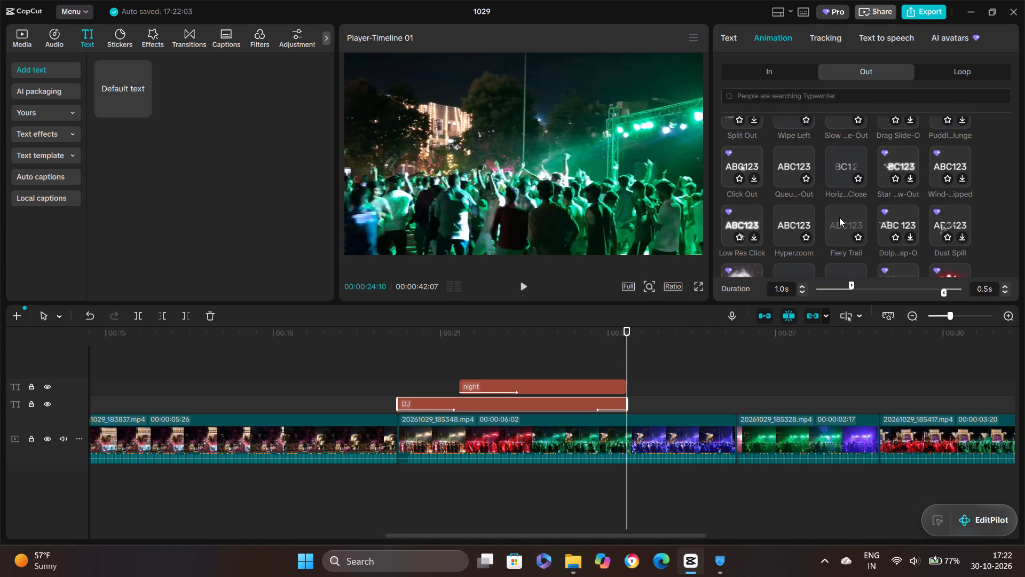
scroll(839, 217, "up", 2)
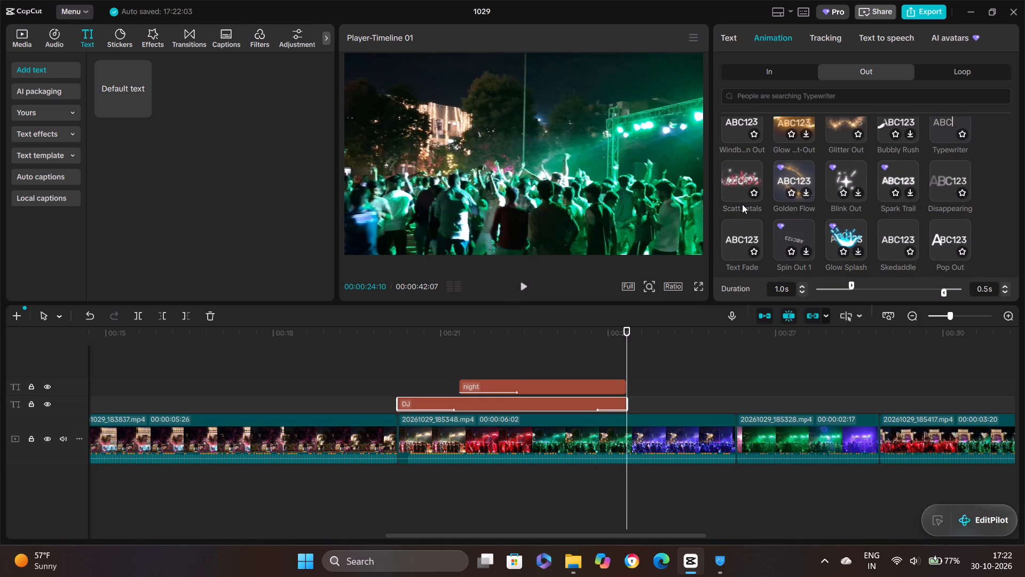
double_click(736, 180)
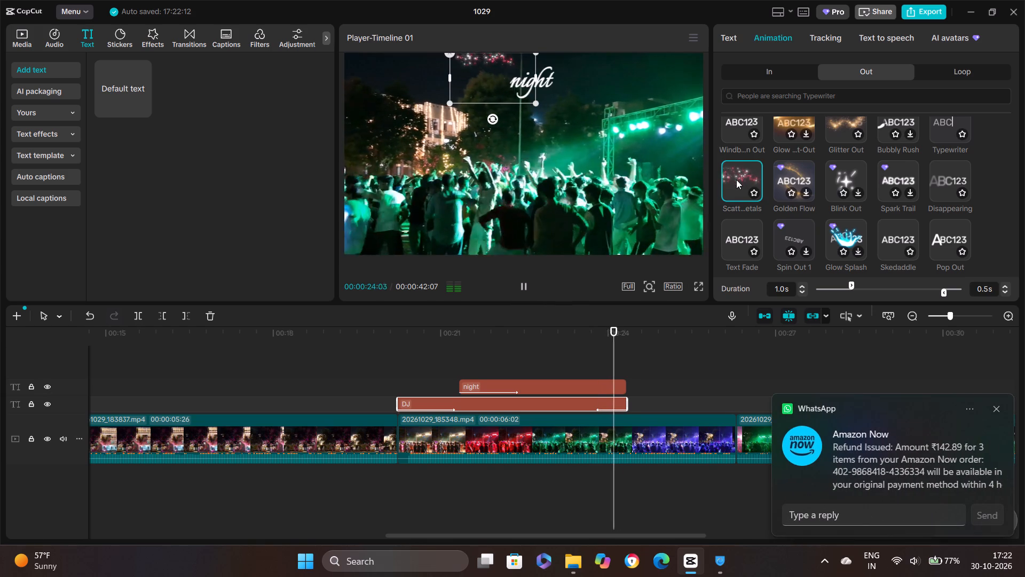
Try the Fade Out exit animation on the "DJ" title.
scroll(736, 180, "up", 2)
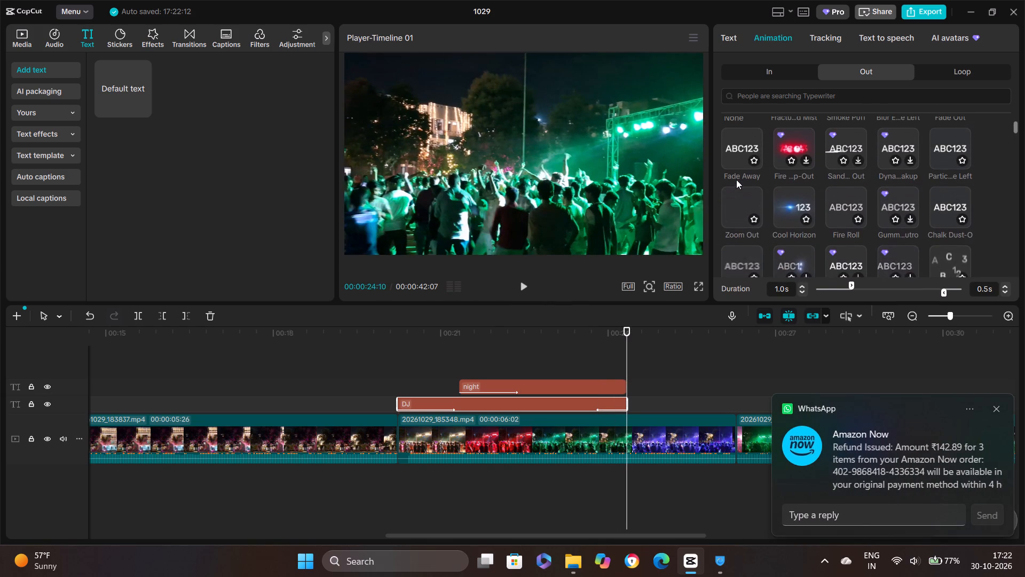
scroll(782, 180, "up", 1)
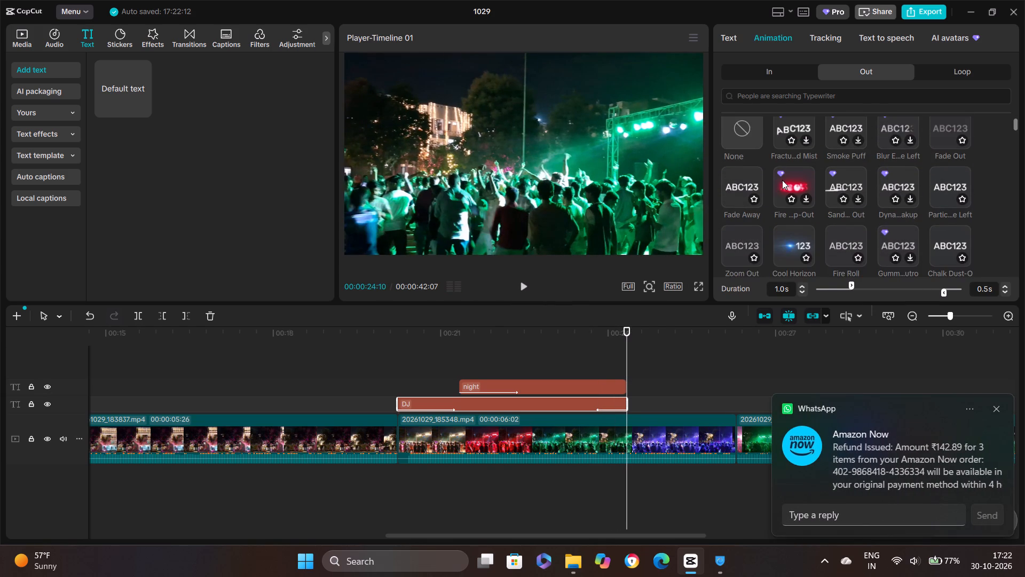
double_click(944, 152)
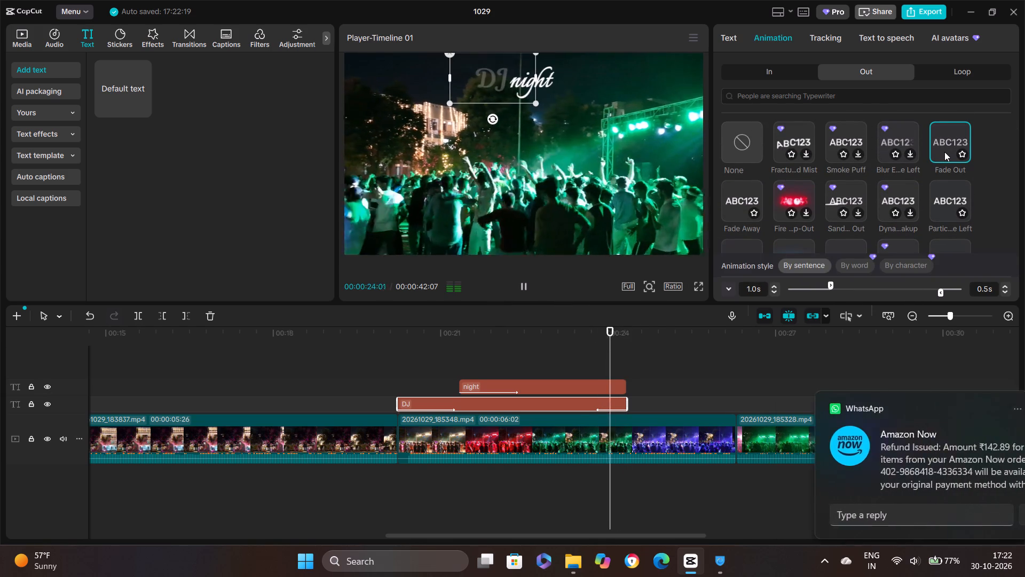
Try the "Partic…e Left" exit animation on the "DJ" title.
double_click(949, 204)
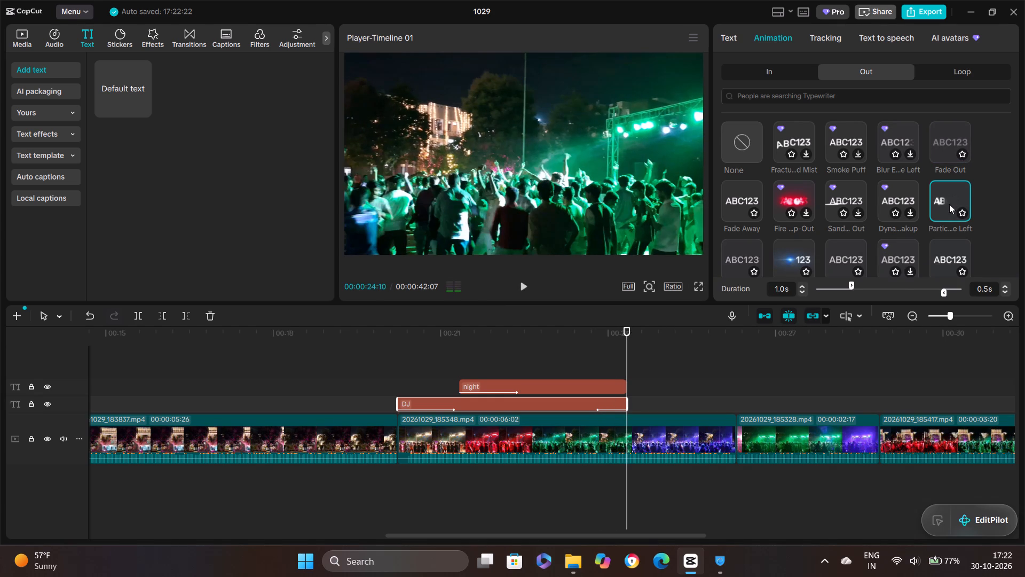
Apply the Fire Roll exit animation to the "DJ" title.
scroll(898, 209, "down", 1)
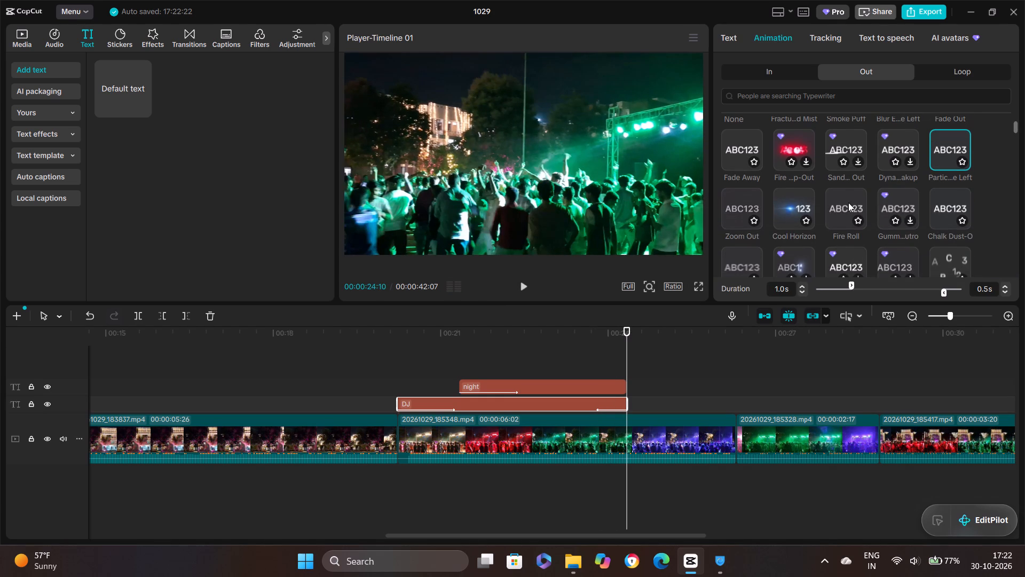
double_click(848, 202)
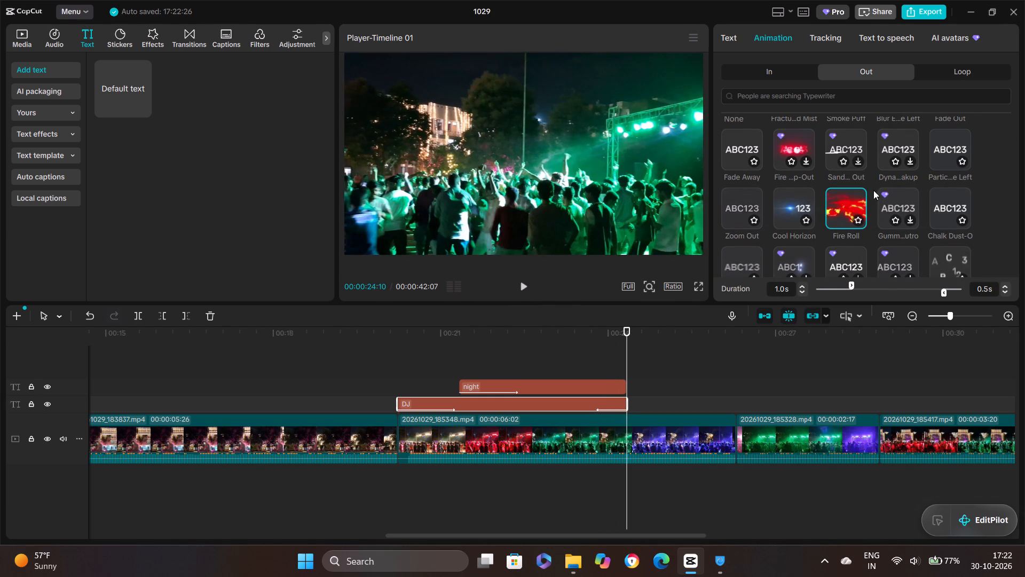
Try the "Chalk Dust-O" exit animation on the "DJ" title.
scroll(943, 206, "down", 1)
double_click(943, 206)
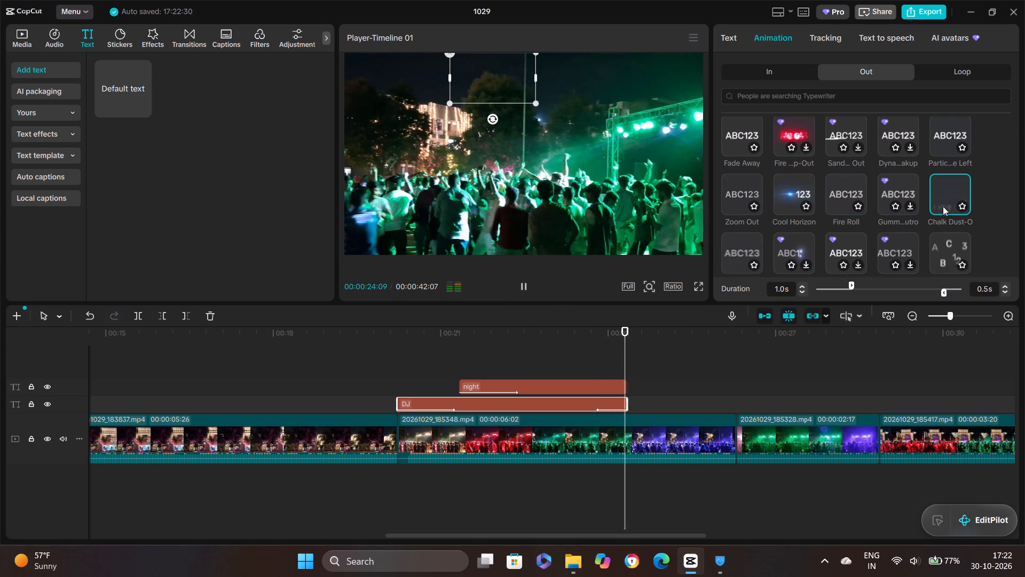
Set the exit animation duration of the "DJ" title to 1.0 s.
scroll(943, 206, "down", 1)
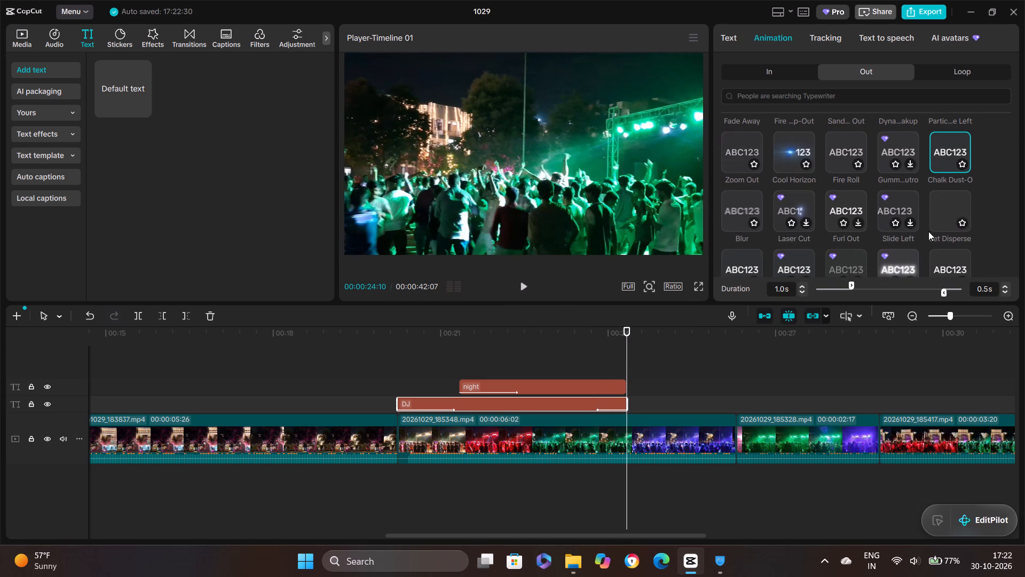
left_click_drag(944, 292, 926, 292)
Apply the Fade Away exit animation to the "DJ" title.
scroll(931, 207, "up", 1)
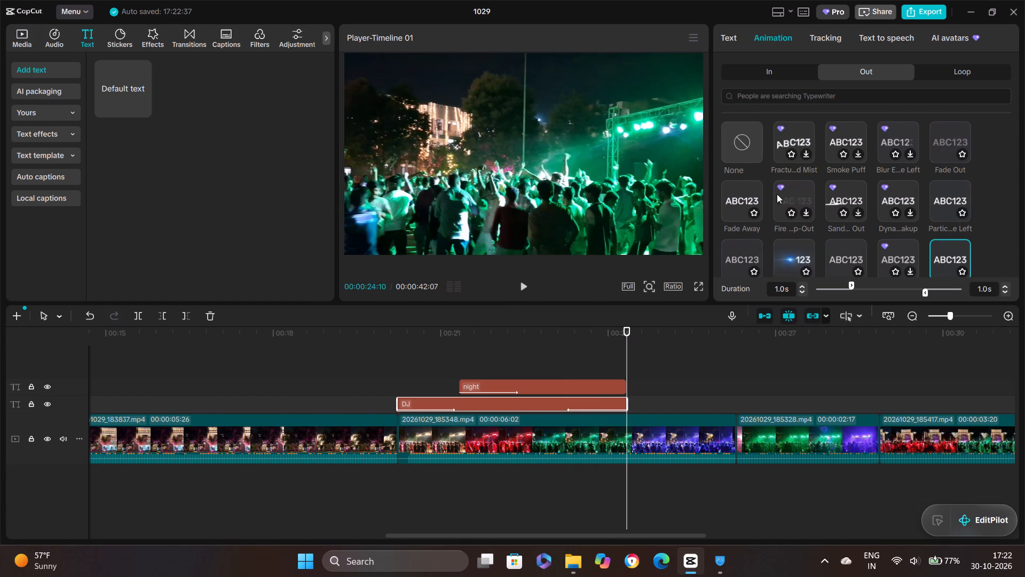
double_click(738, 188)
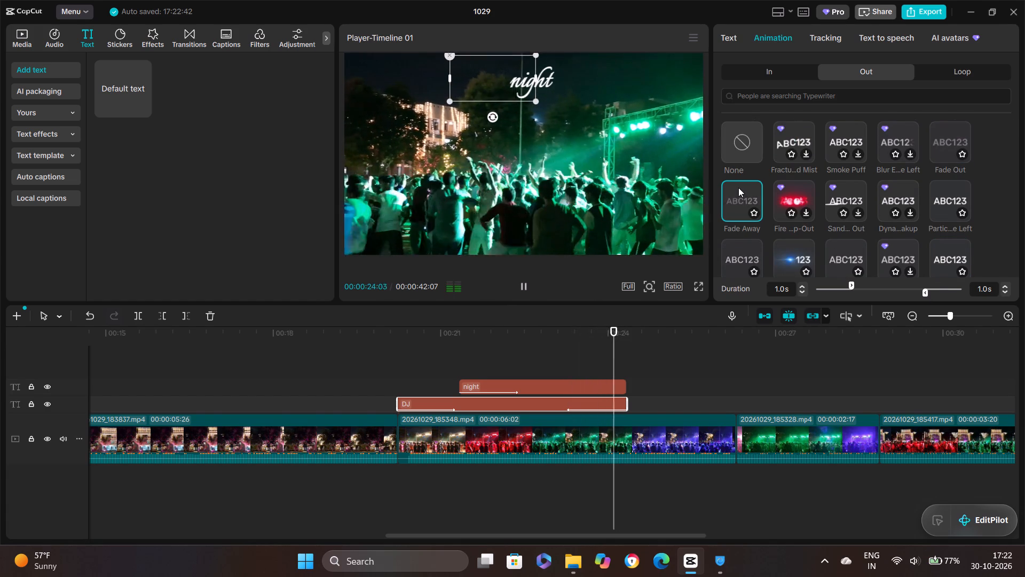
Browse the available exit animations for the "DJ" title to look for alternatives to Fade Away.
scroll(831, 170, "up", 1)
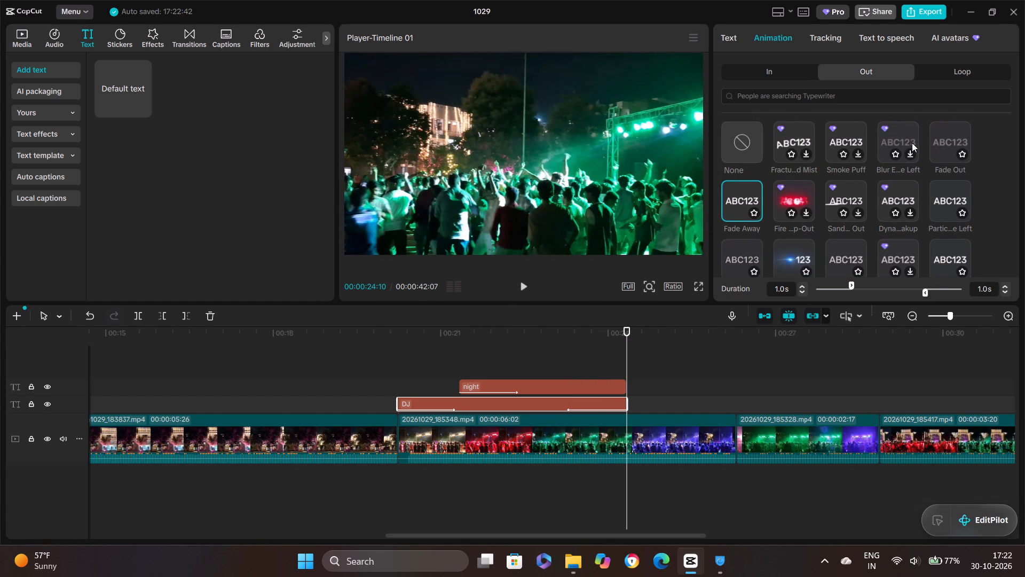
scroll(847, 196, "down", 1)
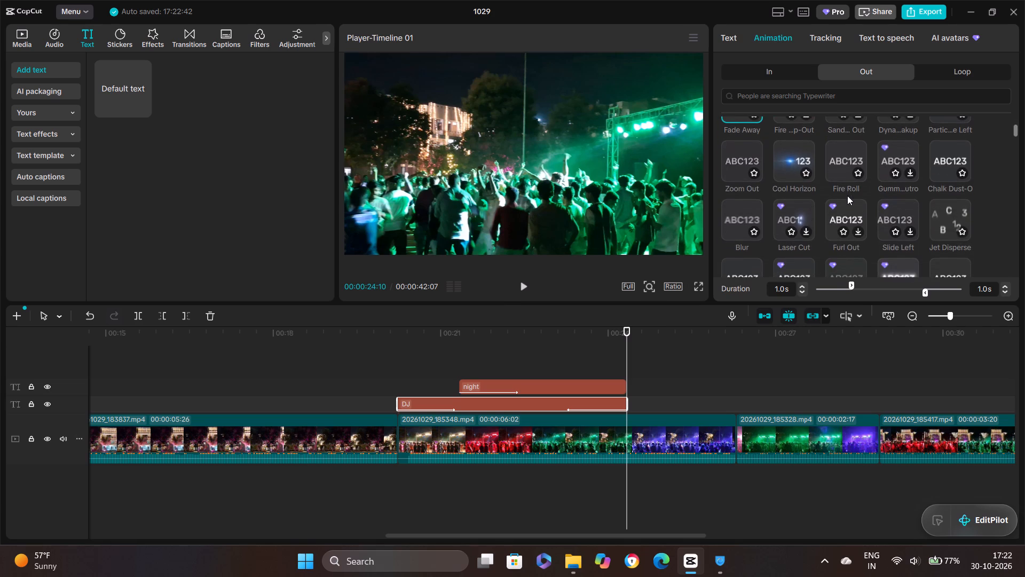
scroll(847, 196, "down", 1)
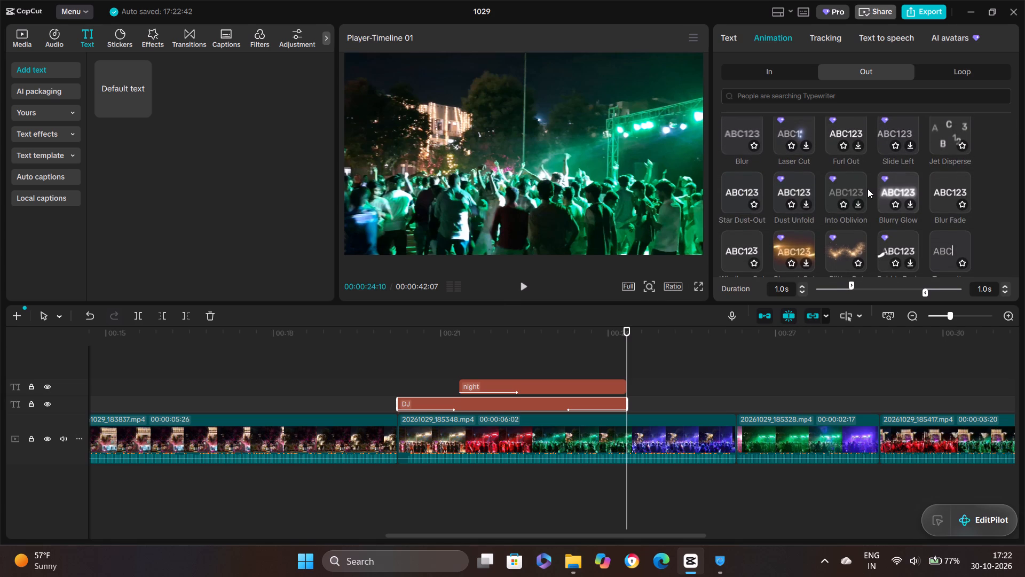
scroll(868, 189, "down", 1)
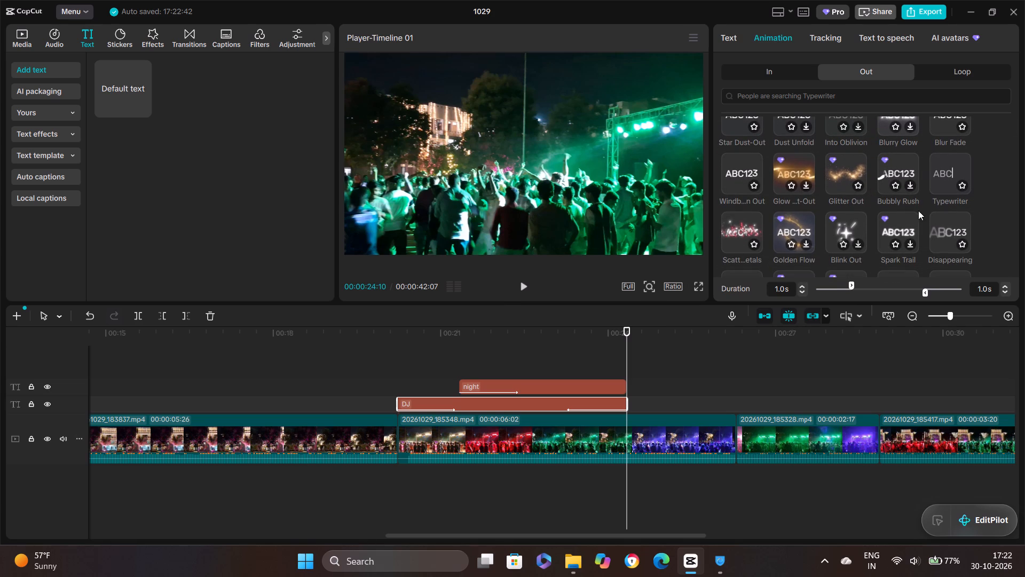
scroll(748, 228, "down", 1)
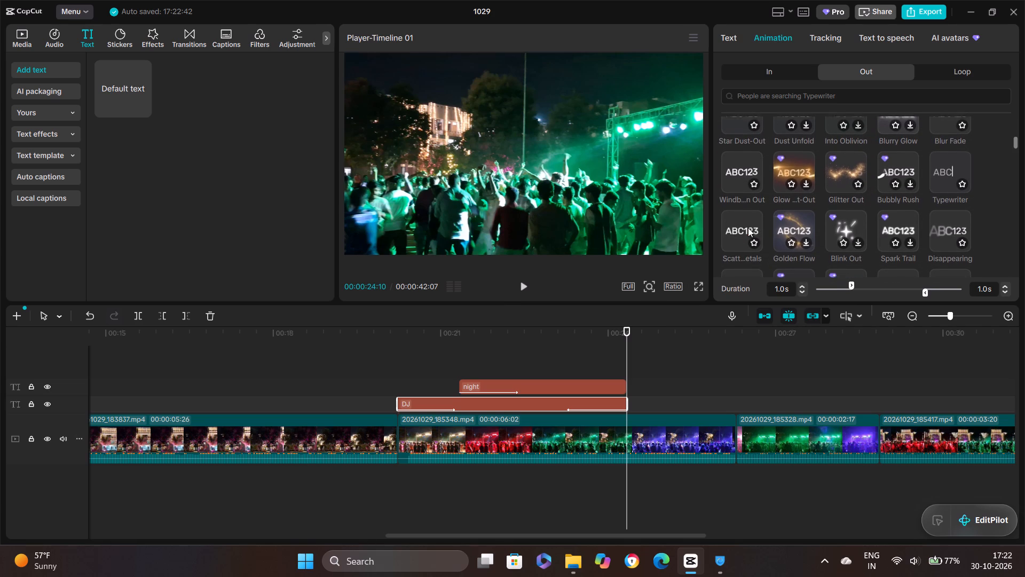
scroll(748, 228, "down", 1)
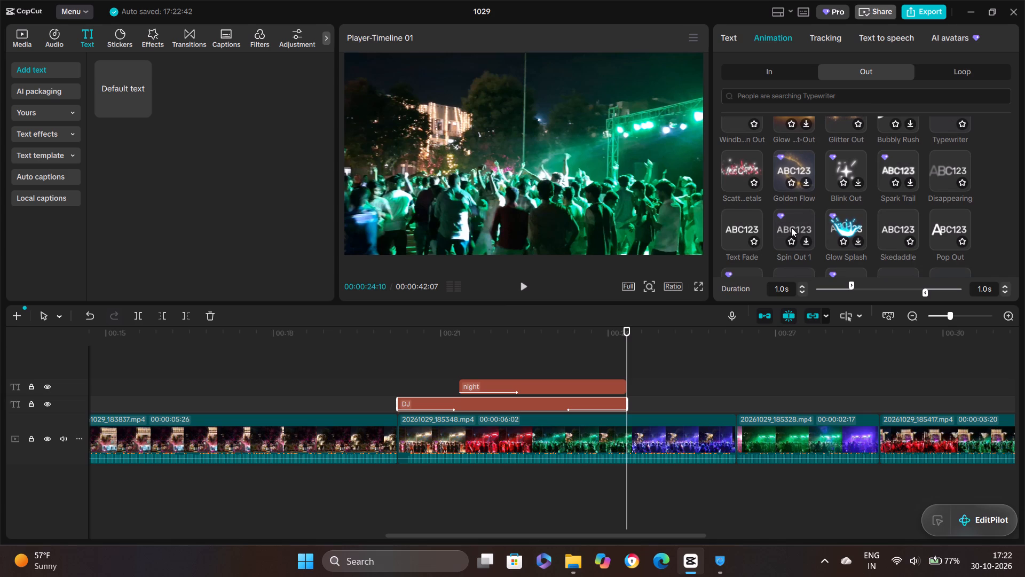
scroll(791, 228, "down", 1)
scroll(888, 185, "down", 1)
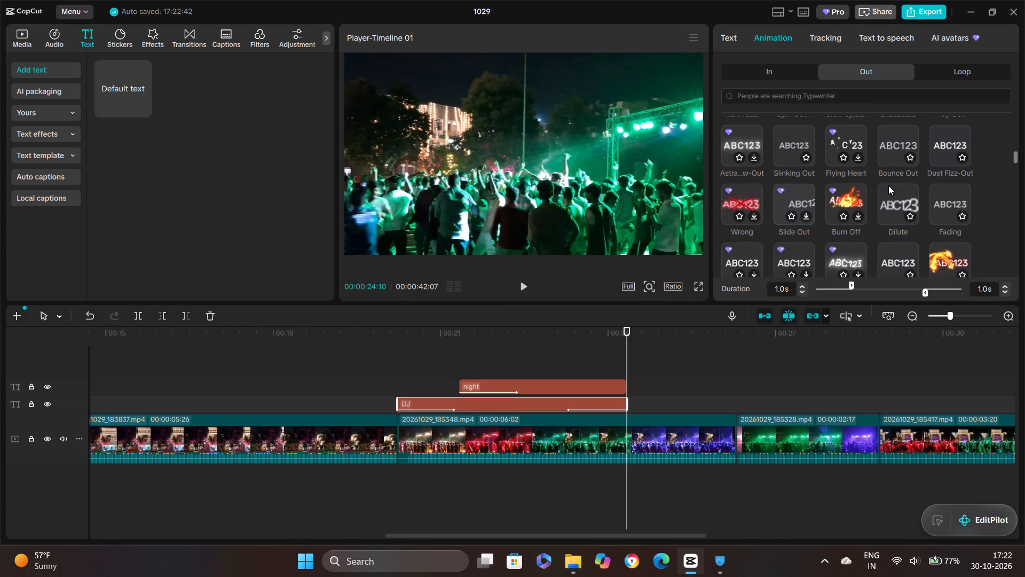
scroll(888, 185, "down", 1)
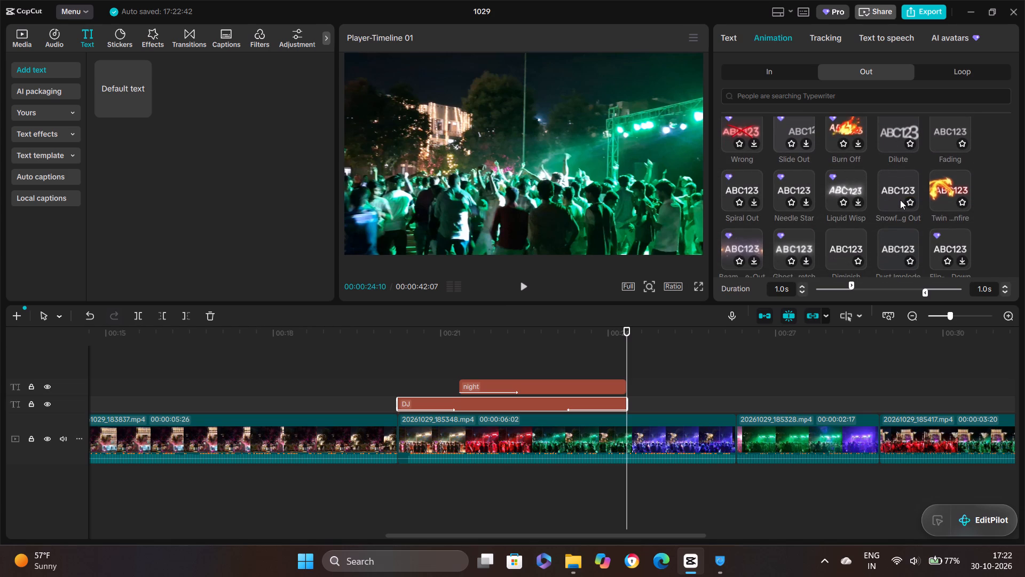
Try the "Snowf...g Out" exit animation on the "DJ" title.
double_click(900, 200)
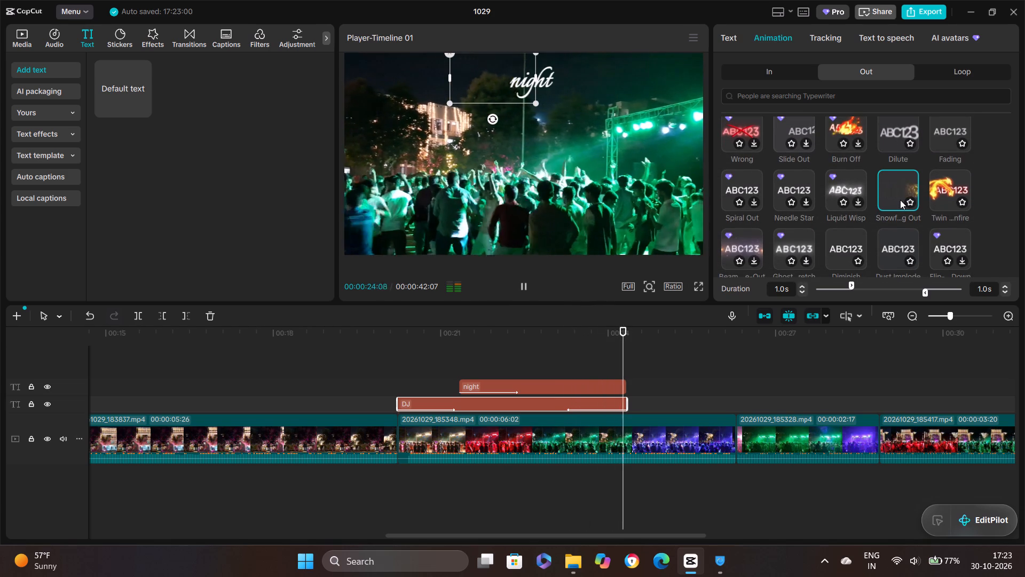
Apply the Dust Implode exit animation to the "DJ" title.
scroll(900, 200, "down", 1)
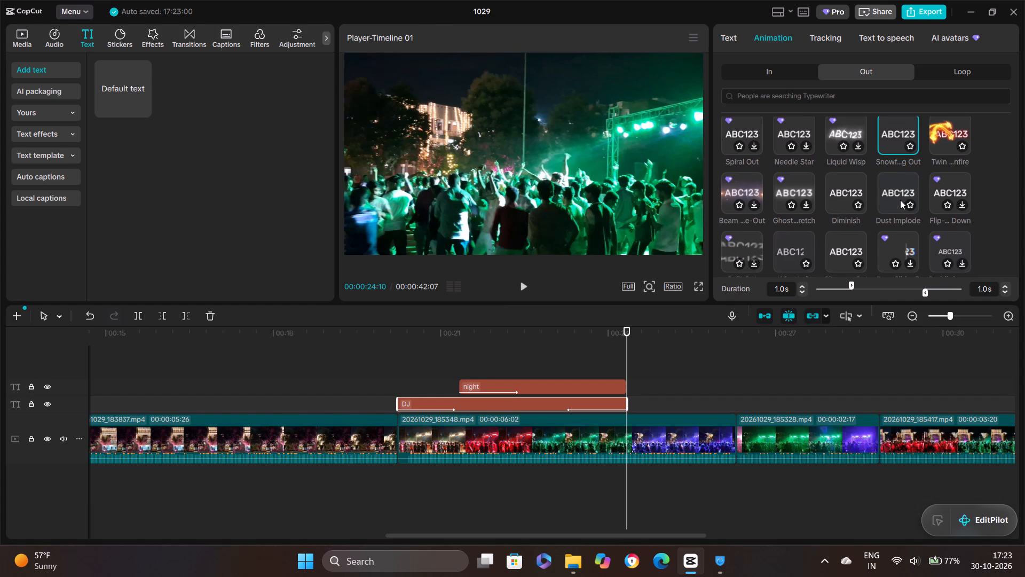
double_click(900, 200)
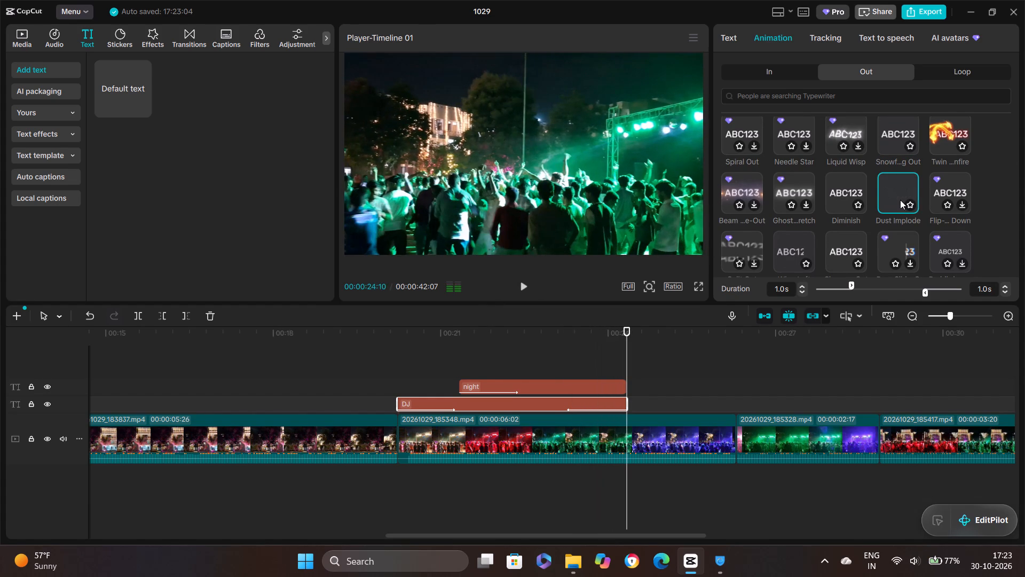
Browse the available exit animations for the "night" title and check which entrance animation it uses.
left_click(564, 390)
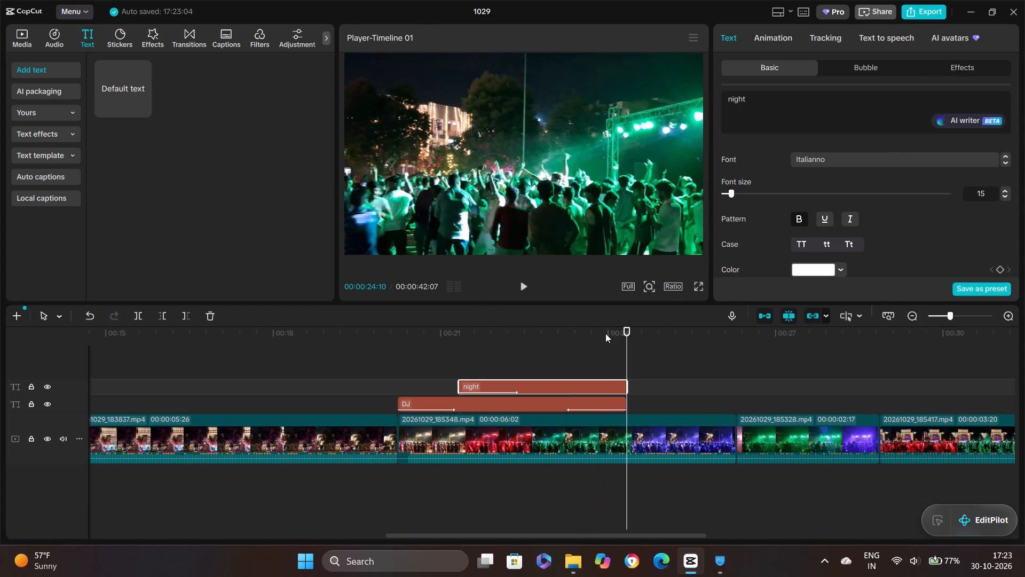
left_click(778, 36)
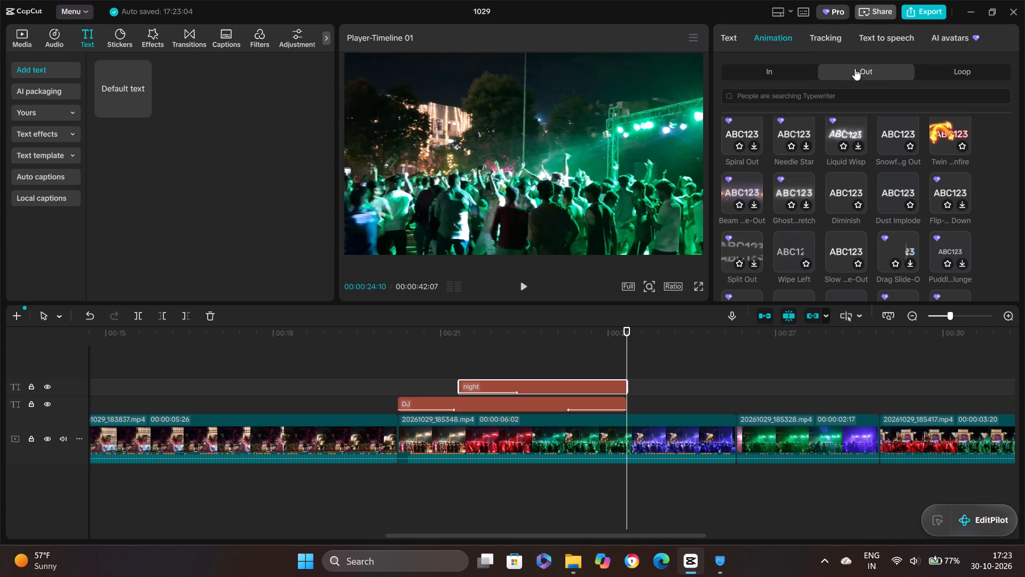
scroll(882, 223, "down", 1)
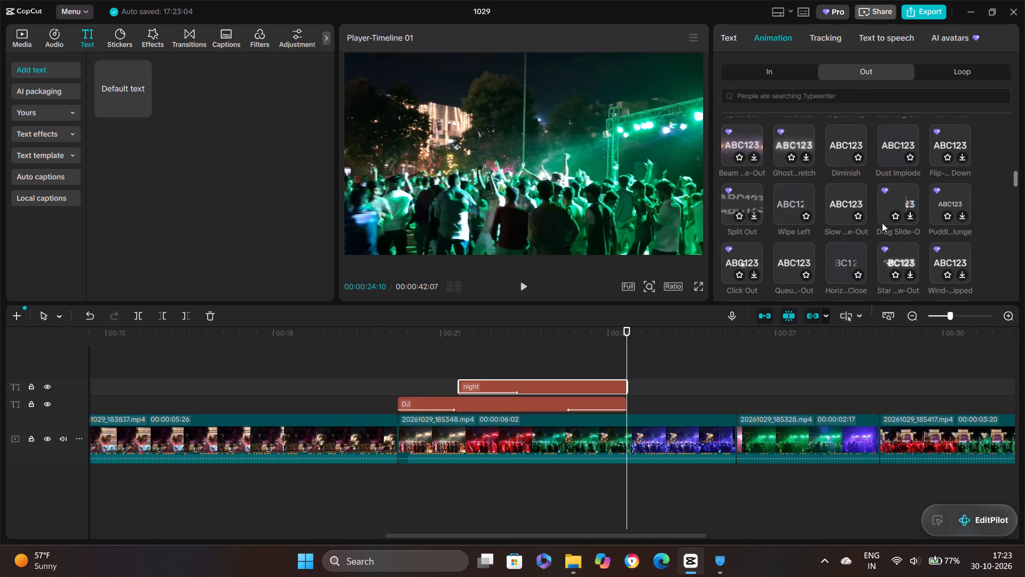
scroll(882, 223, "down", 1)
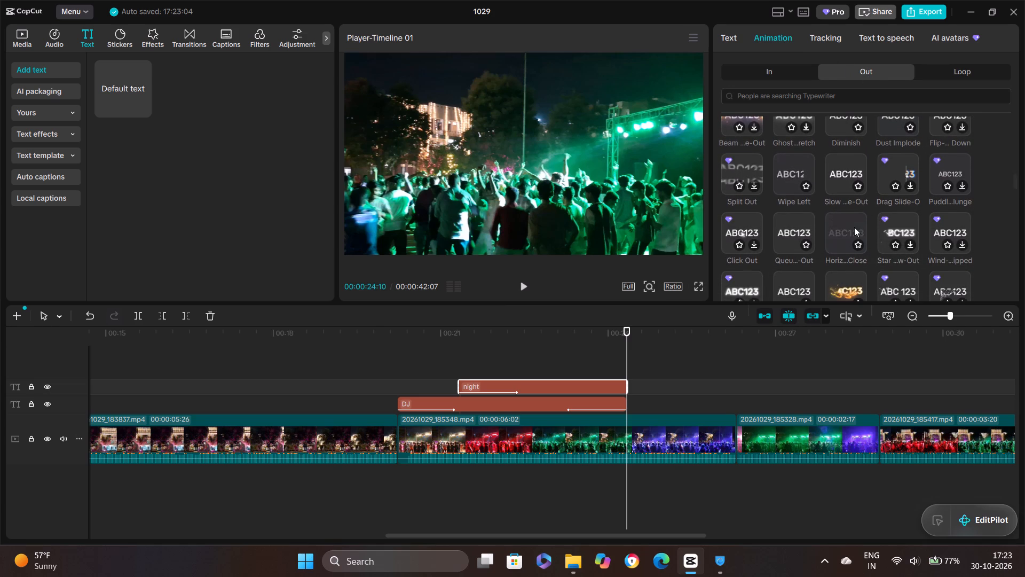
scroll(854, 227, "down", 1)
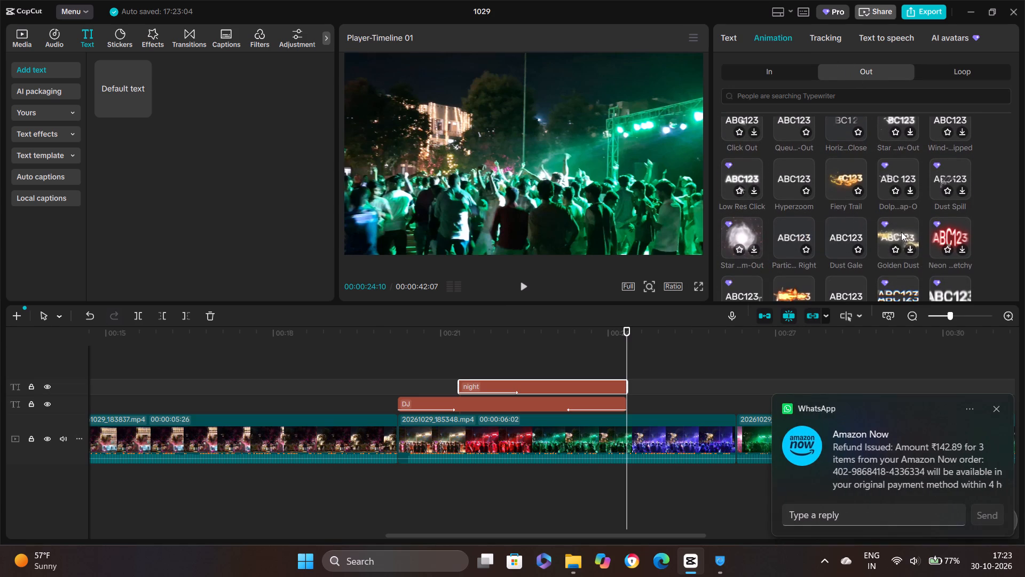
scroll(867, 218, "down", 2)
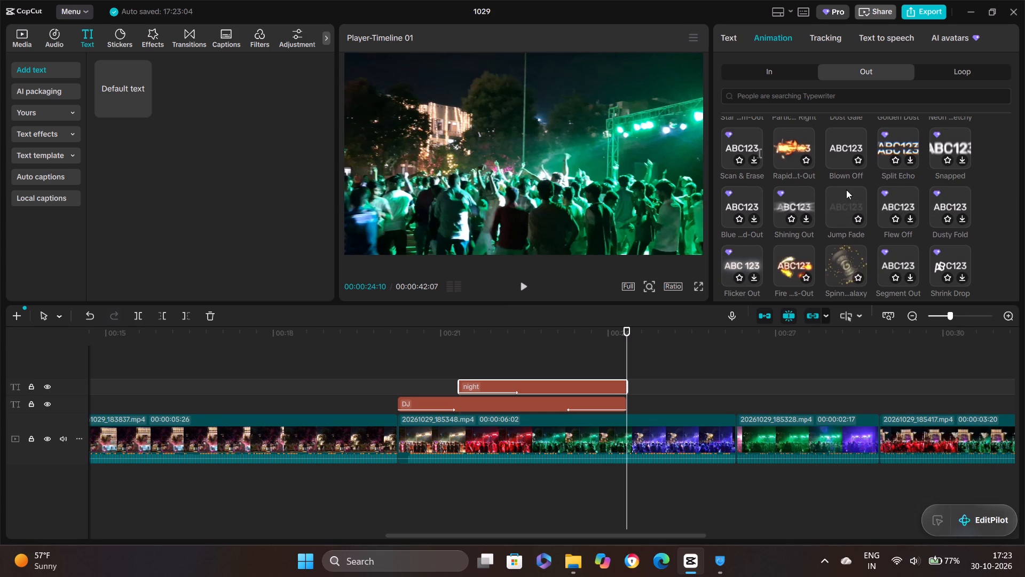
scroll(842, 190, "up", 1)
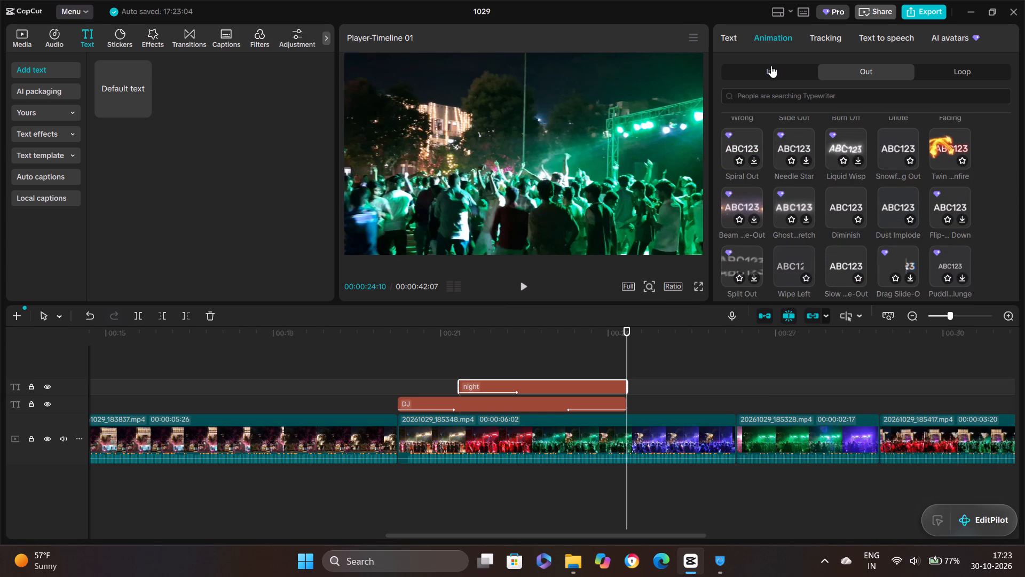
left_click(771, 66)
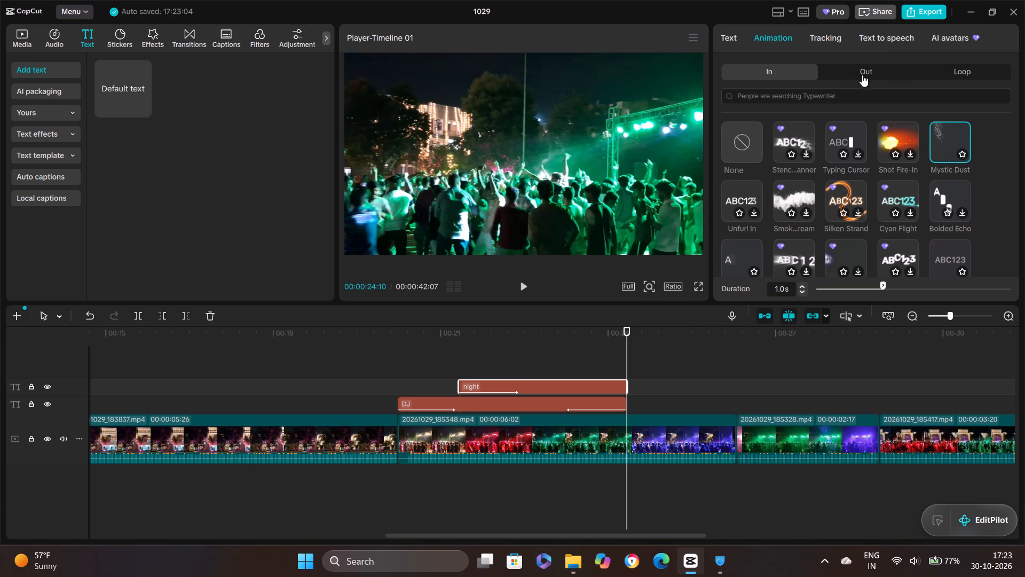
Apply the Skedaddle exit animation to the "night" title.
left_click(863, 67)
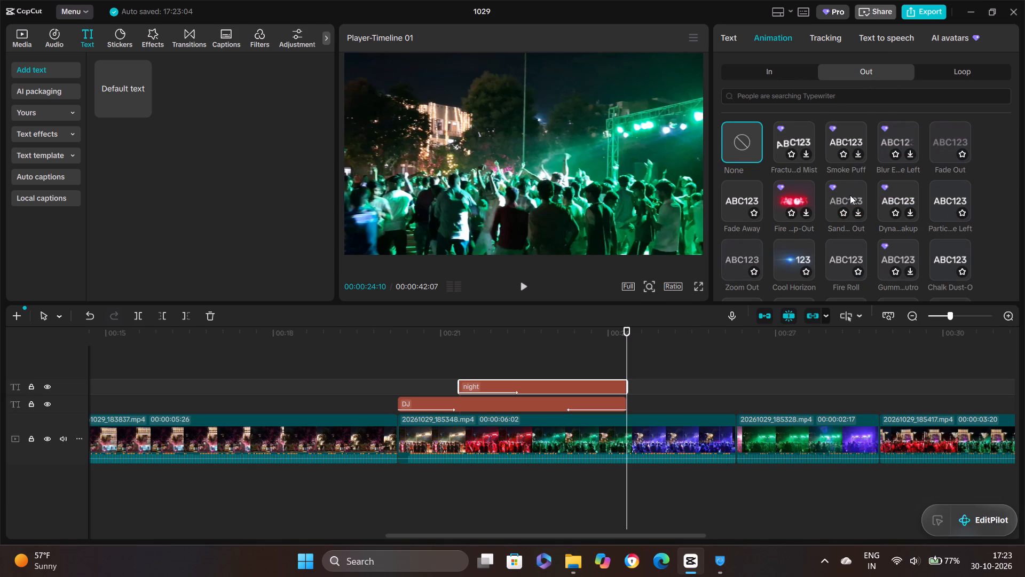
scroll(936, 194, "down", 1)
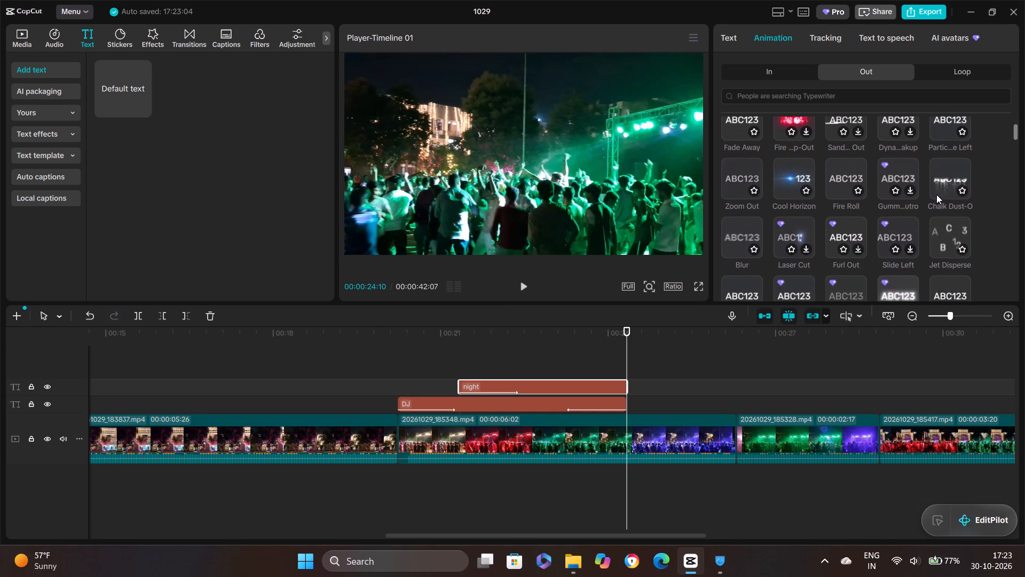
scroll(936, 194, "down", 2)
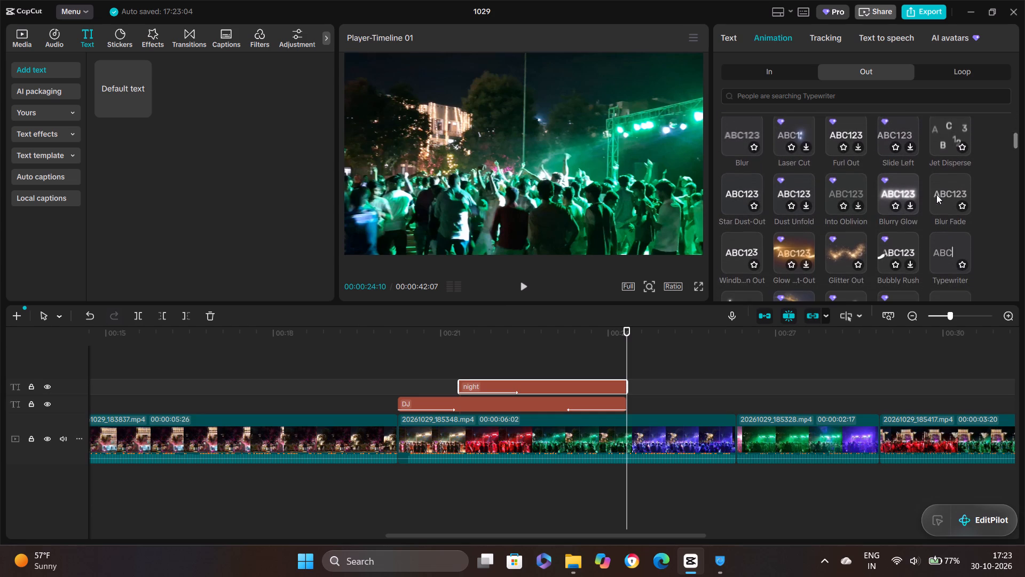
scroll(936, 194, "down", 1)
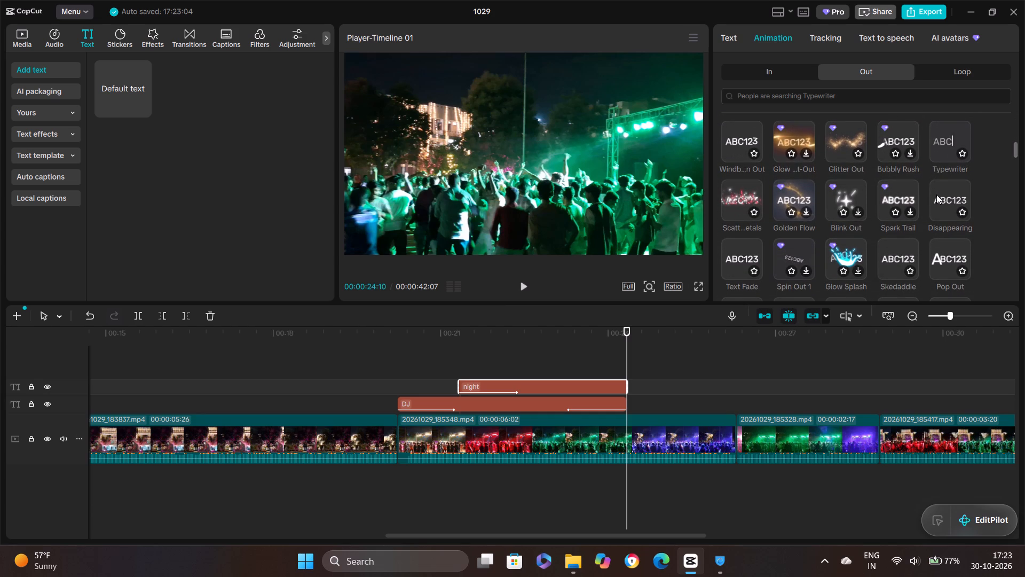
double_click(900, 261)
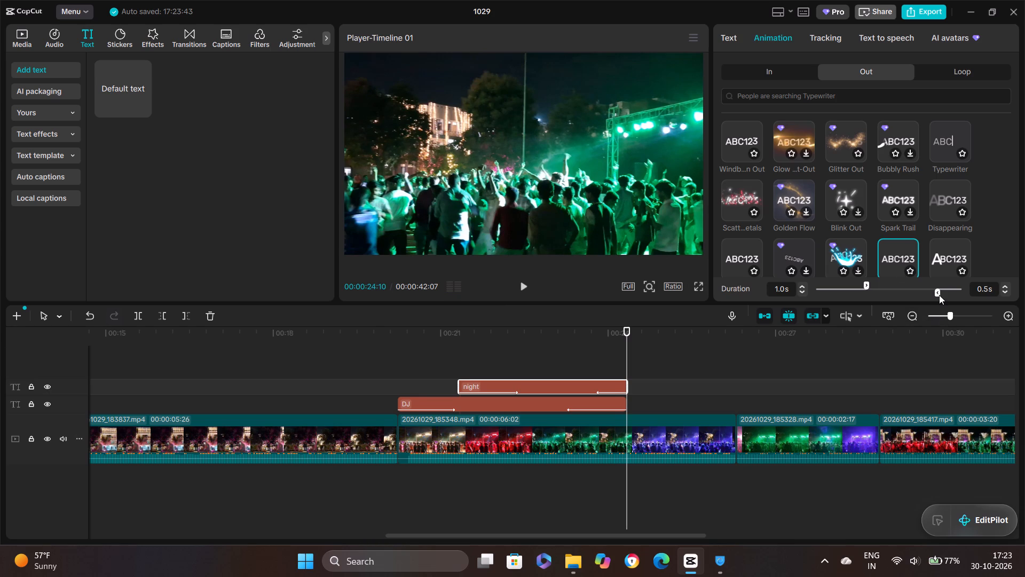
Set the exit animation duration of the "night" title to 1.0 s.
left_click_drag(939, 295, 919, 296)
left_click_drag(919, 296, 917, 296)
Scrub through the "DJ" and "night" titles on the timeline to preview their entrance and exit animations.
left_click_drag(626, 363, 452, 374)
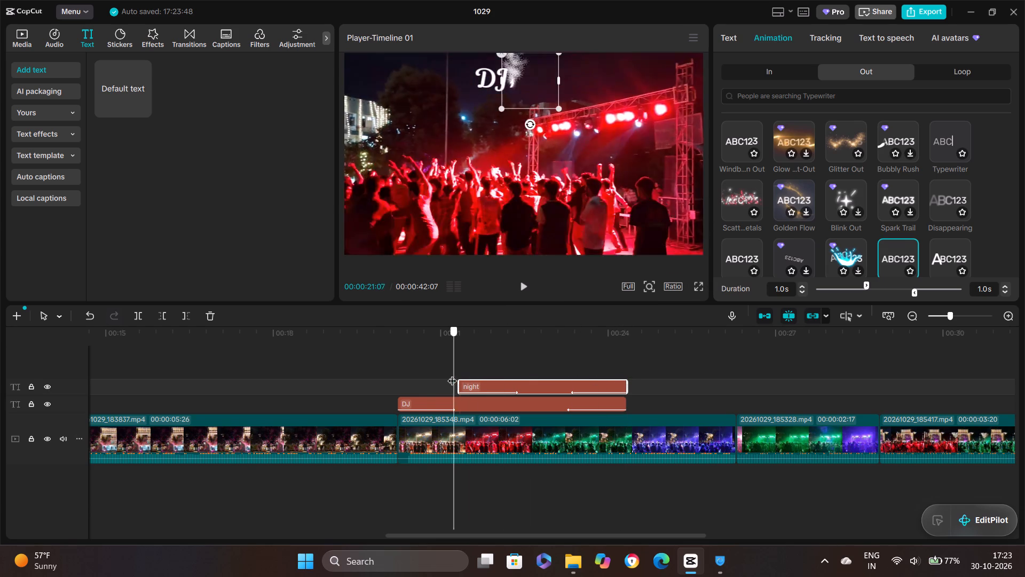
left_click_drag(452, 374, 419, 409)
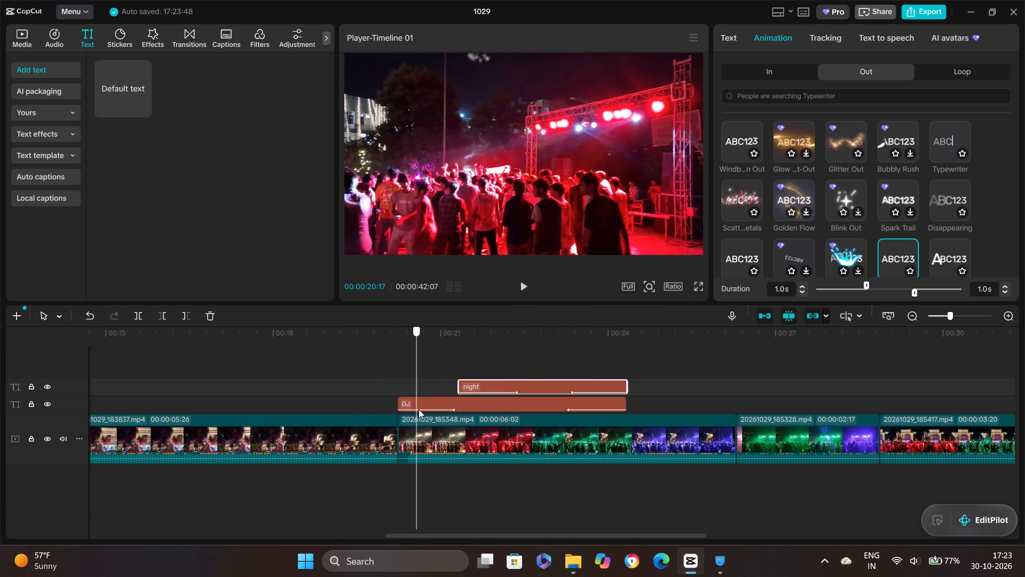
left_click_drag(419, 409, 478, 415)
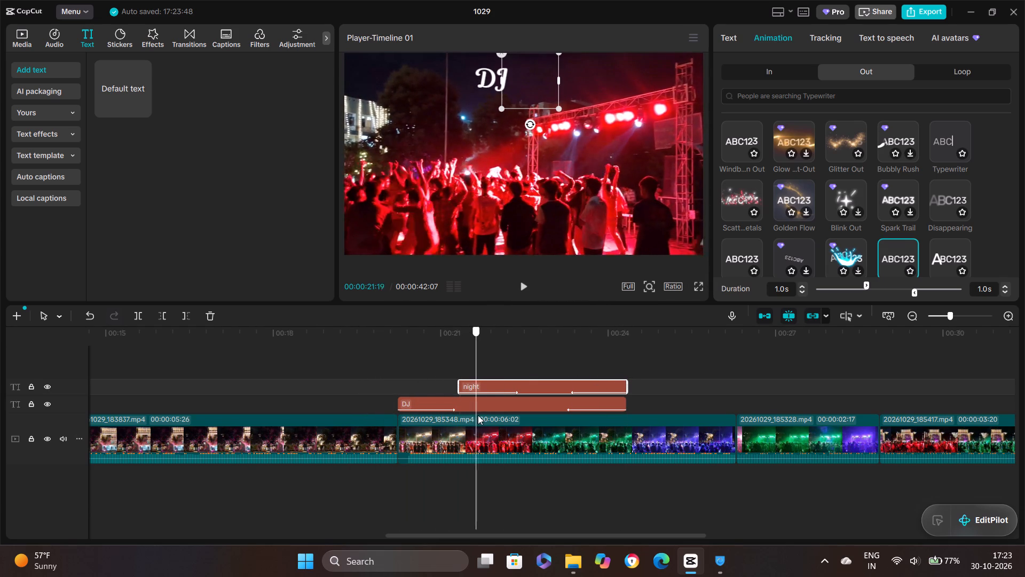
left_click_drag(478, 415, 533, 417)
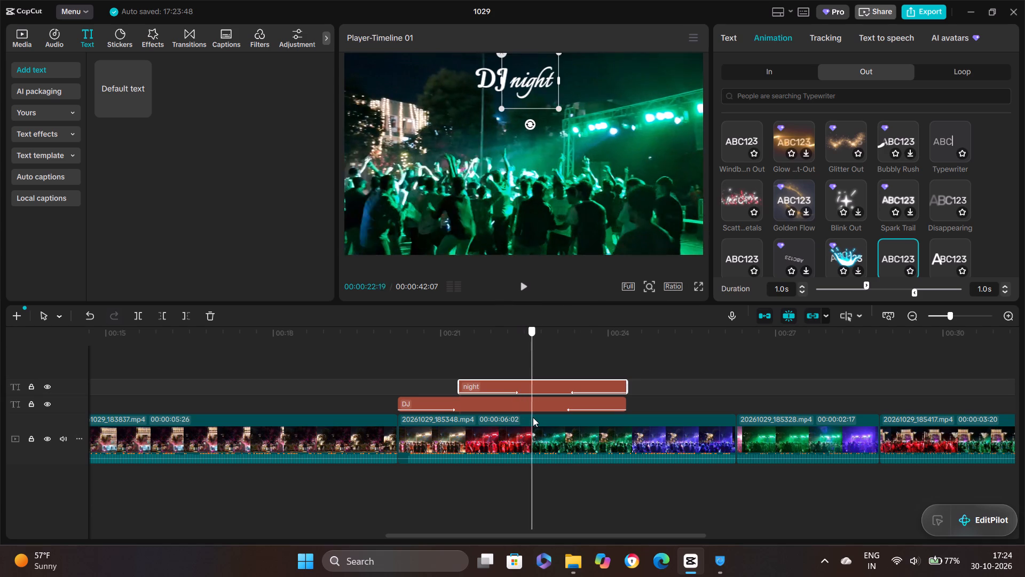
left_click_drag(533, 417, 641, 416)
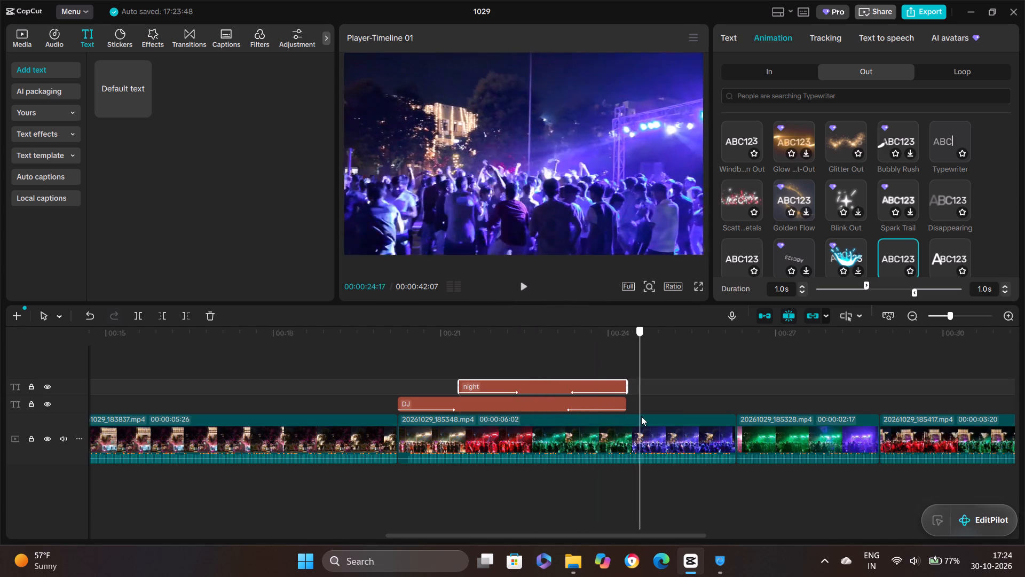
left_click_drag(641, 416, 687, 404)
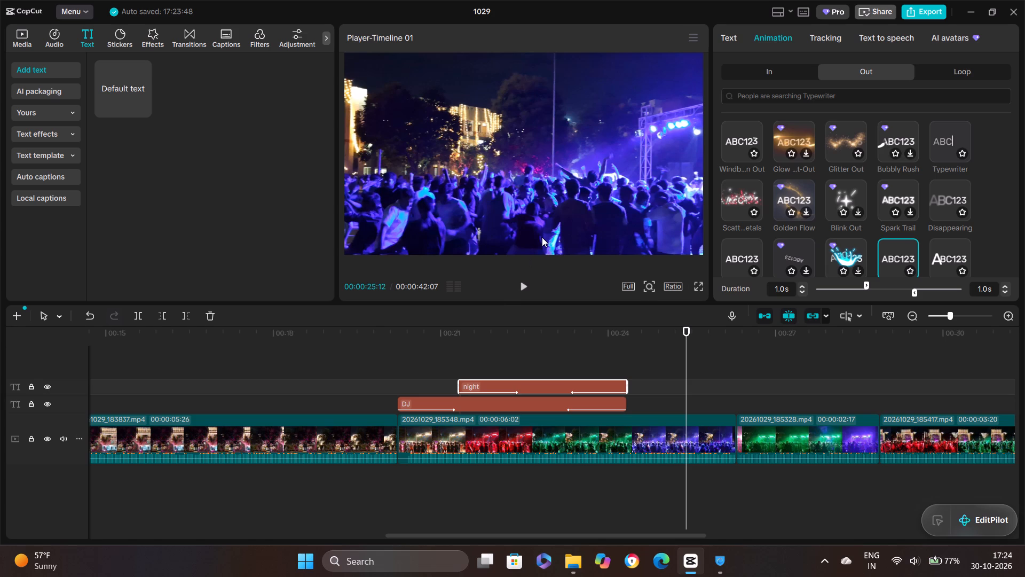
Play the whole video in full screen from the beginning to review the edit.
left_click(703, 289)
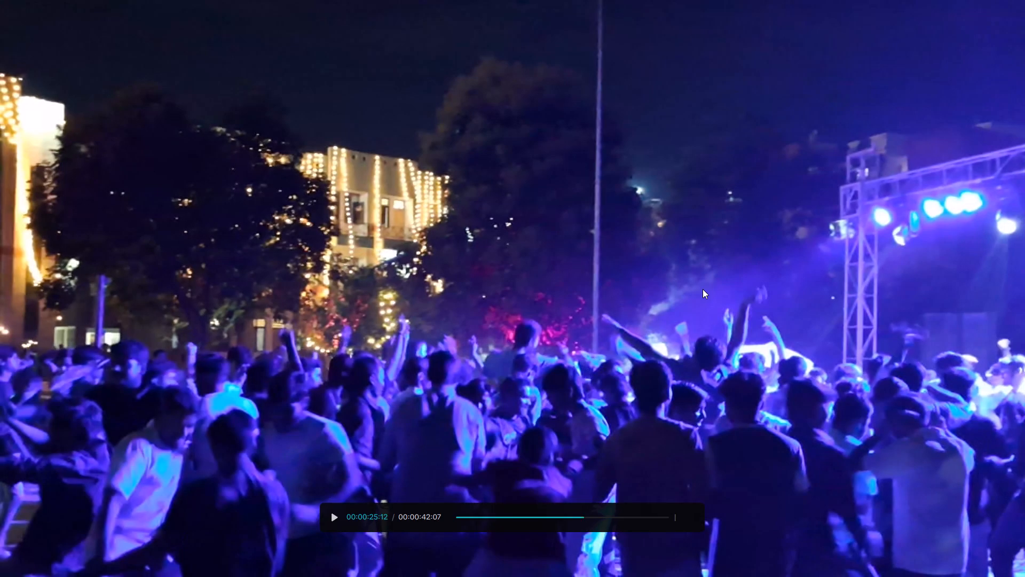
left_click(496, 516)
left_click_drag(488, 515, 419, 514)
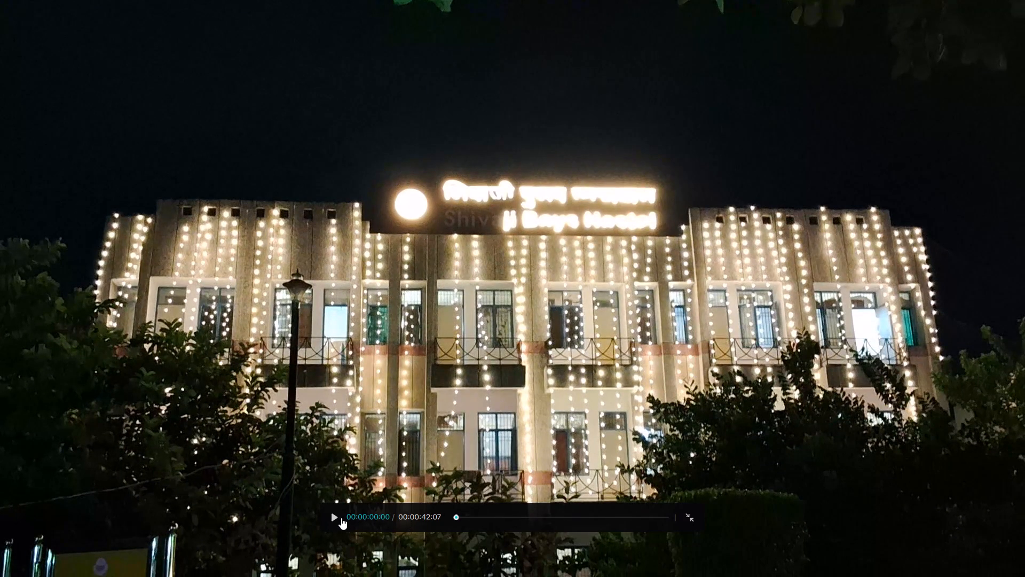
left_click(338, 517)
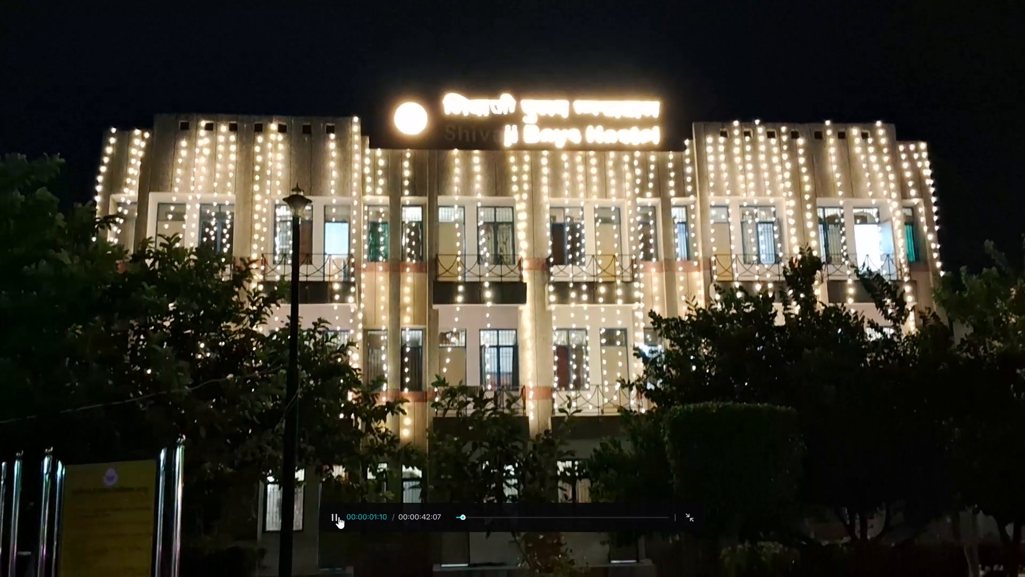